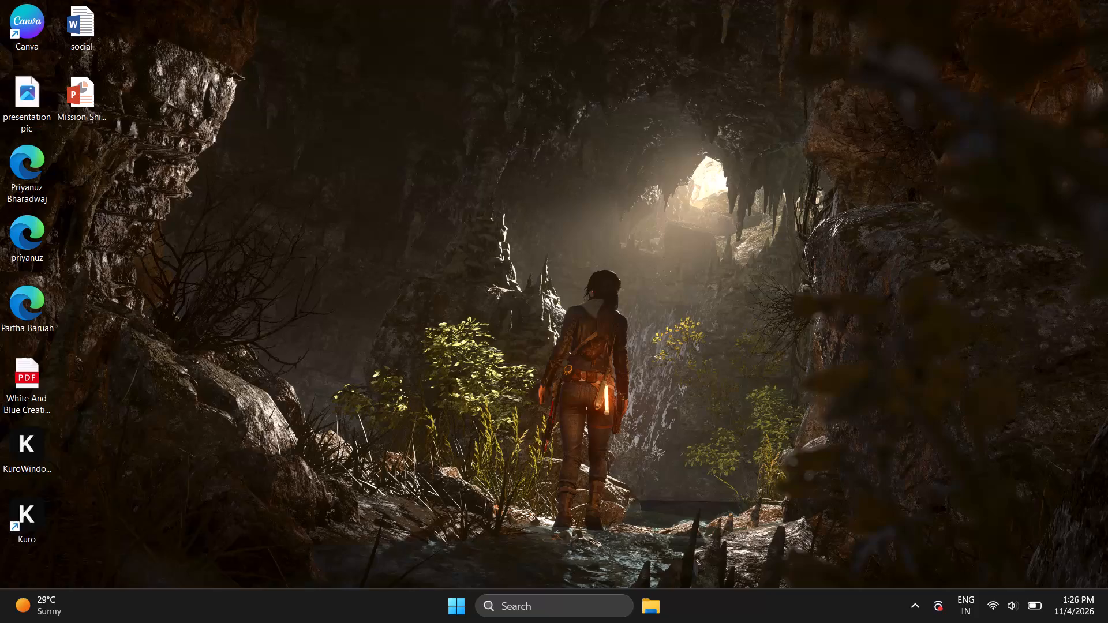
pyautogui.press('super+r')
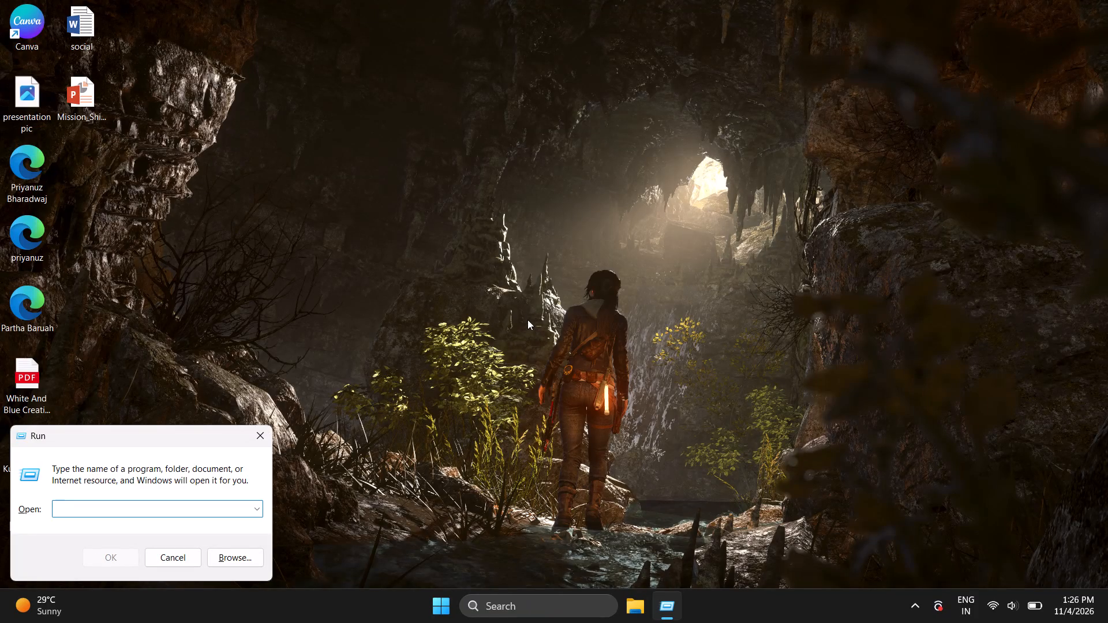
pyautogui.write('op')
pyautogui.press('w')
pyautogui.press('BackSpace')
pyautogui.press('e')
pyautogui.write('ra')
pyautogui.press('Return')
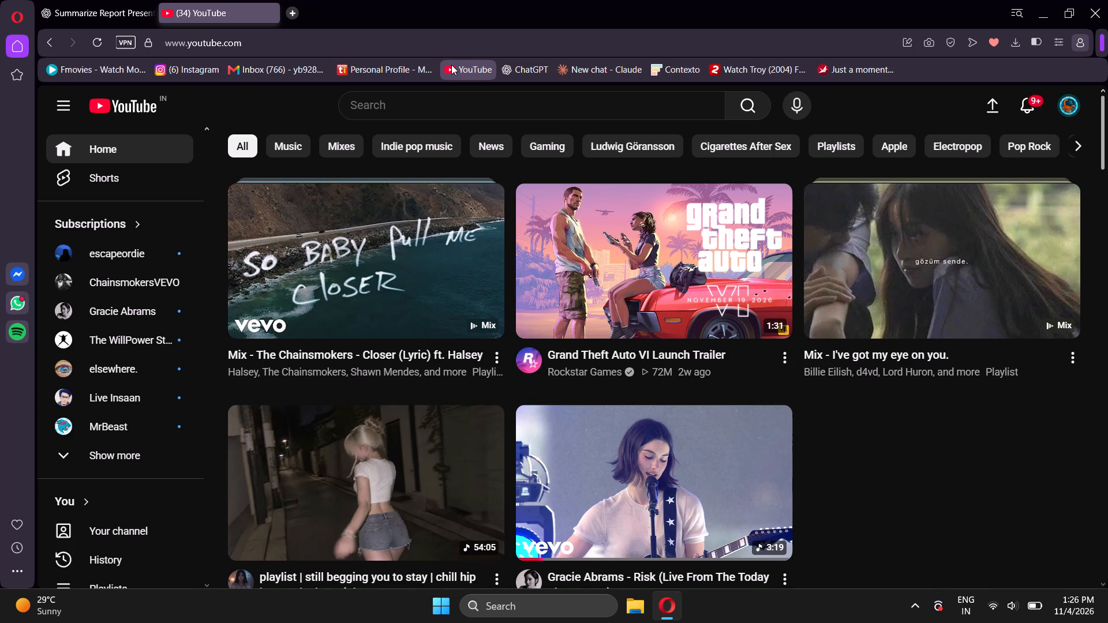
pyautogui.scroll(-1, 526, 297)
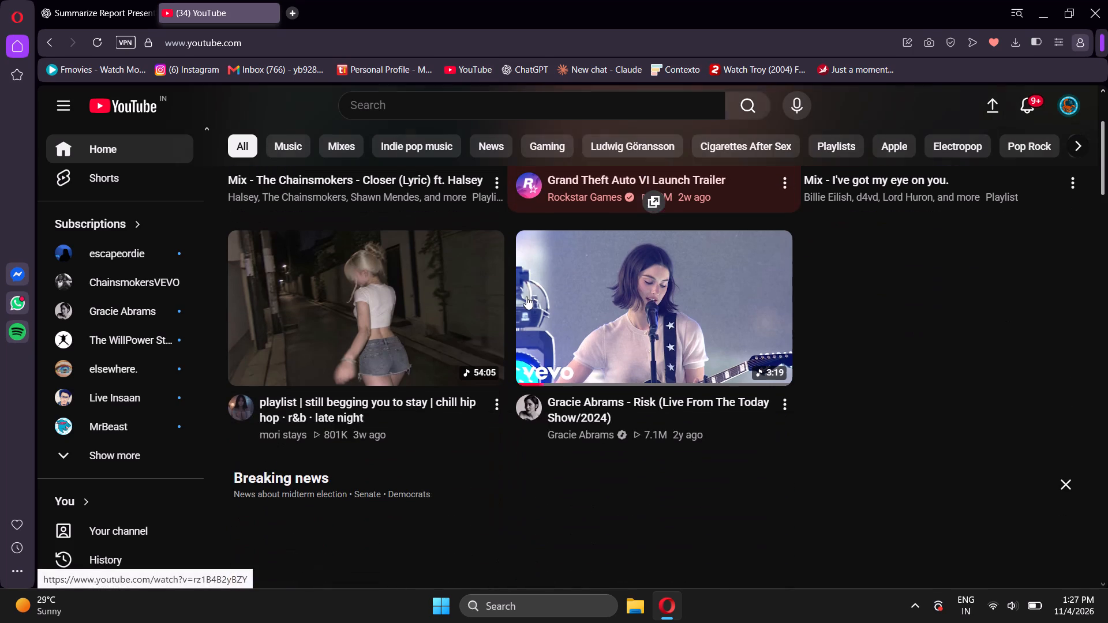
pyautogui.scroll(-1, 526, 297)
pyautogui.scroll(-4, 594, 407)
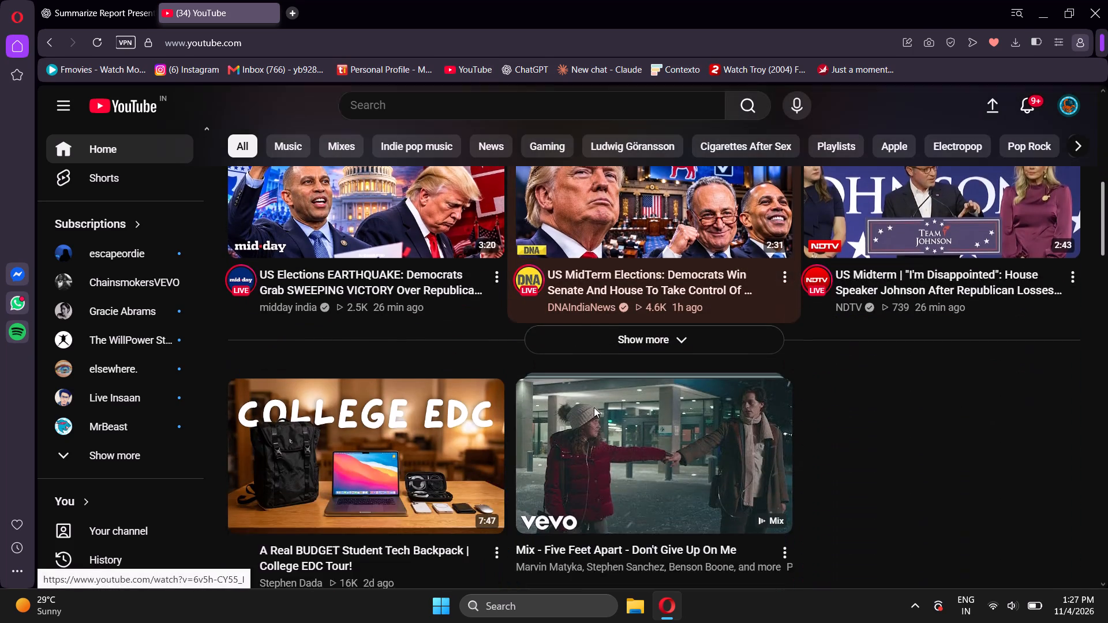
pyautogui.scroll(-3, 594, 407)
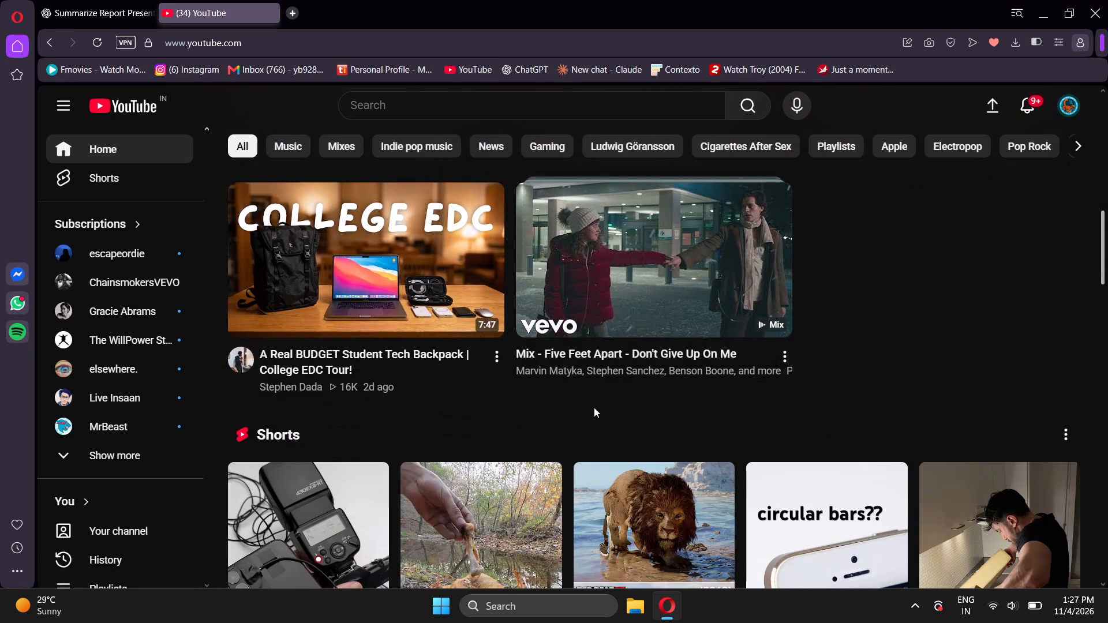
pyautogui.scroll(1, 594, 407)
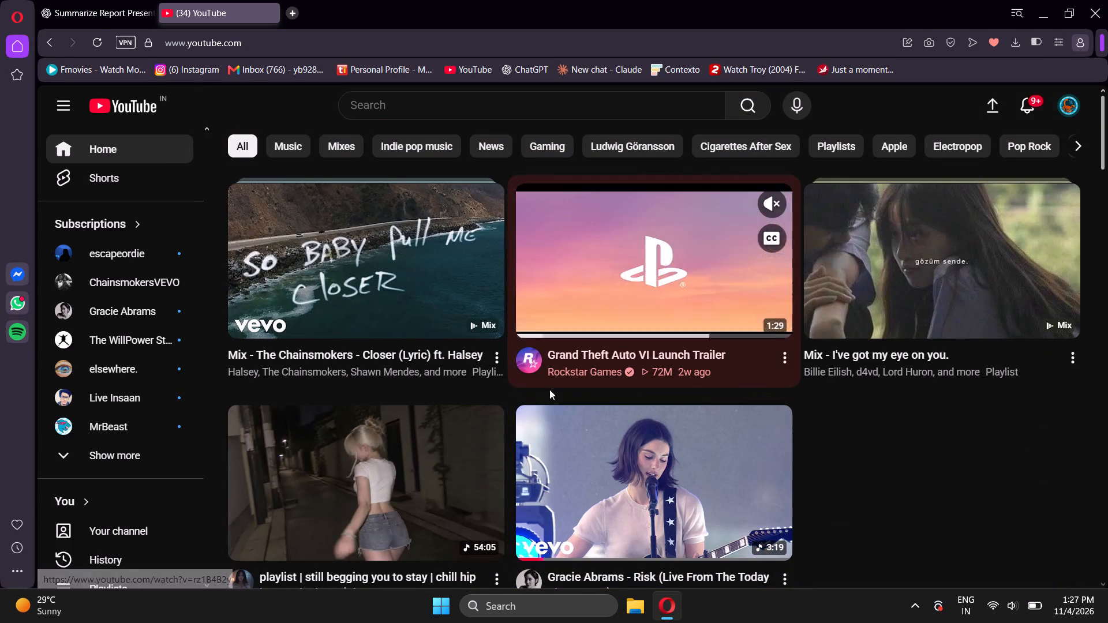
pyautogui.click(393, 315)
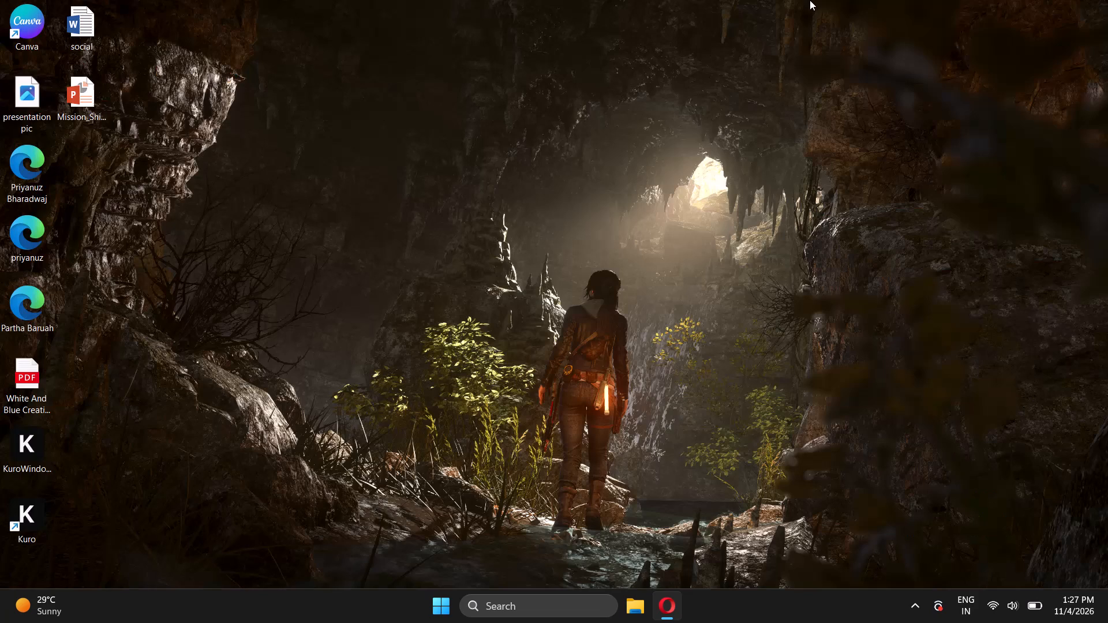
# Open the Mission_Shiksha presentation from the desktop in PowerPoint and dismiss the activation wizard.
pyautogui.doubleClick(81, 88)
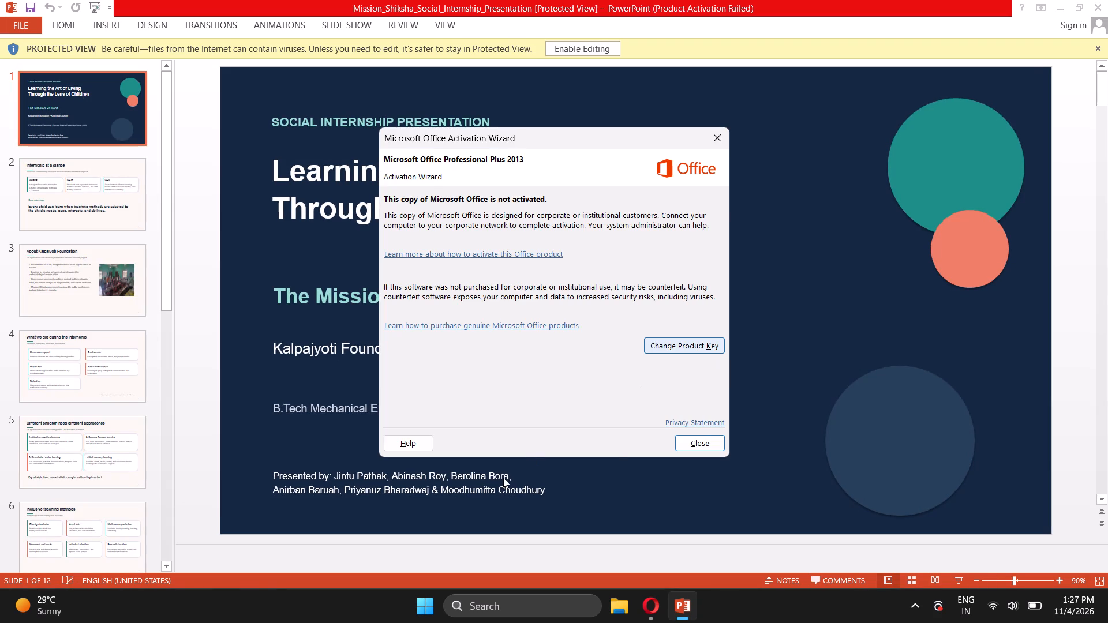
pyautogui.click(683, 446)
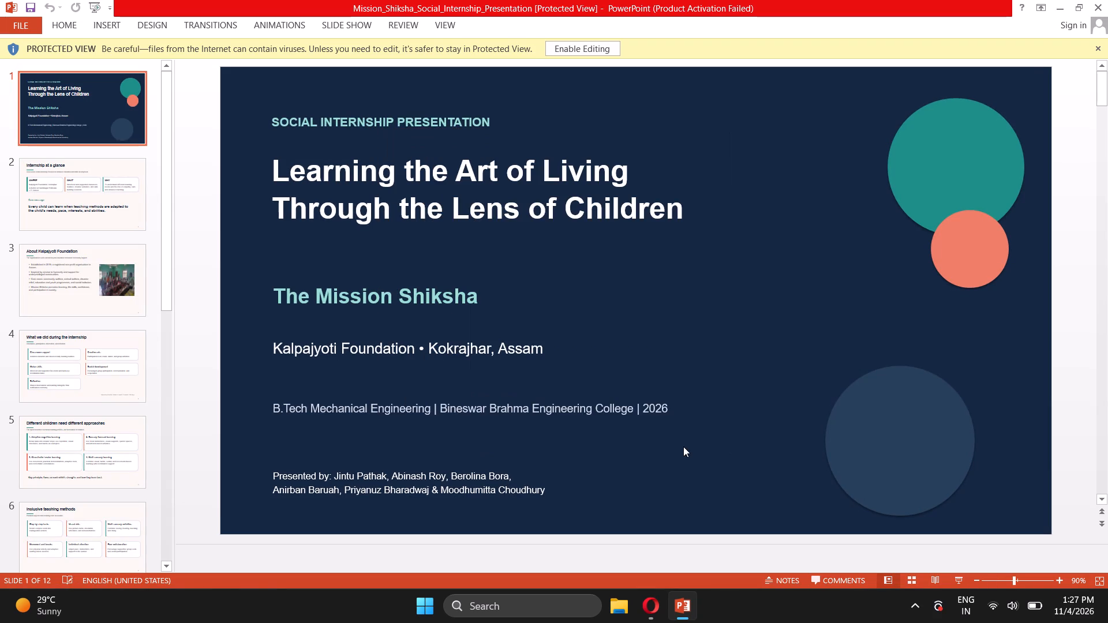
# Launch the Canva app.
pyautogui.write('can')
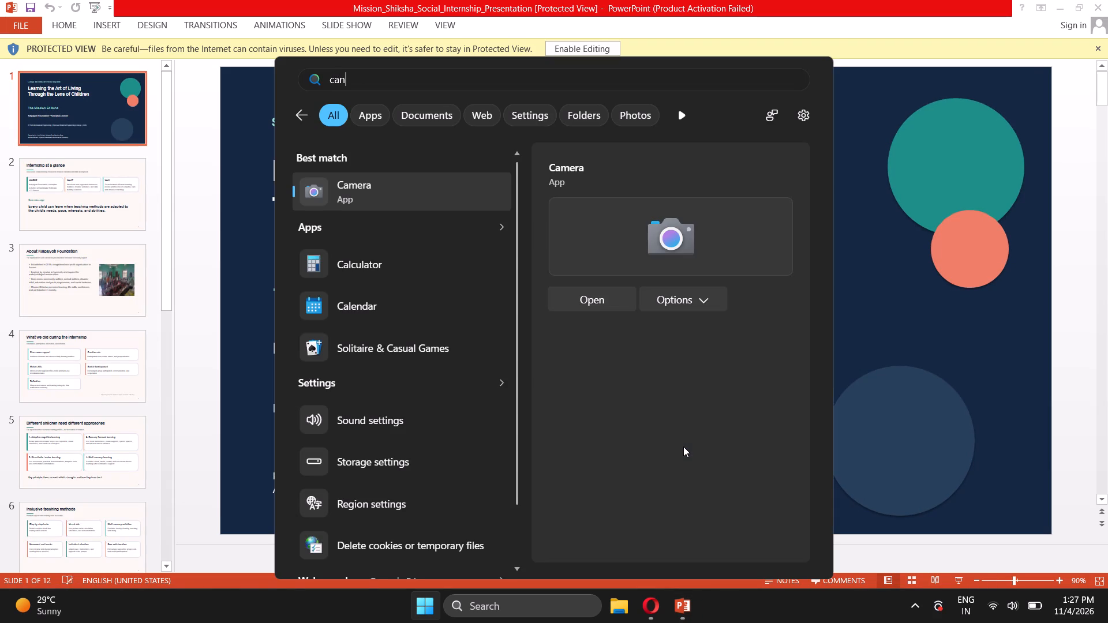
pyautogui.press('Return')
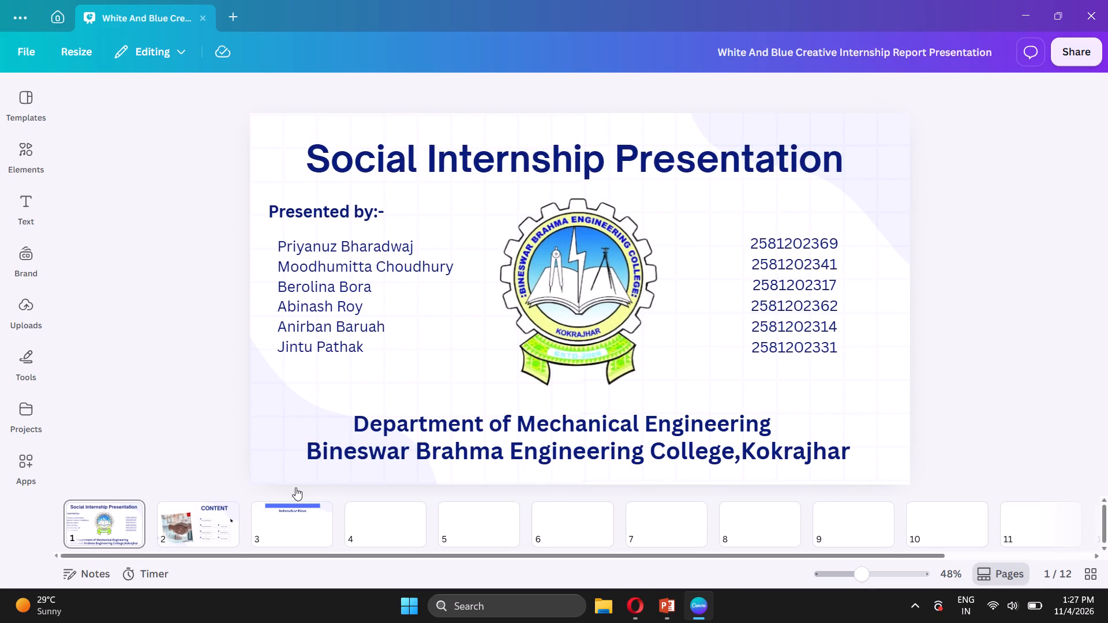
# Move the upper blue squiggle from the Timeline page (page 7) to page 5, "What we did during the internship".
pyautogui.click(367, 528)
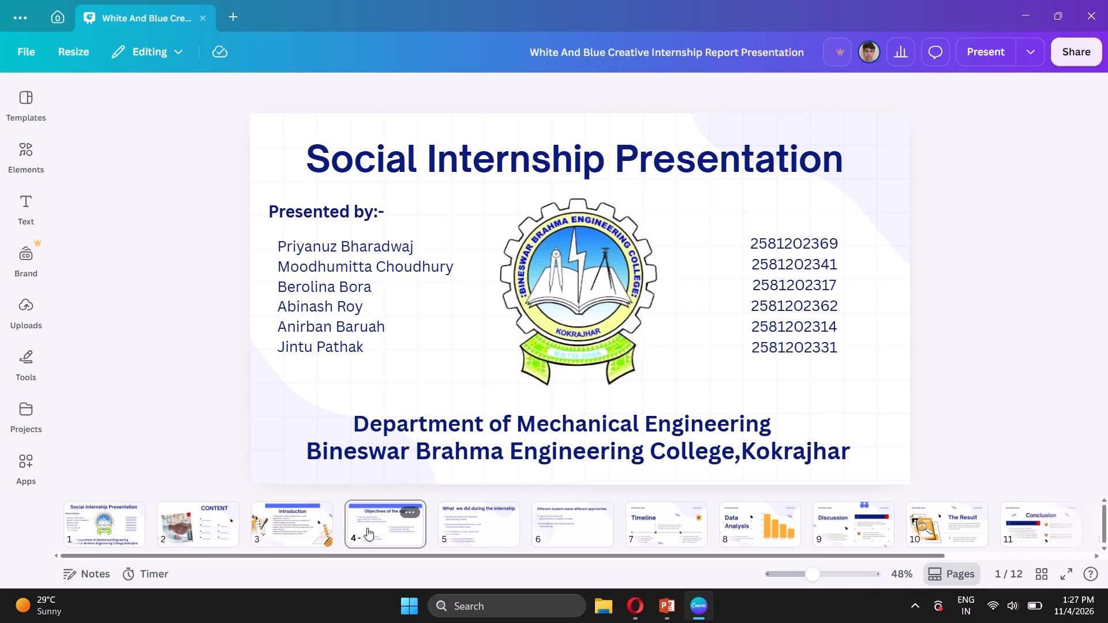
pyautogui.click(453, 512)
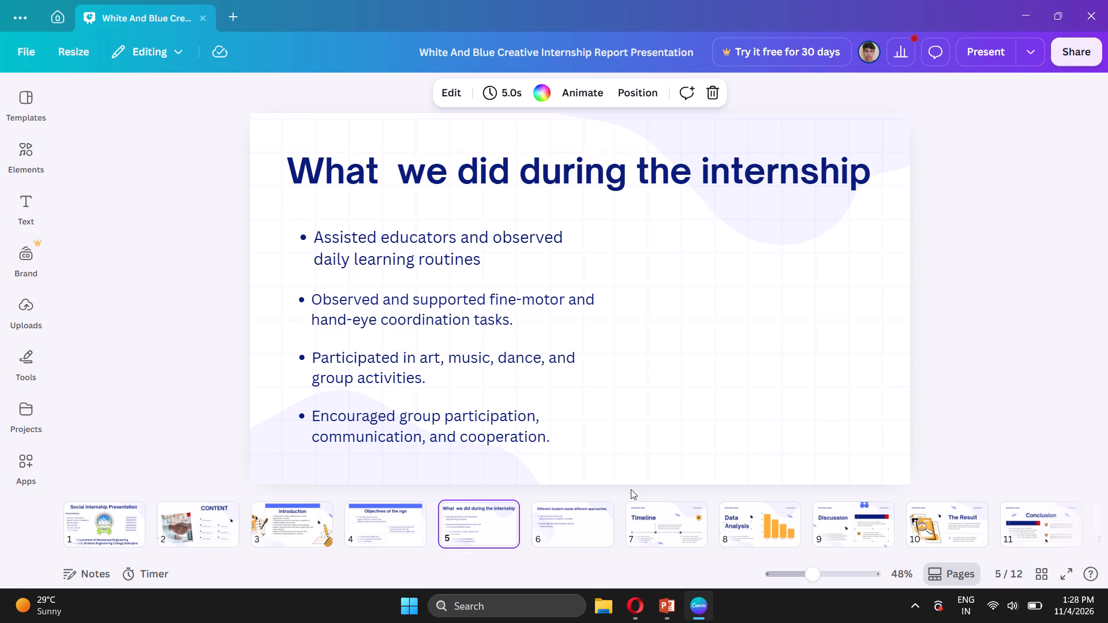
pyautogui.click(657, 528)
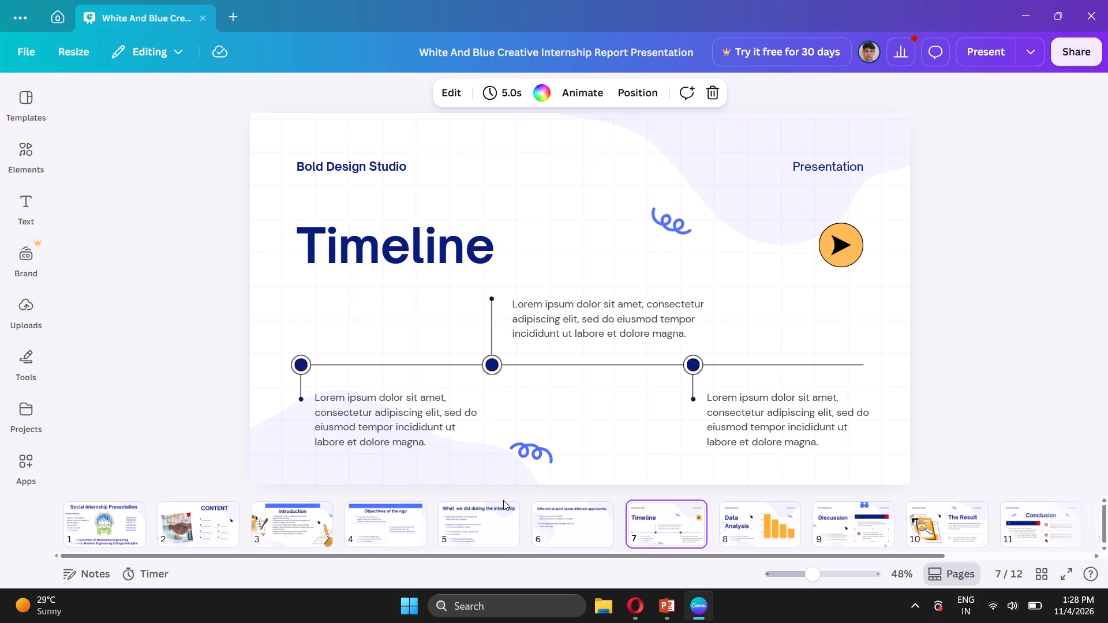
pyautogui.click(518, 521)
pyautogui.click(575, 521)
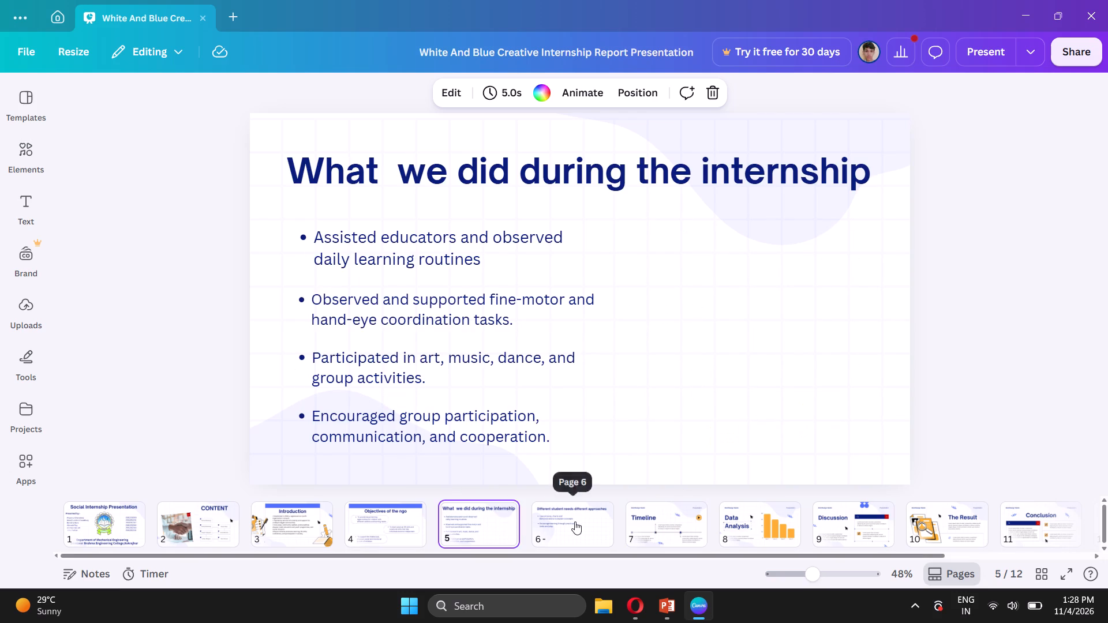
pyautogui.click(642, 518)
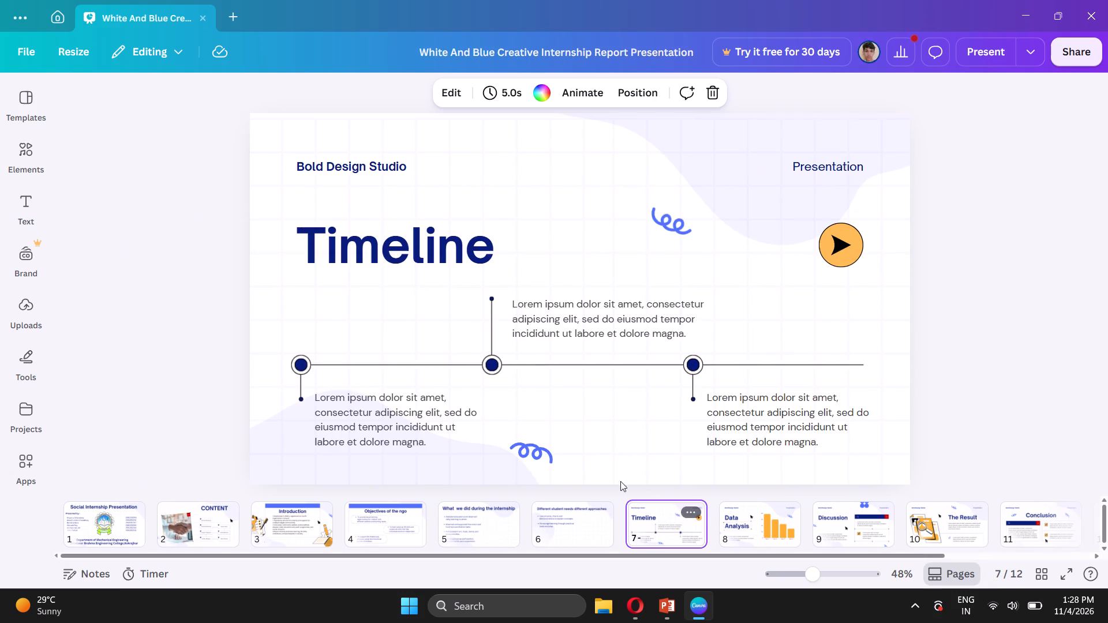
pyautogui.moveTo(671, 227); pyautogui.dragTo(510, 511)
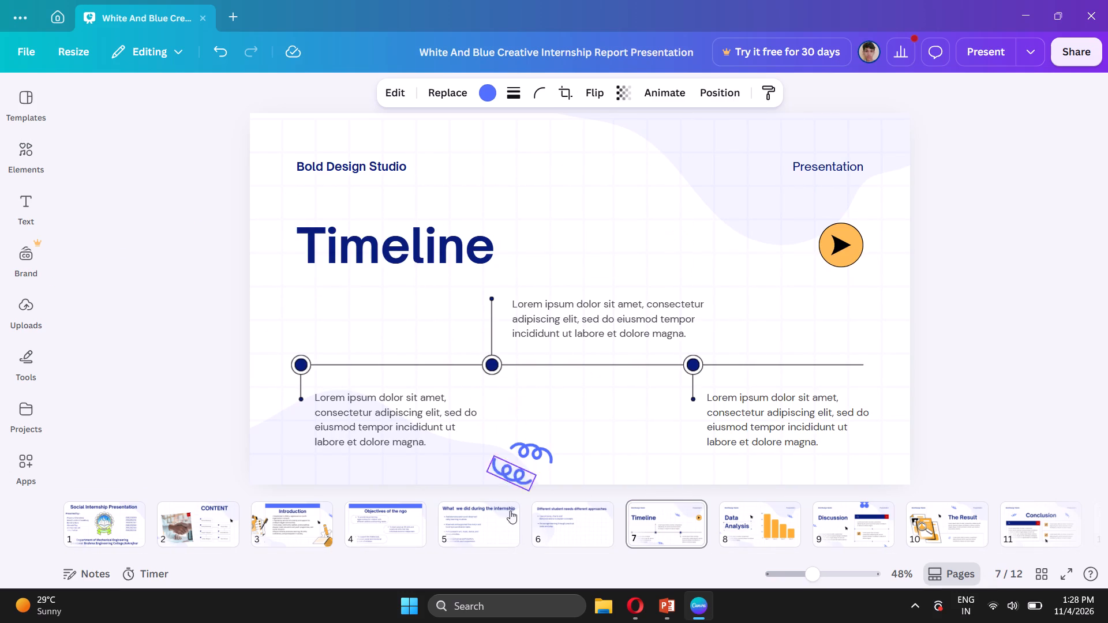
pyautogui.moveTo(510, 511); pyautogui.dragTo(488, 527)
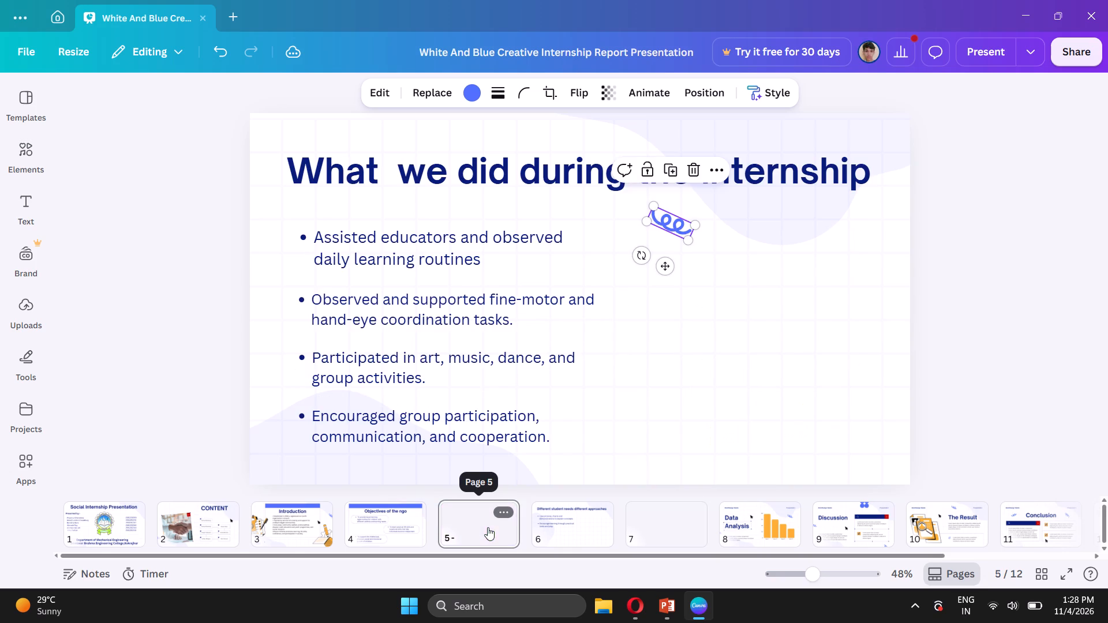
# Enlarge the blue squiggle slightly on page 5.
pyautogui.moveTo(693, 225); pyautogui.dragTo(708, 227)
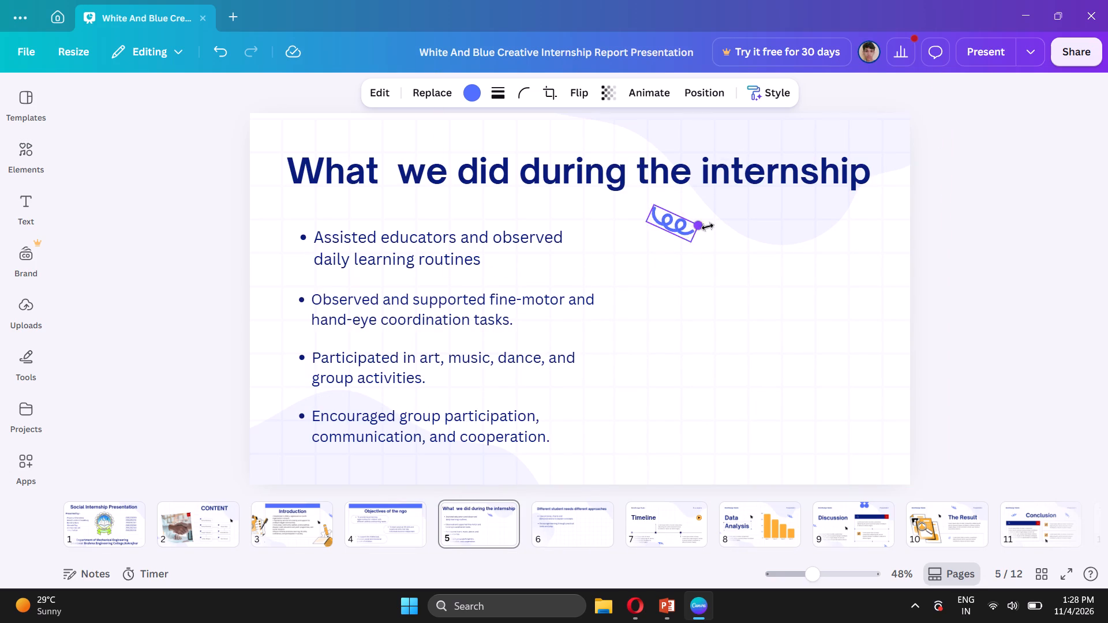
pyautogui.moveTo(708, 227); pyautogui.dragTo(710, 226)
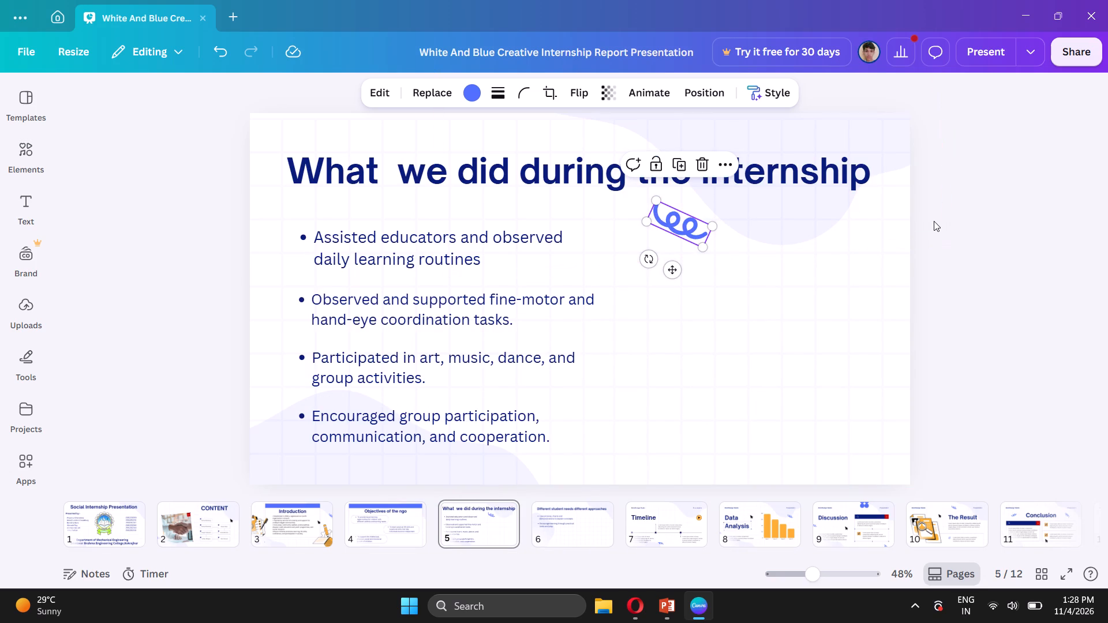
pyautogui.click(934, 221)
# Place the blue squiggle in page 5's upper-right corner, just above the end of the title.
pyautogui.moveTo(691, 221); pyautogui.dragTo(419, 143)
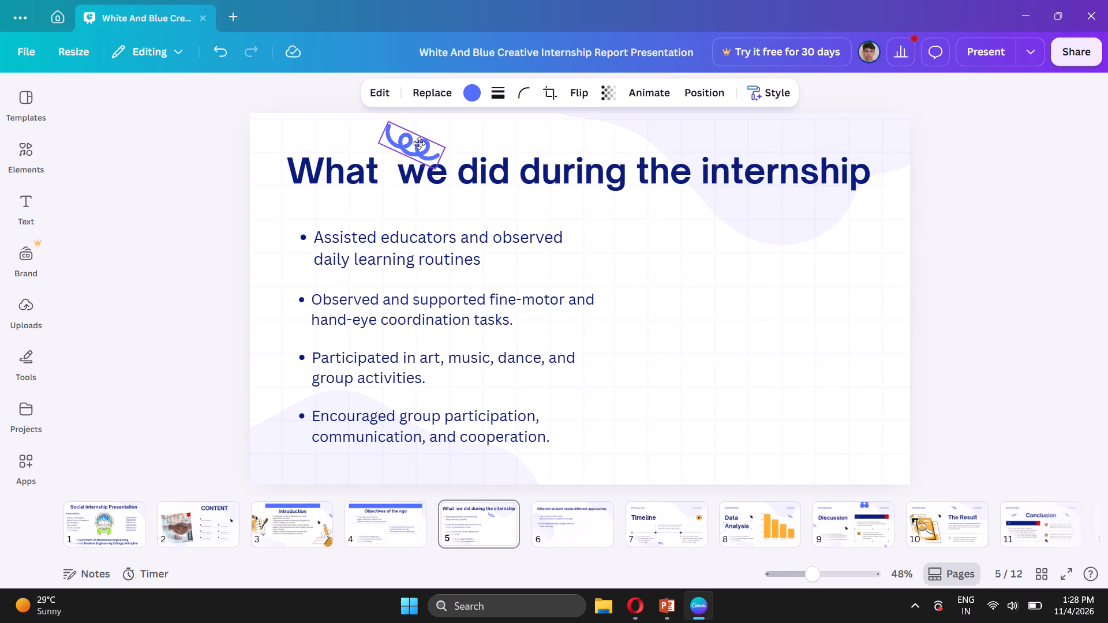
pyautogui.moveTo(419, 143); pyautogui.dragTo(347, 134)
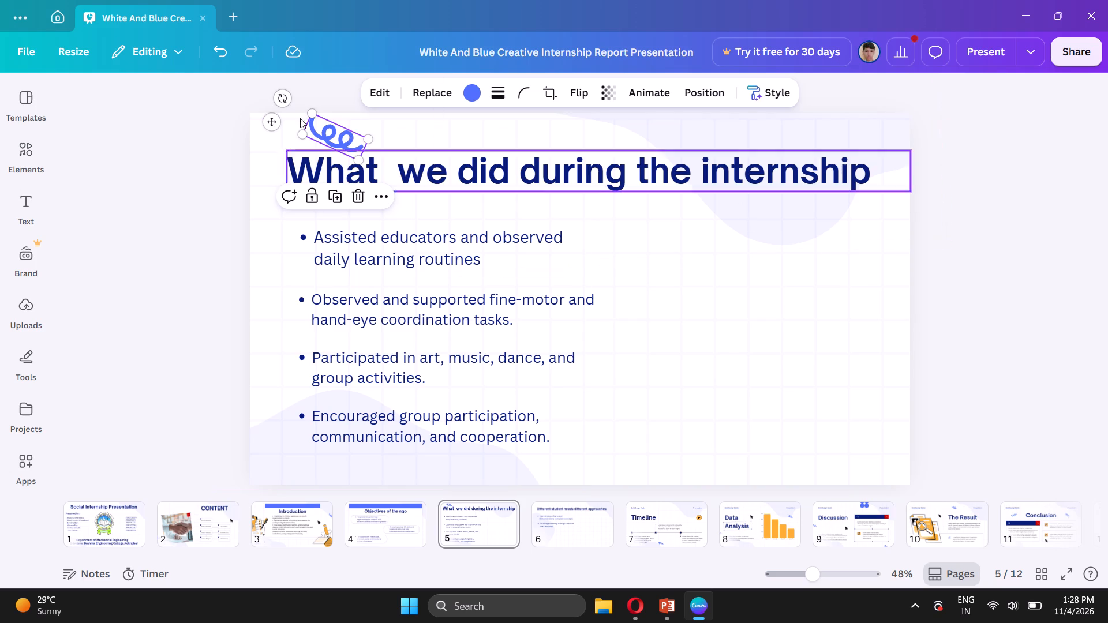
pyautogui.moveTo(328, 131); pyautogui.dragTo(873, 123)
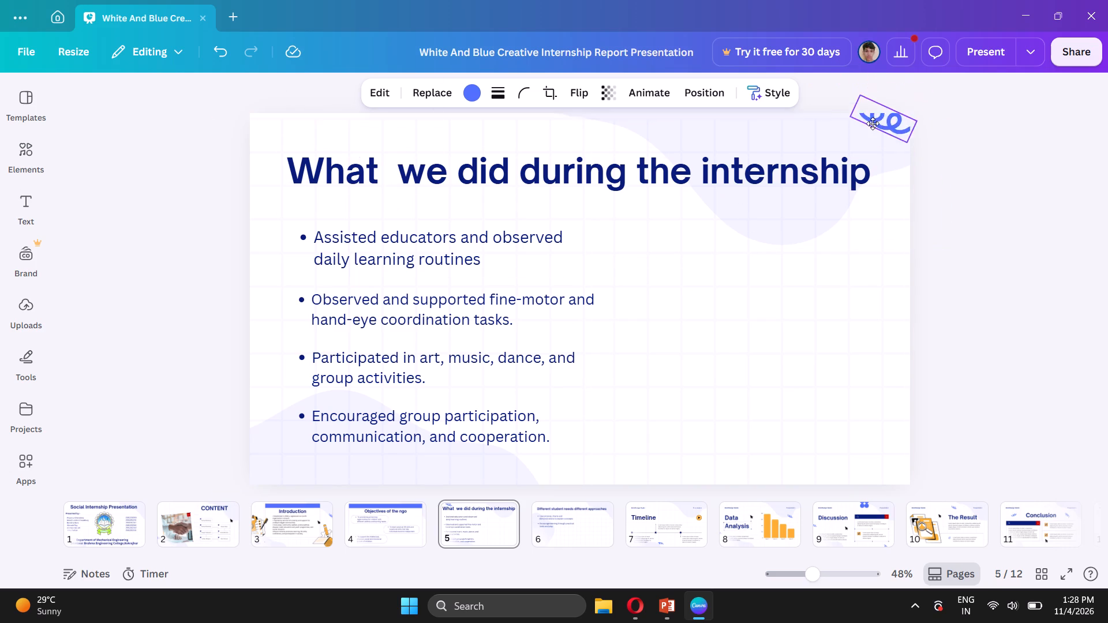
pyautogui.moveTo(873, 123); pyautogui.dragTo(863, 142)
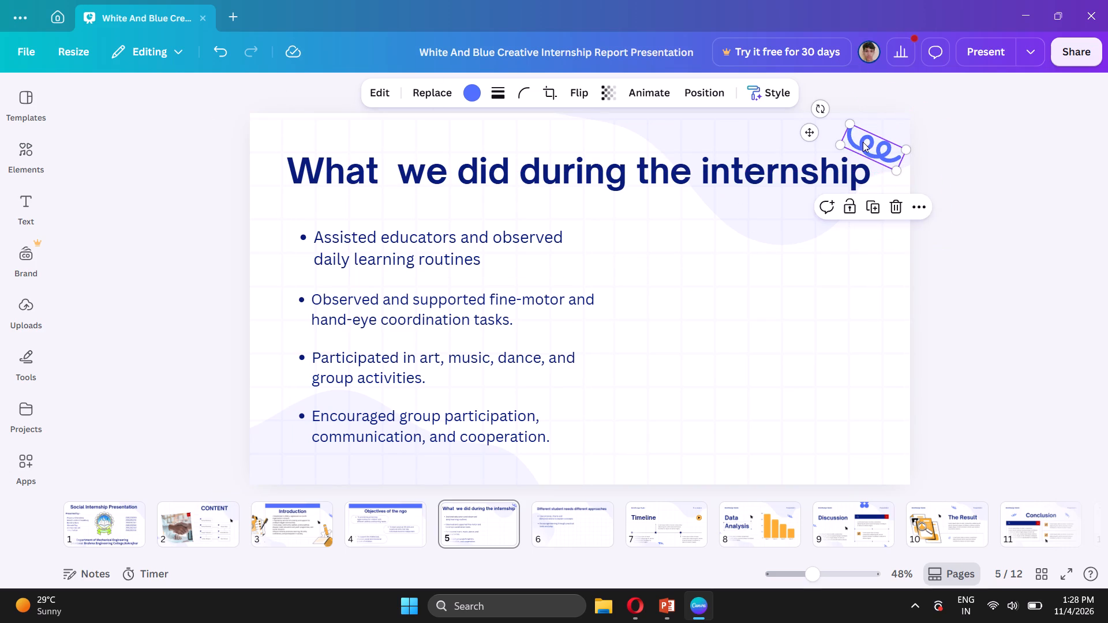
pyautogui.click(979, 198)
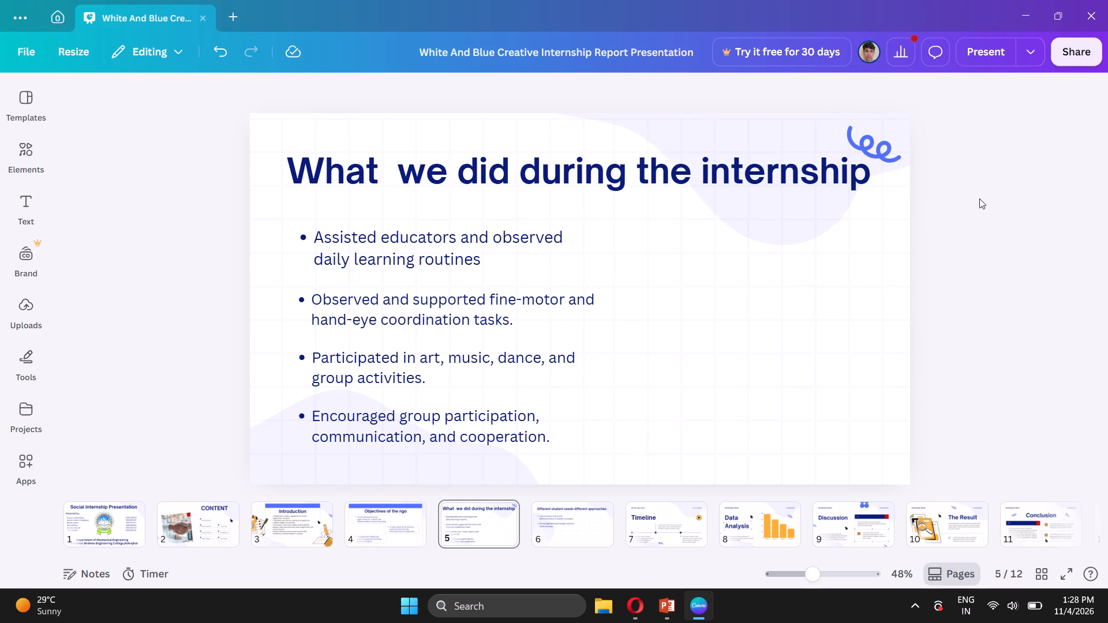
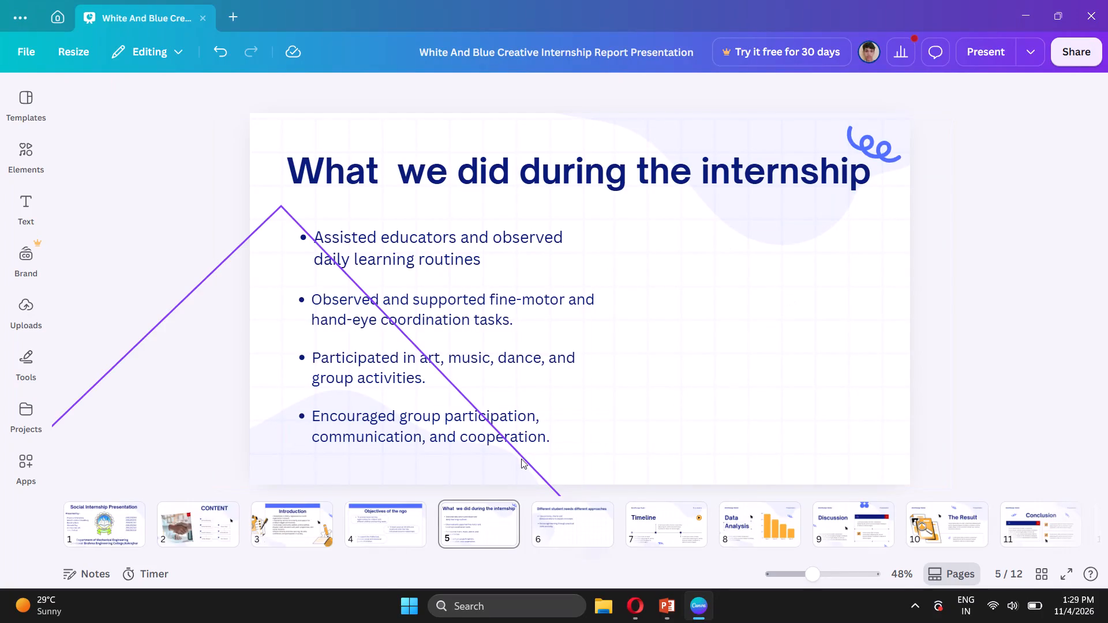
# Move the black cursor arrow from the CONTENT page (page 2) to page 5, "What we did during the internship".
pyautogui.click(308, 543)
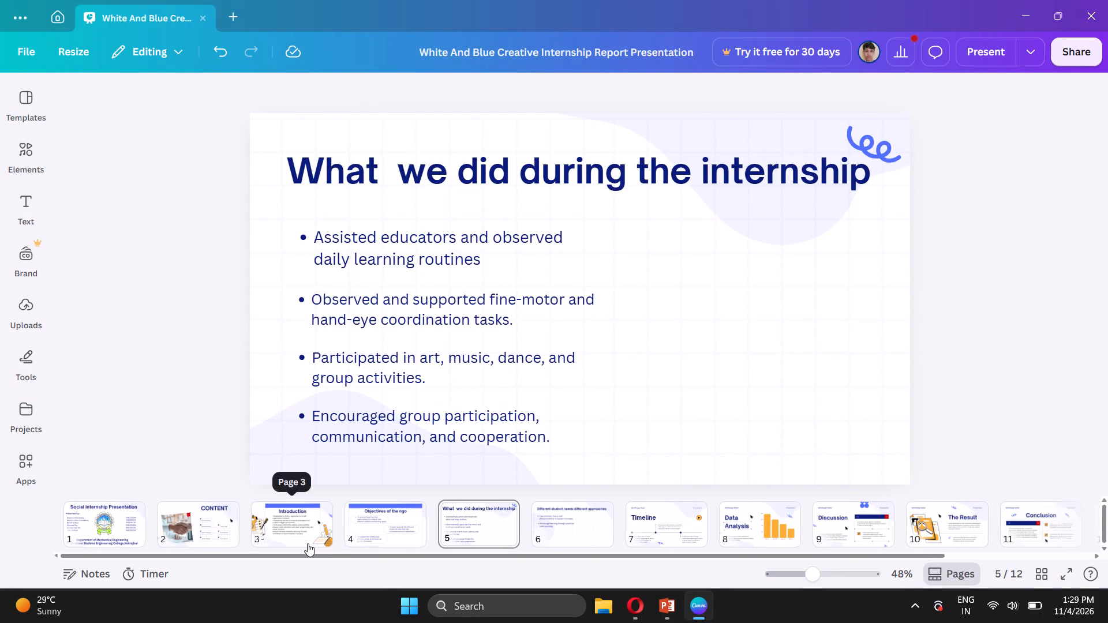
pyautogui.click(224, 520)
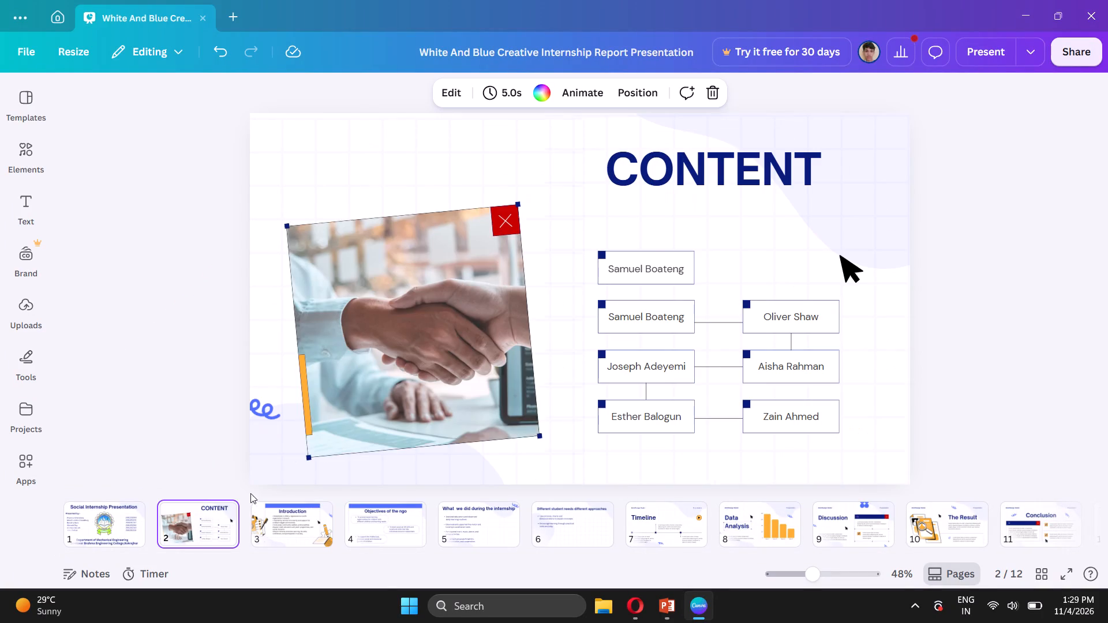
pyautogui.moveTo(847, 273); pyautogui.dragTo(755, 385)
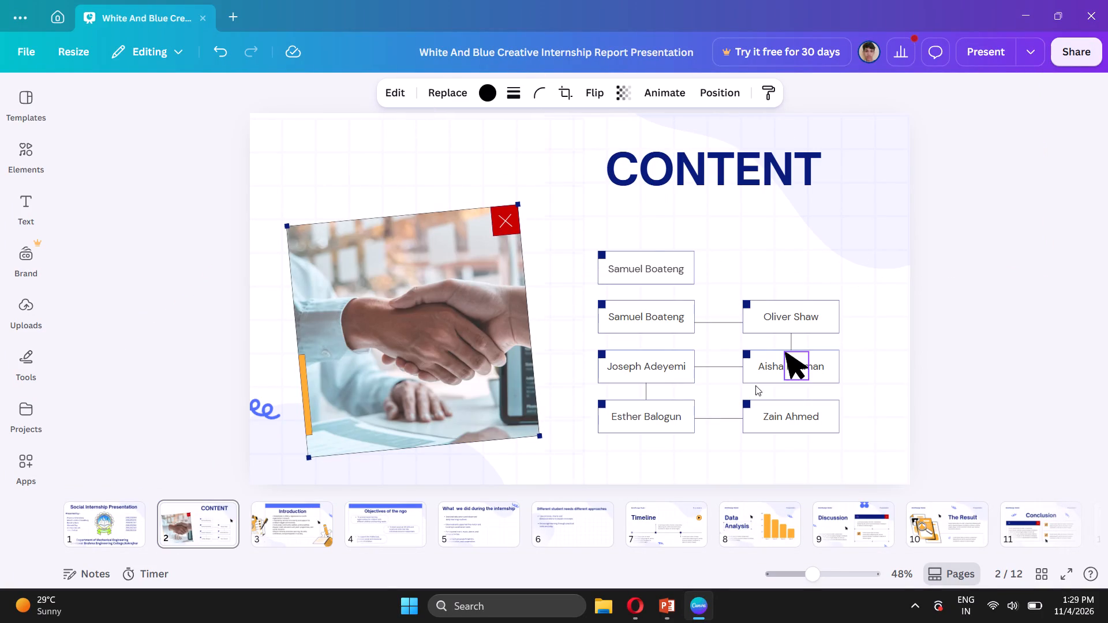
pyautogui.moveTo(755, 385); pyautogui.dragTo(396, 519)
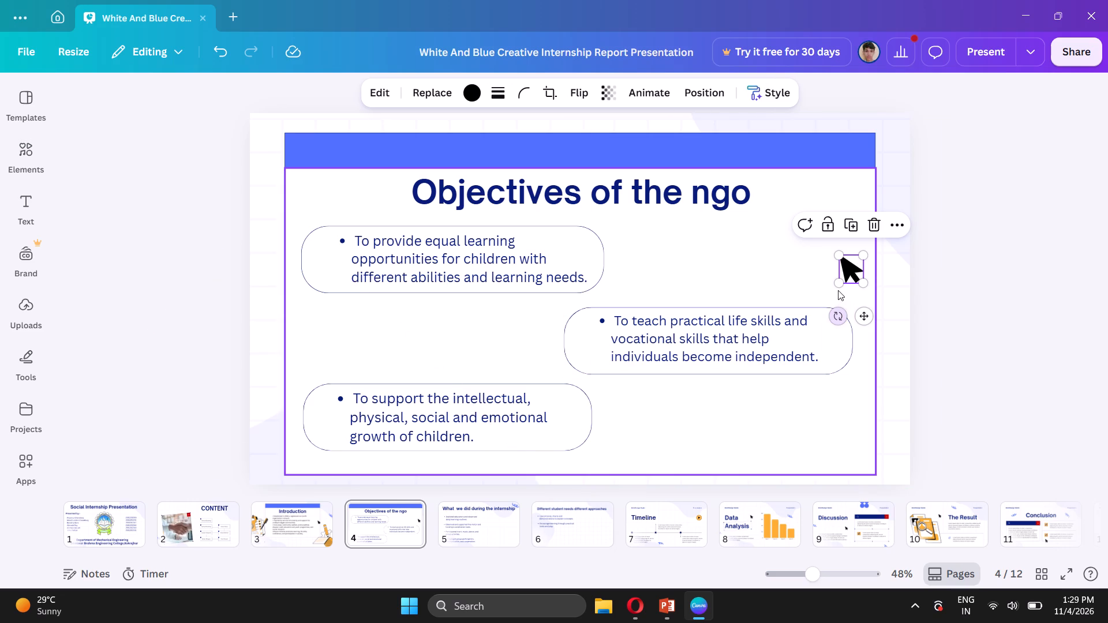
pyautogui.moveTo(856, 268); pyautogui.dragTo(511, 519)
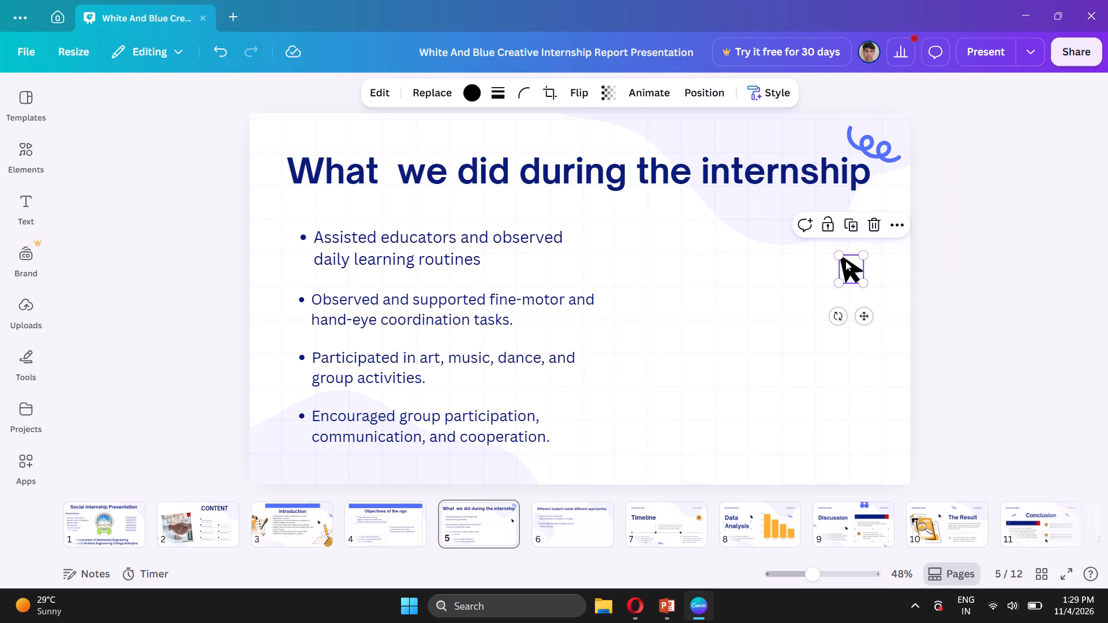
# Enlarge the black arrow slightly and place it just below the end of page 5's title.
pyautogui.moveTo(865, 283); pyautogui.dragTo(870, 289)
pyautogui.click(959, 236)
pyautogui.moveTo(848, 272); pyautogui.dragTo(820, 215)
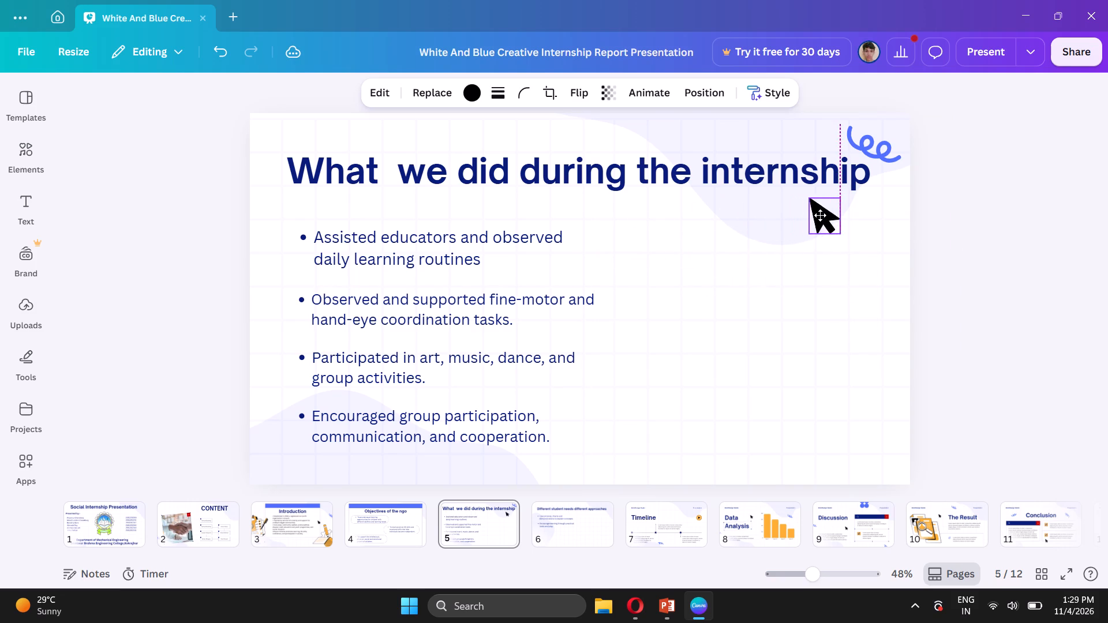
pyautogui.moveTo(820, 215); pyautogui.dragTo(852, 219)
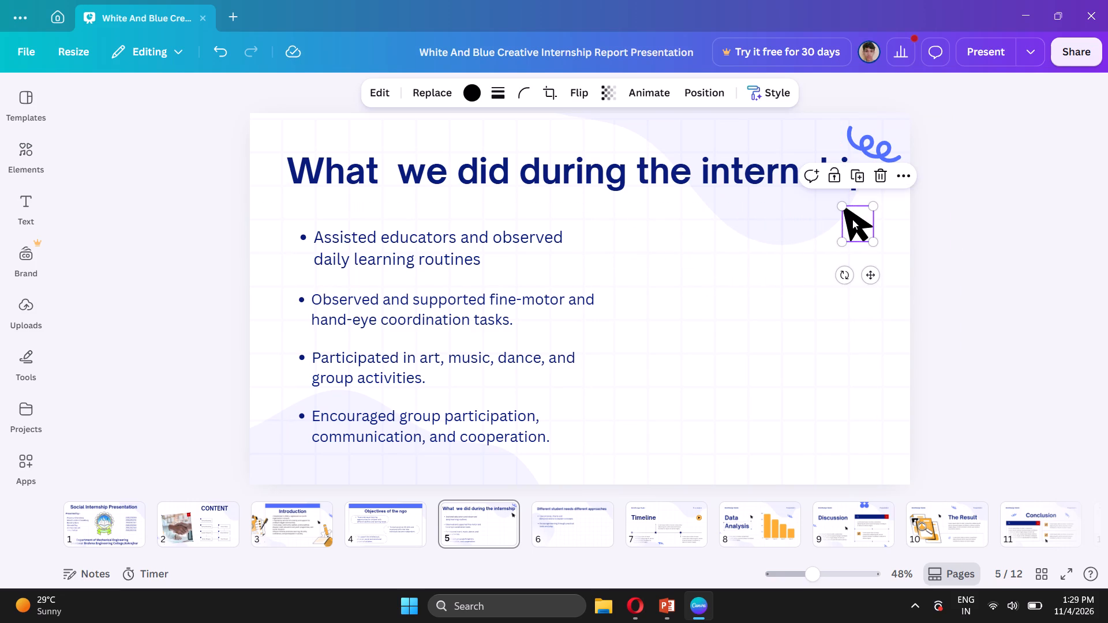
pyautogui.click(961, 223)
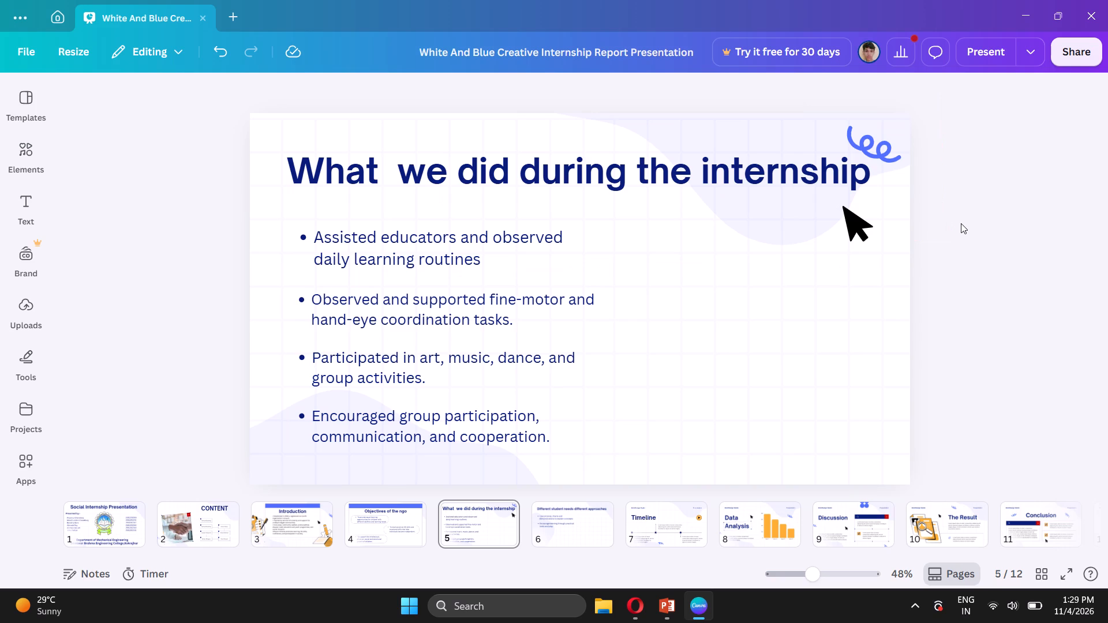
# Reposition the blue squiggle on page 5 slightly further left and higher, above the end of the word "internship".
pyautogui.moveTo(875, 151); pyautogui.dragTo(300, 157)
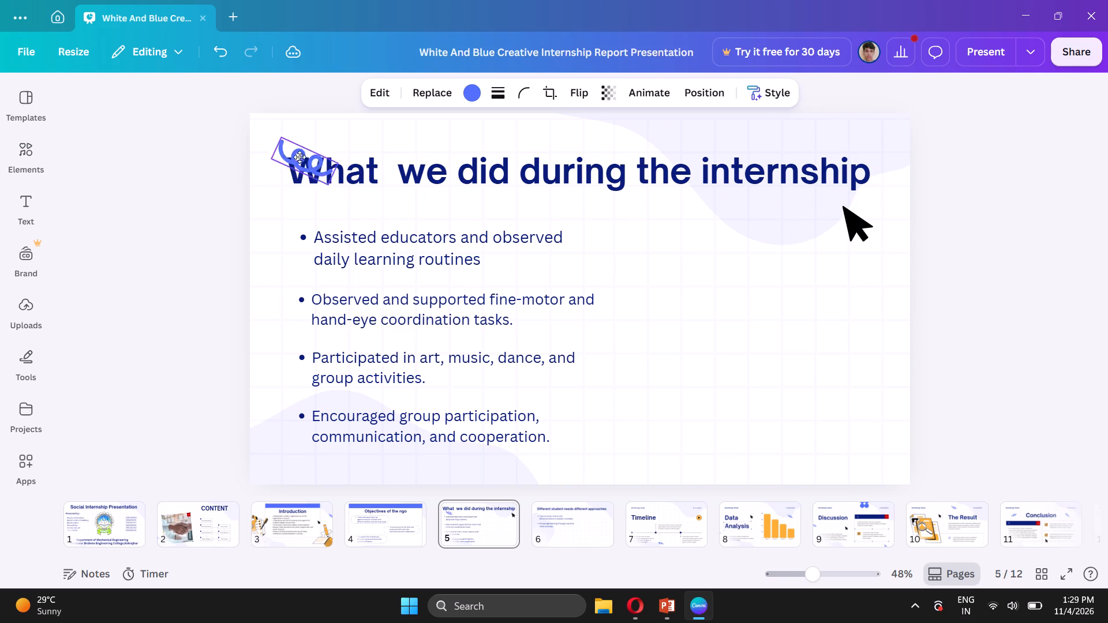
pyautogui.moveTo(300, 157); pyautogui.dragTo(609, 150)
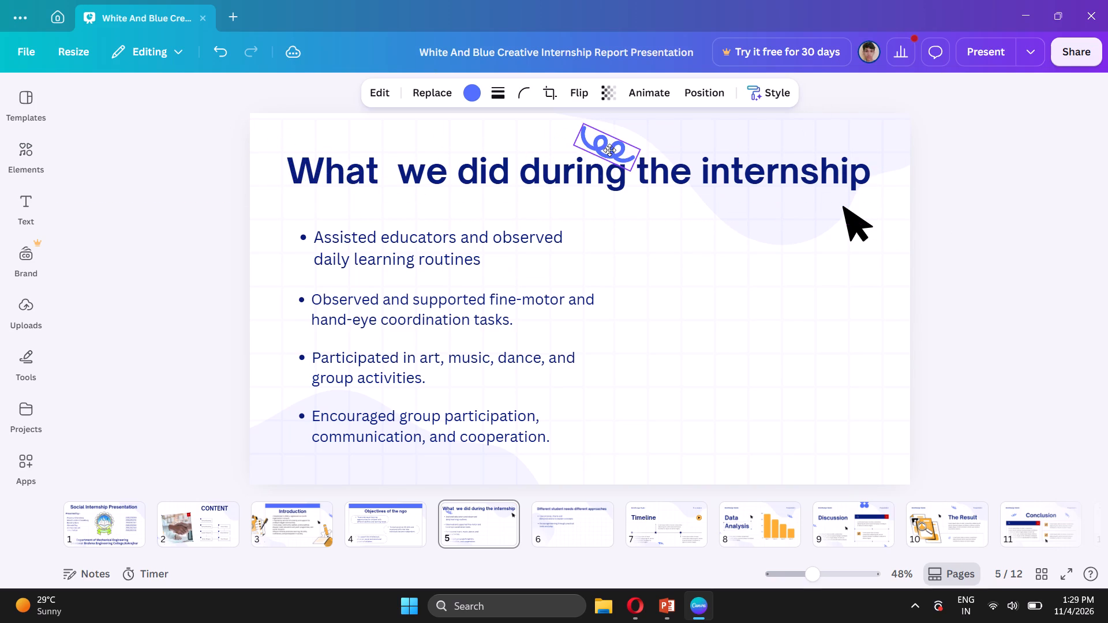
pyautogui.moveTo(609, 150); pyautogui.dragTo(836, 137)
pyautogui.click(875, 148)
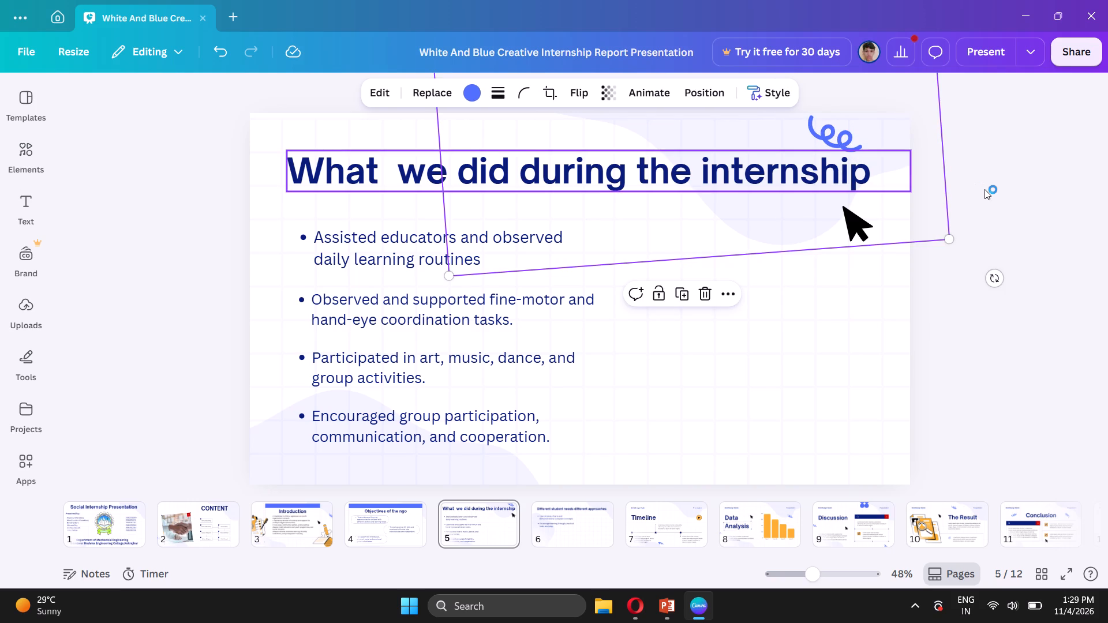
pyautogui.click(985, 189)
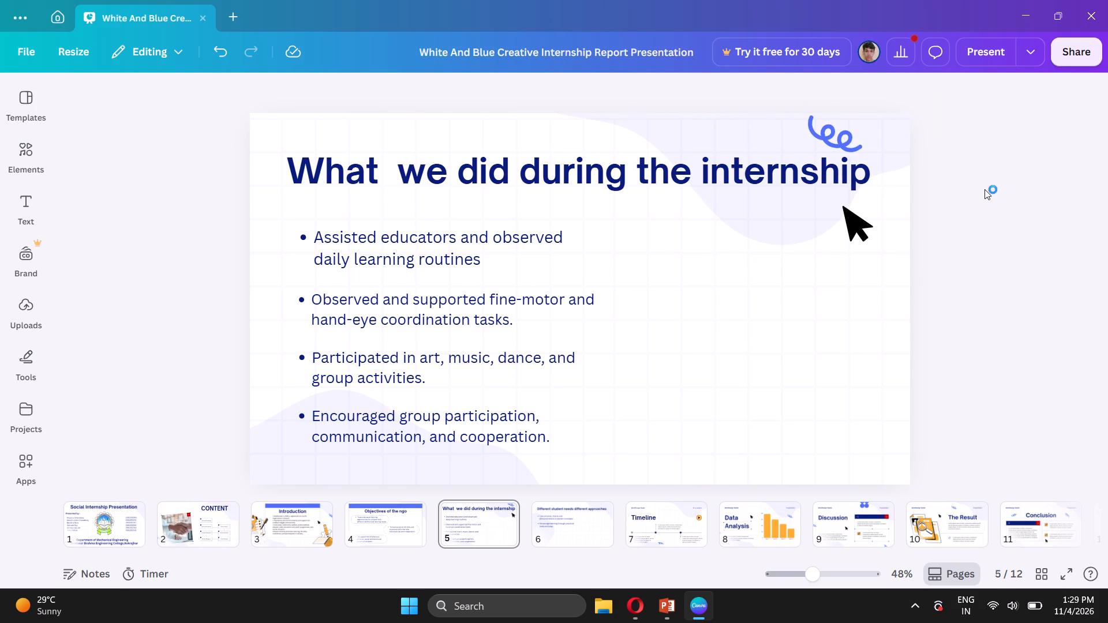
# On page 4, "Objectives of the ngo", set the first objective's outline shape to 18 sides with corner rounding 100.
pyautogui.click(586, 508)
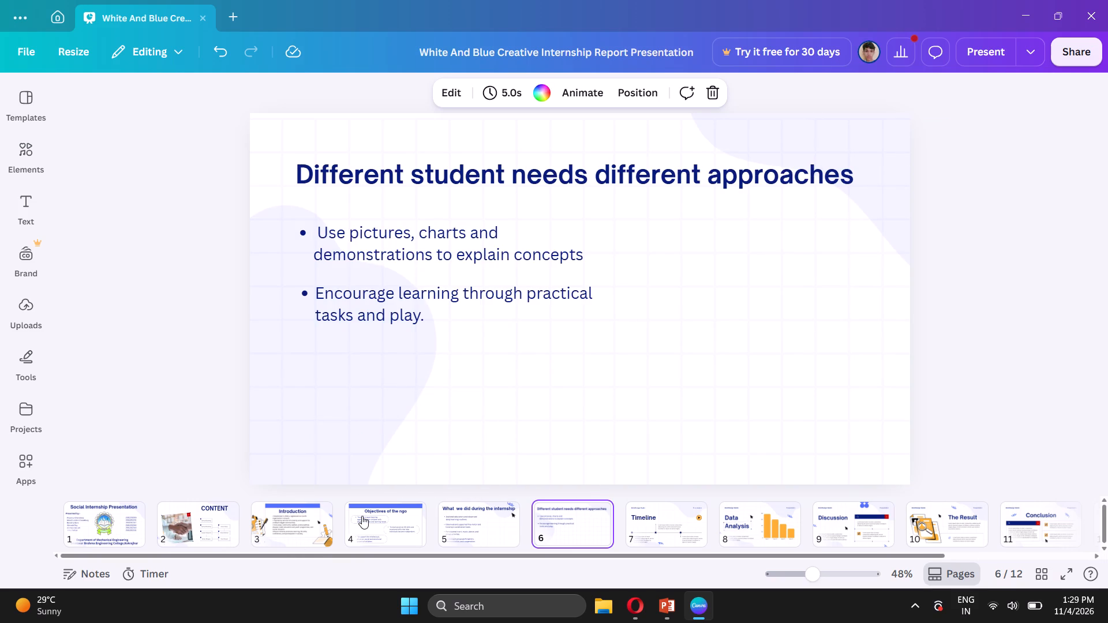
pyautogui.click(368, 516)
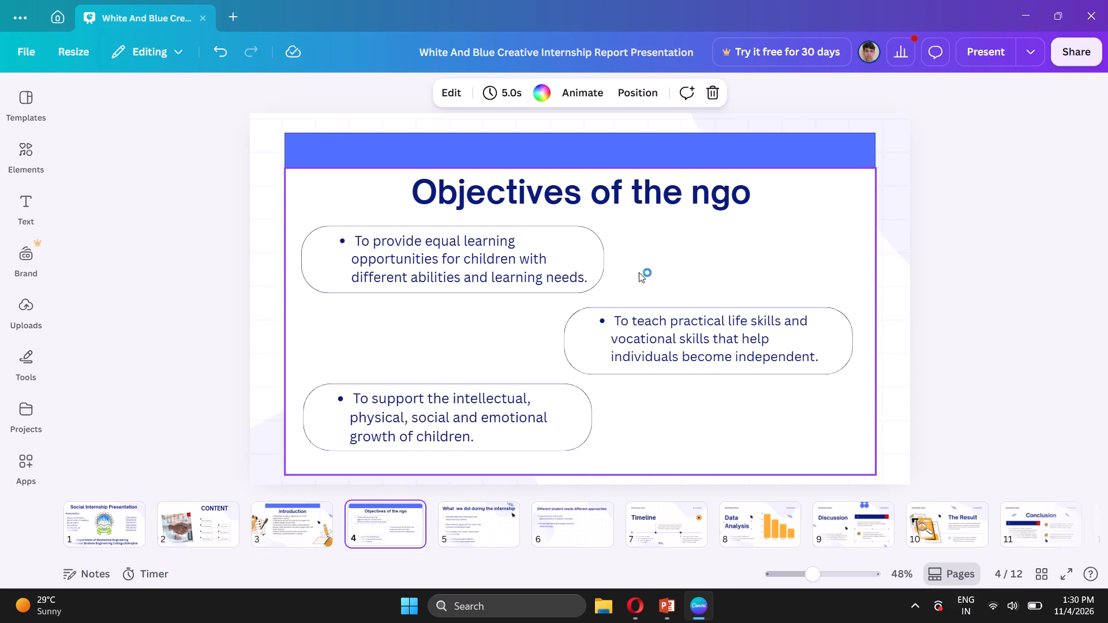
pyautogui.click(954, 205)
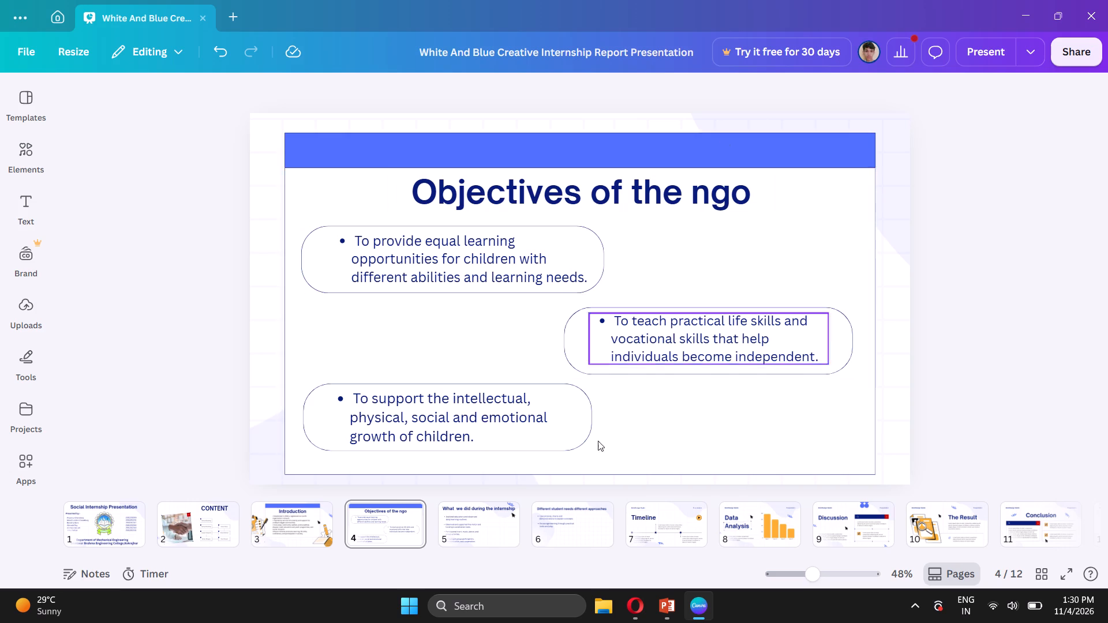
pyautogui.click(600, 249)
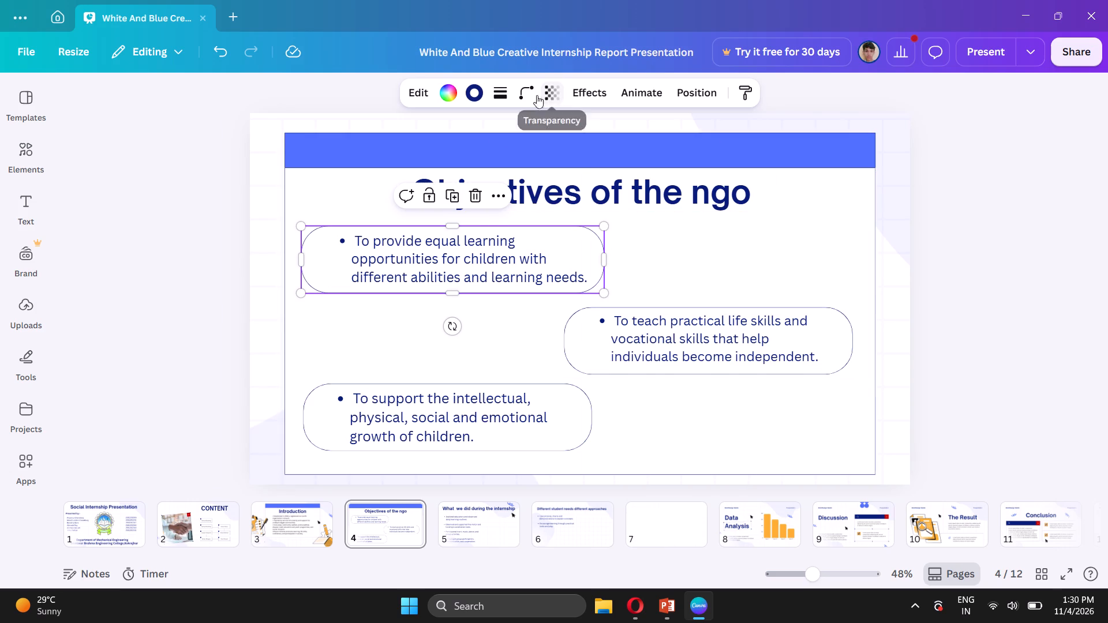
pyautogui.click(530, 97)
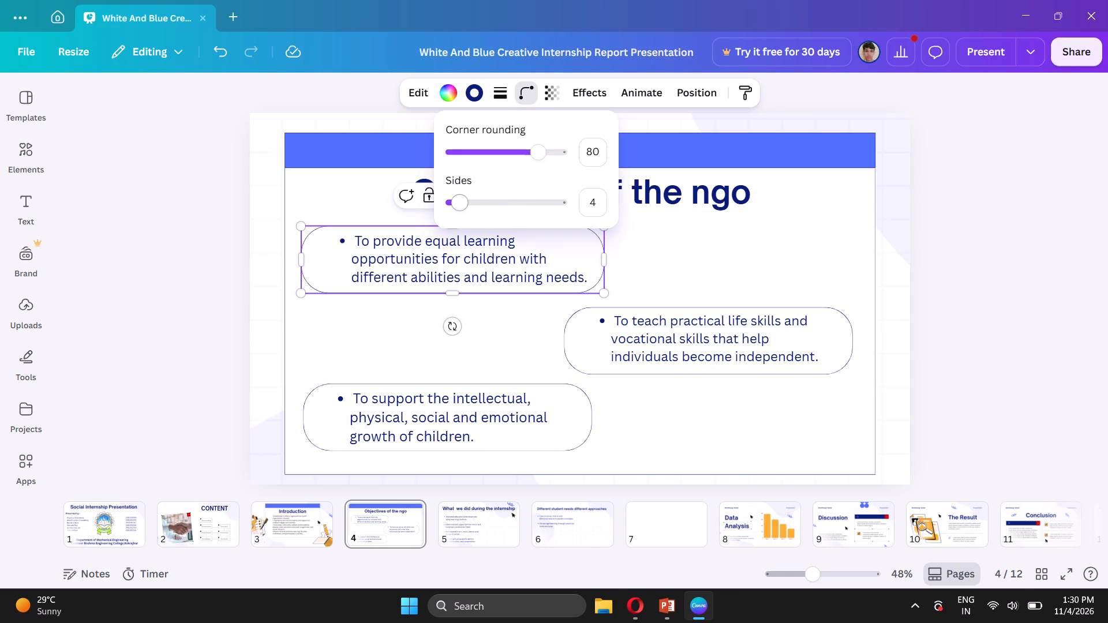
pyautogui.moveTo(462, 206); pyautogui.dragTo(569, 205)
pyautogui.moveTo(538, 156); pyautogui.dragTo(457, 155)
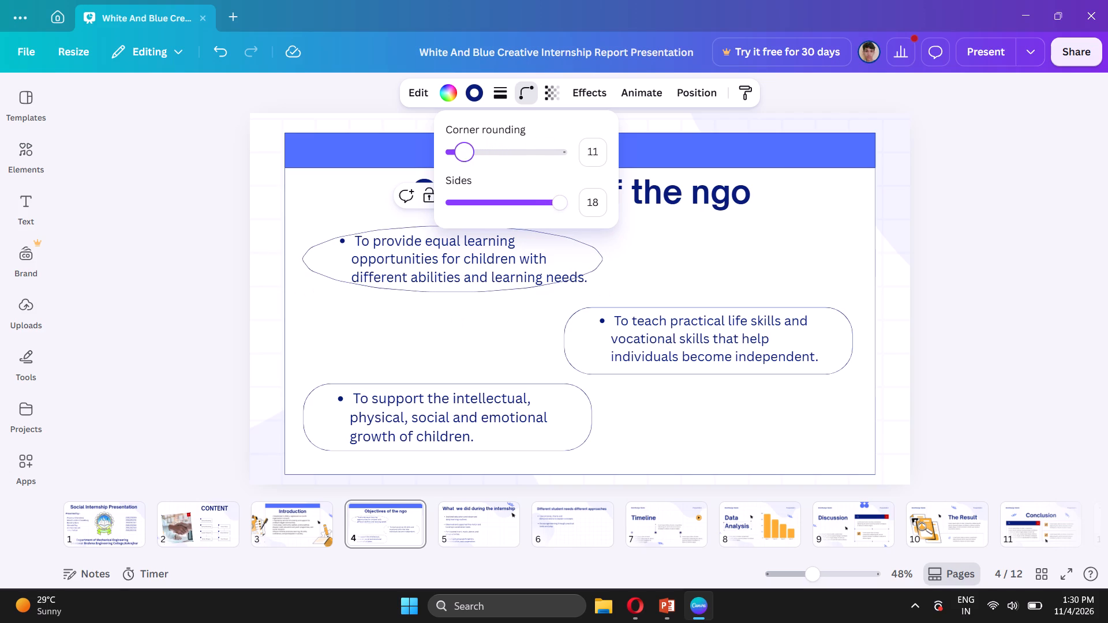
pyautogui.moveTo(457, 155); pyautogui.dragTo(583, 160)
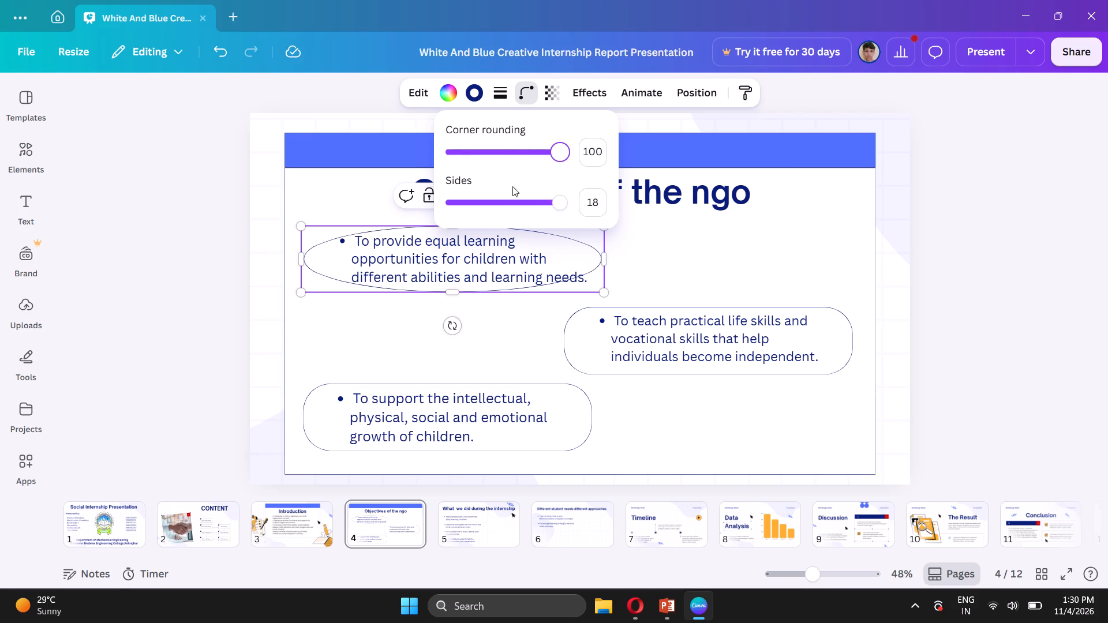
# Browse the element and page animations available for the first objective's outline shape.
pyautogui.click(634, 95)
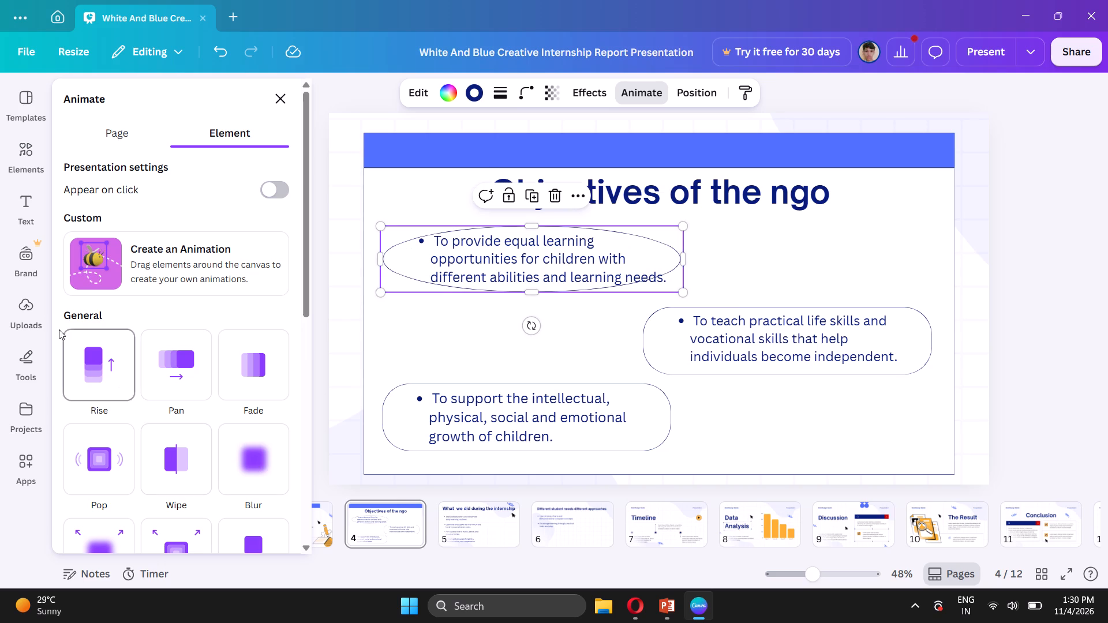
pyautogui.scroll(-2, 189, 373)
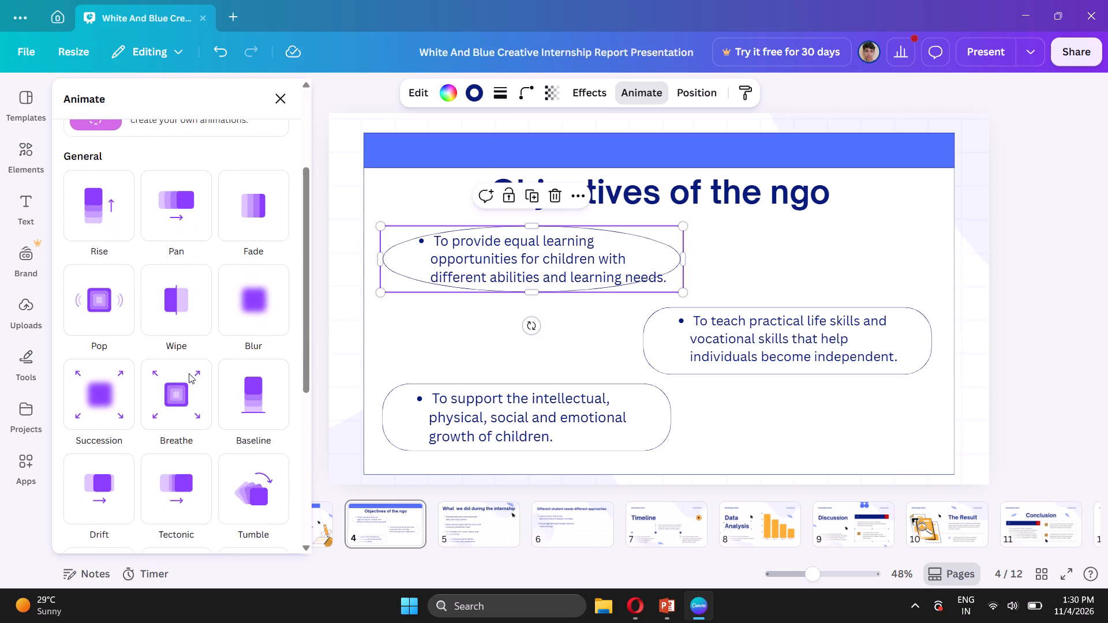
pyautogui.scroll(-4, 189, 373)
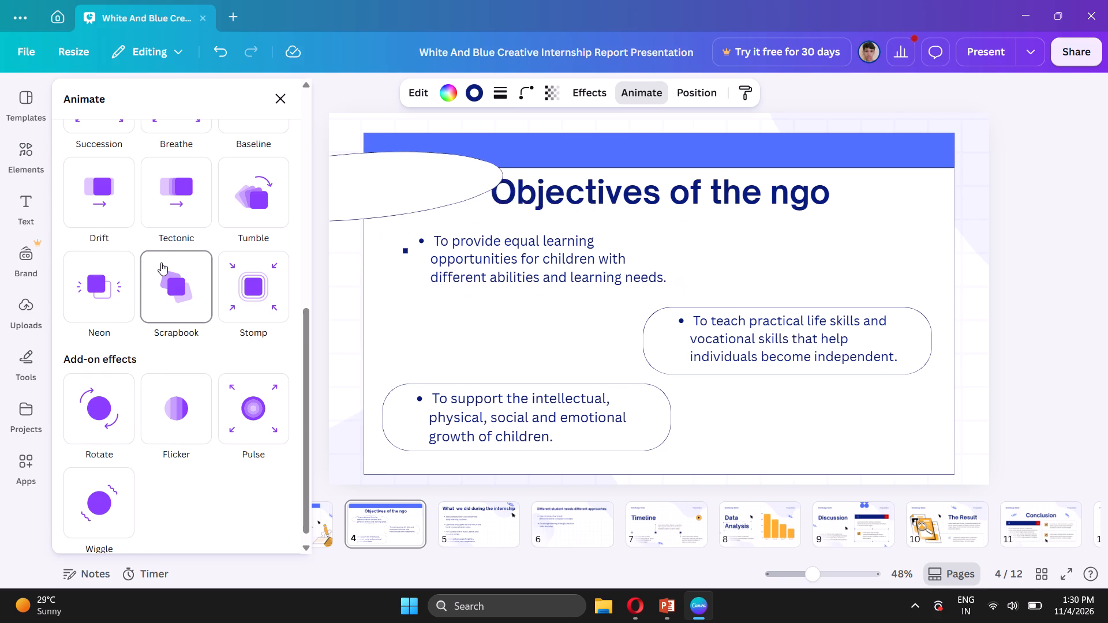
pyautogui.scroll(2, 161, 262)
pyautogui.scroll(2, 185, 160)
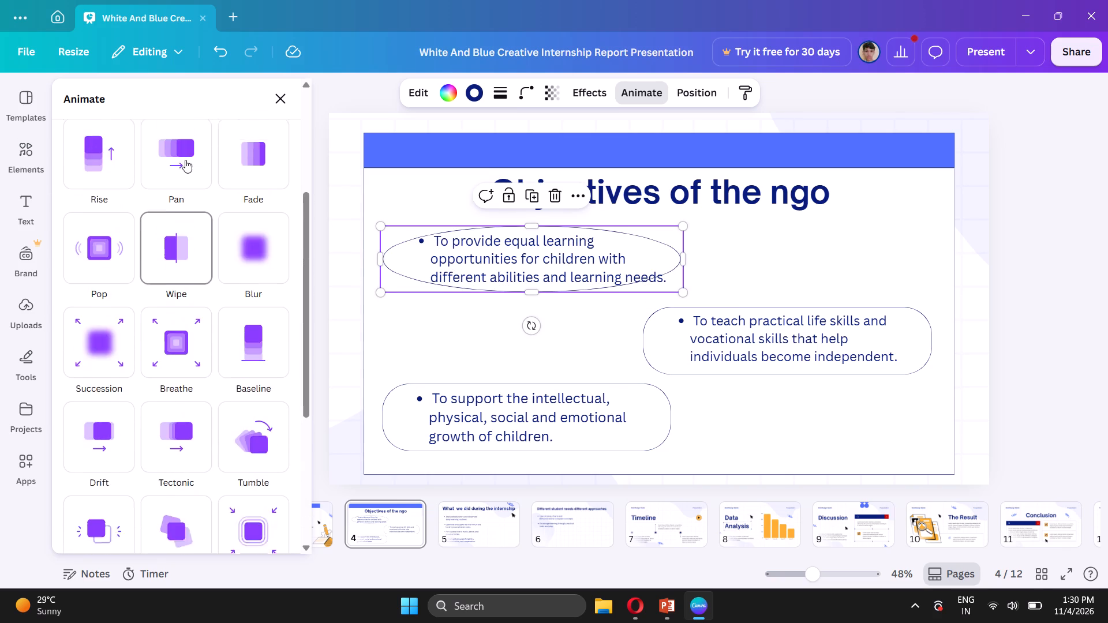
pyautogui.scroll(3, 185, 160)
pyautogui.click(111, 126)
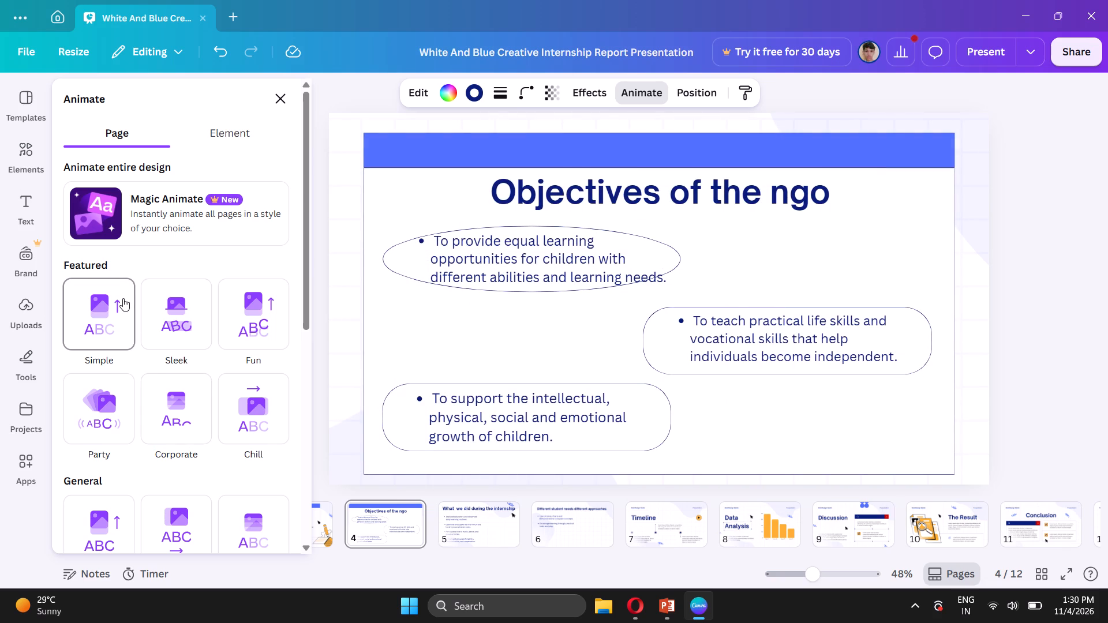
pyautogui.click(228, 140)
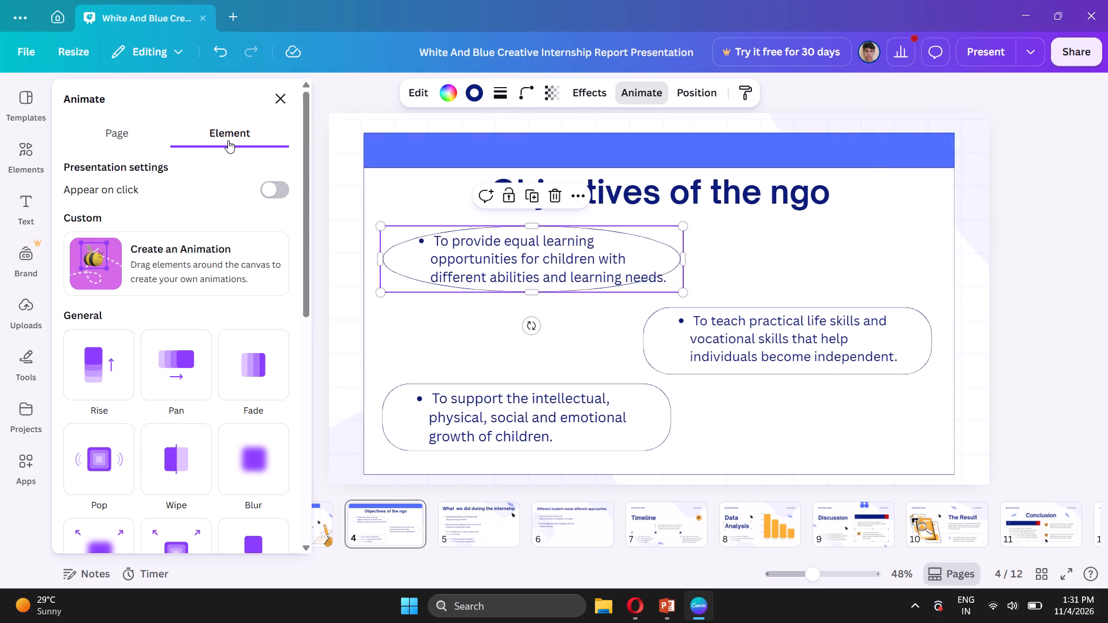
pyautogui.click(287, 95)
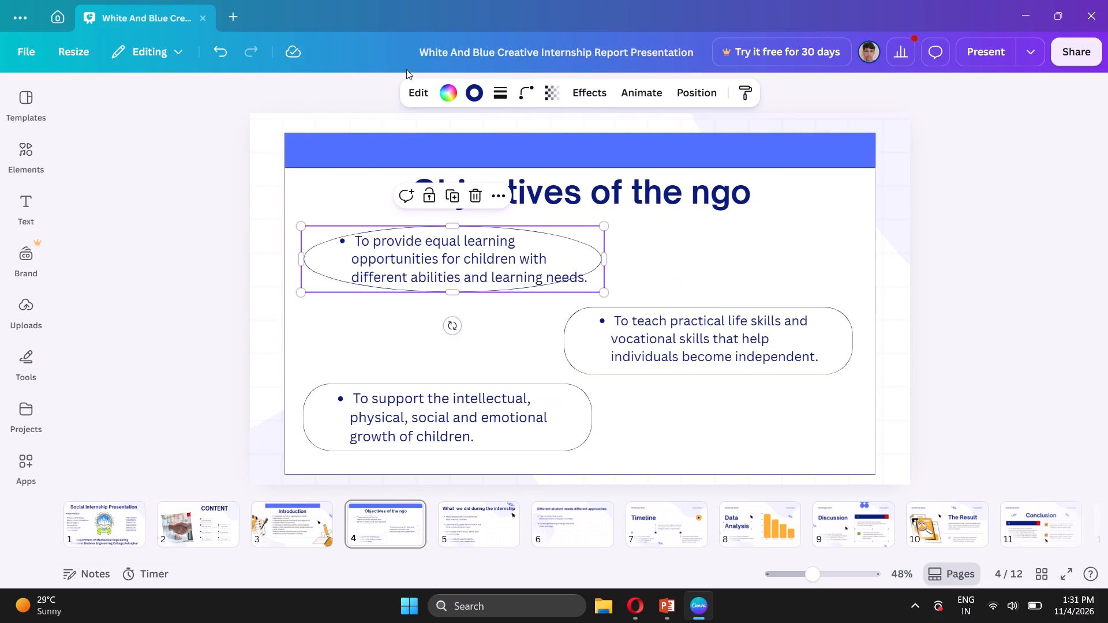
# Change the stroke color of the first objective's oval outline to the photo color dark gray azure.
pyautogui.click(478, 91)
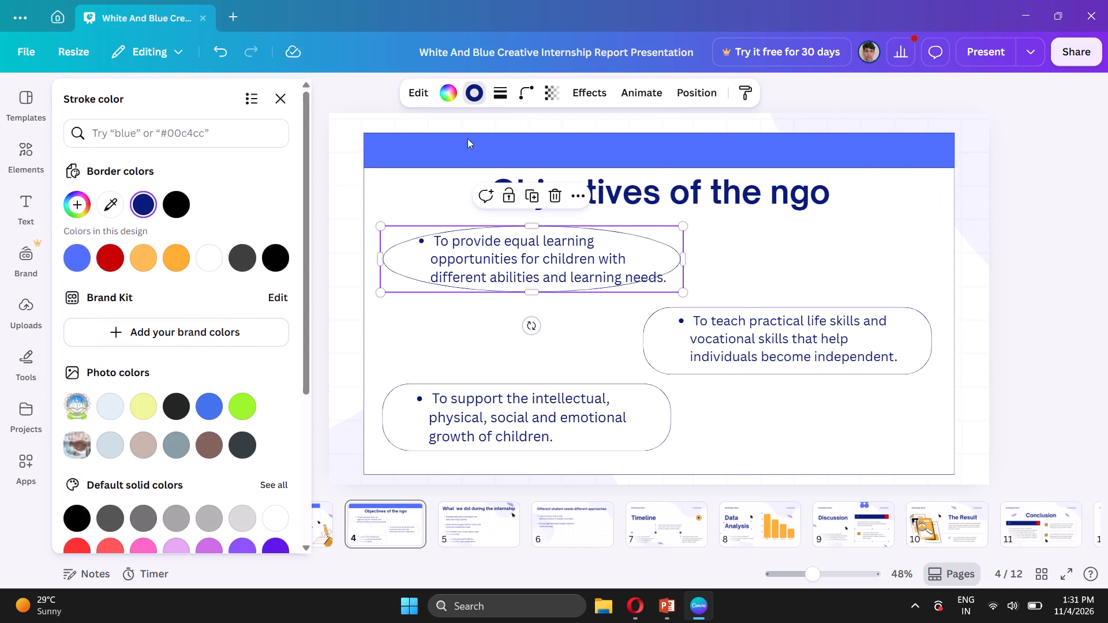
pyautogui.click(147, 407)
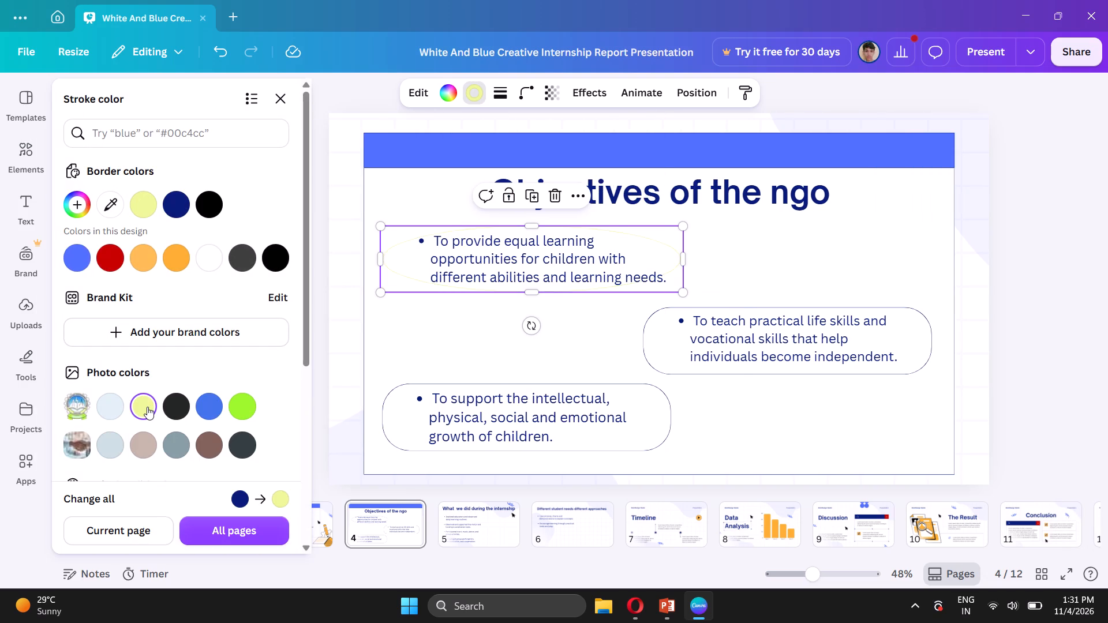
pyautogui.click(178, 206)
pyautogui.scroll(-1, 256, 459)
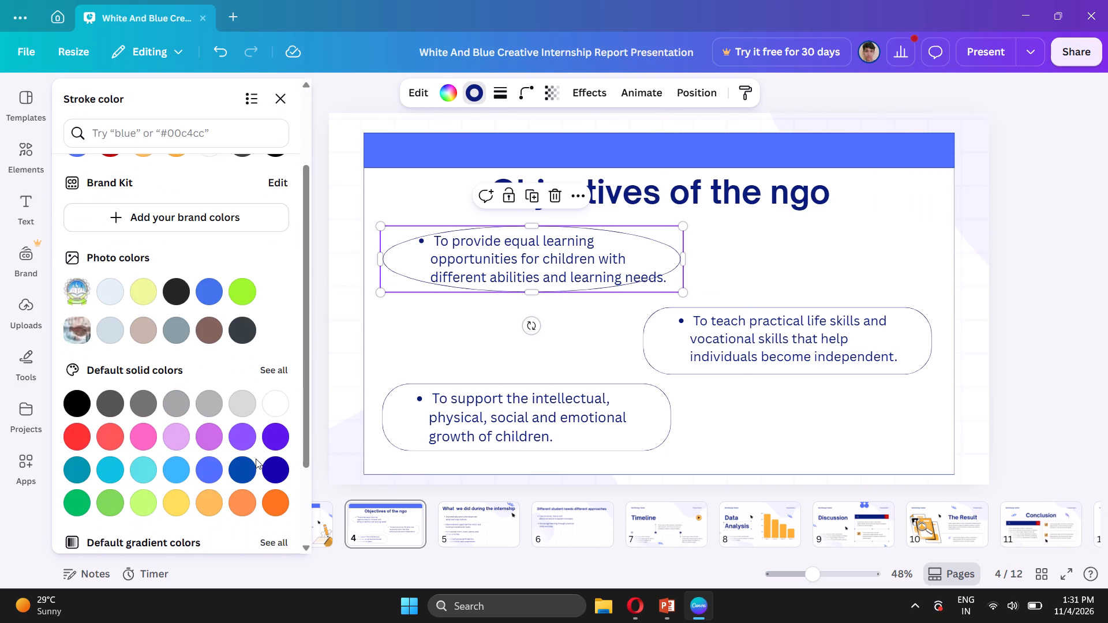
pyautogui.scroll(-1, 256, 459)
pyautogui.click(84, 332)
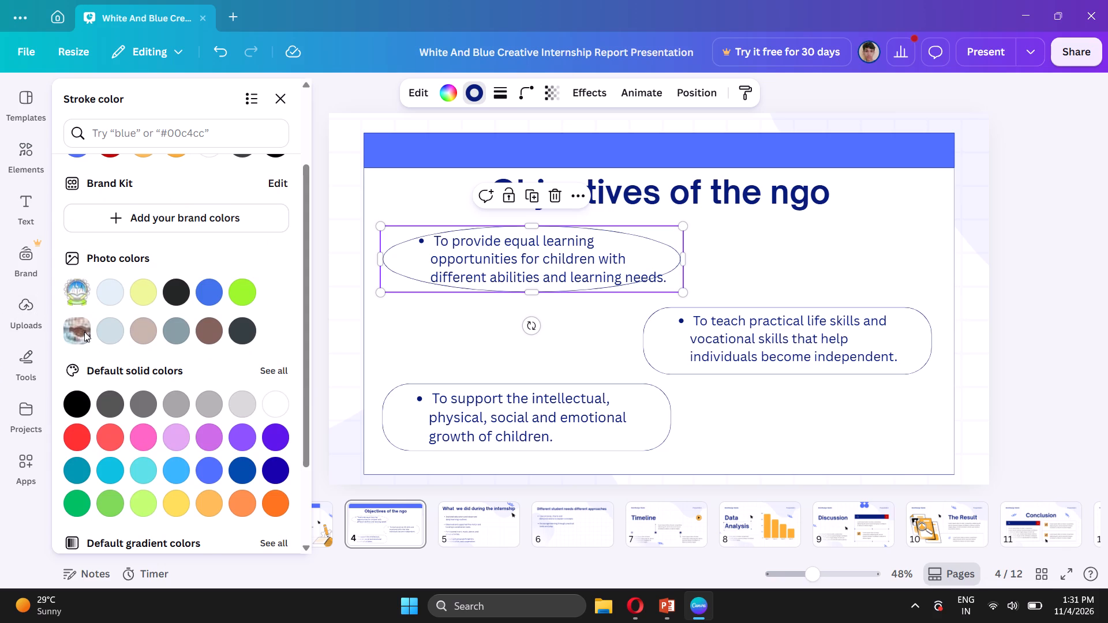
pyautogui.click(238, 326)
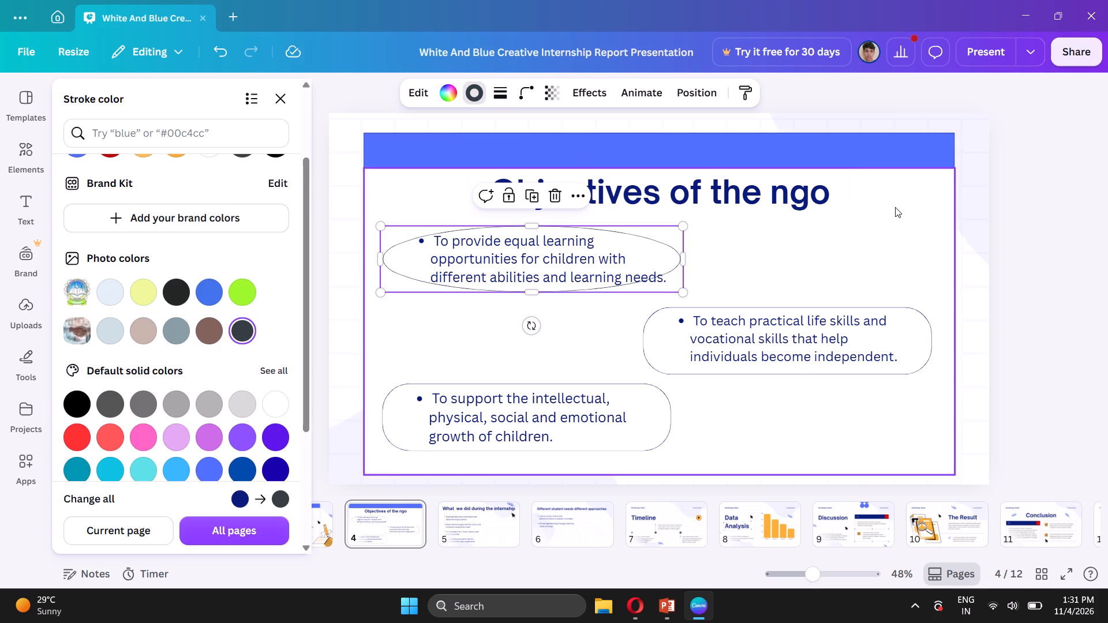
pyautogui.click(1019, 209)
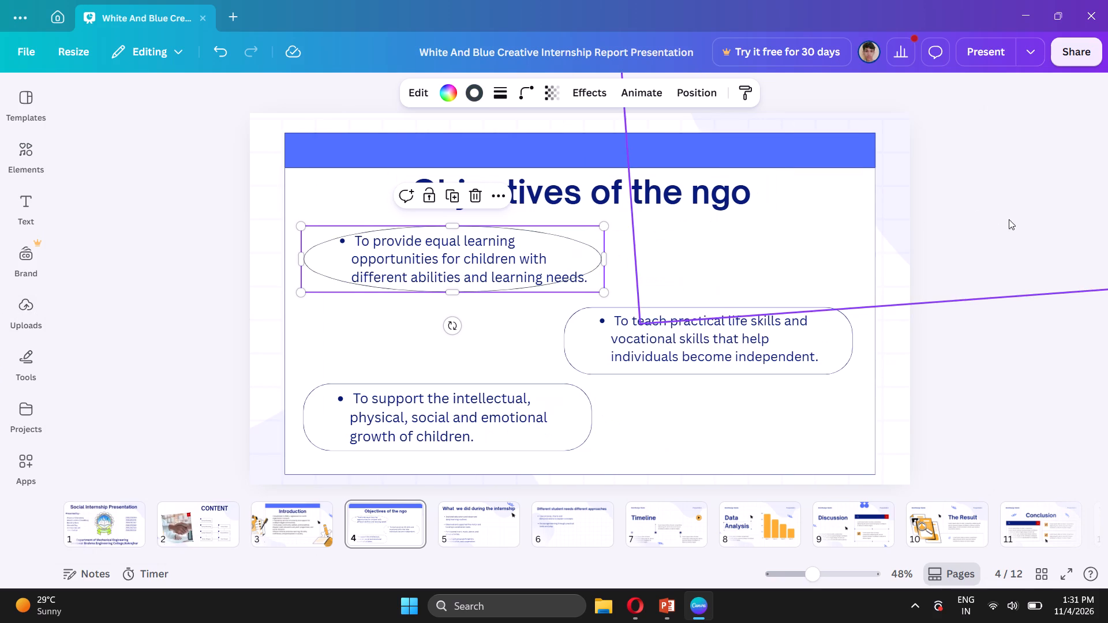
pyautogui.click(1012, 219)
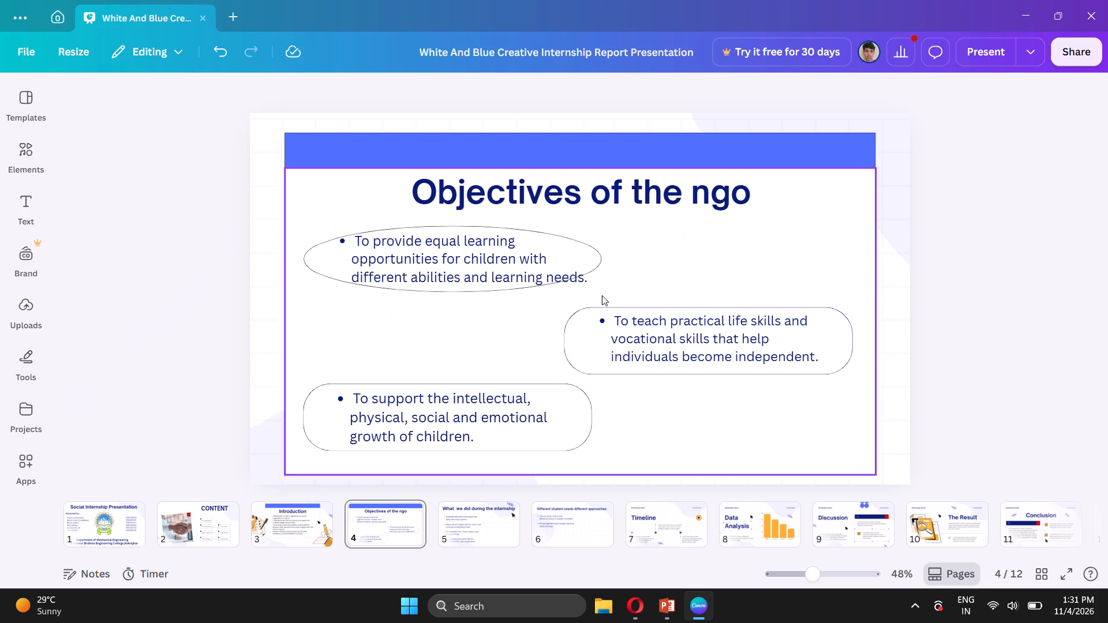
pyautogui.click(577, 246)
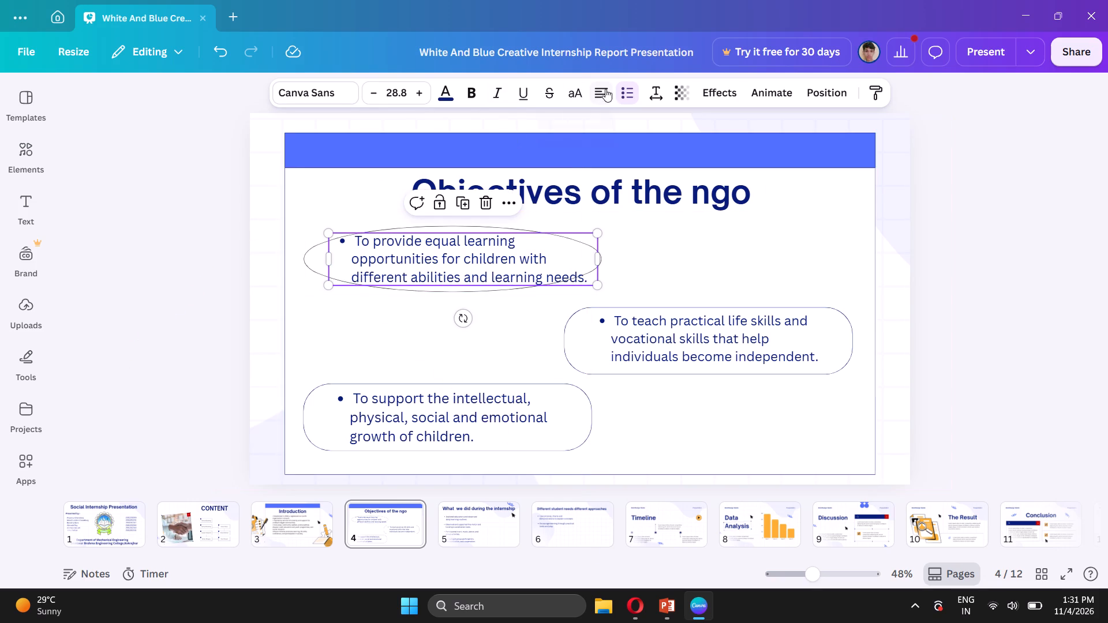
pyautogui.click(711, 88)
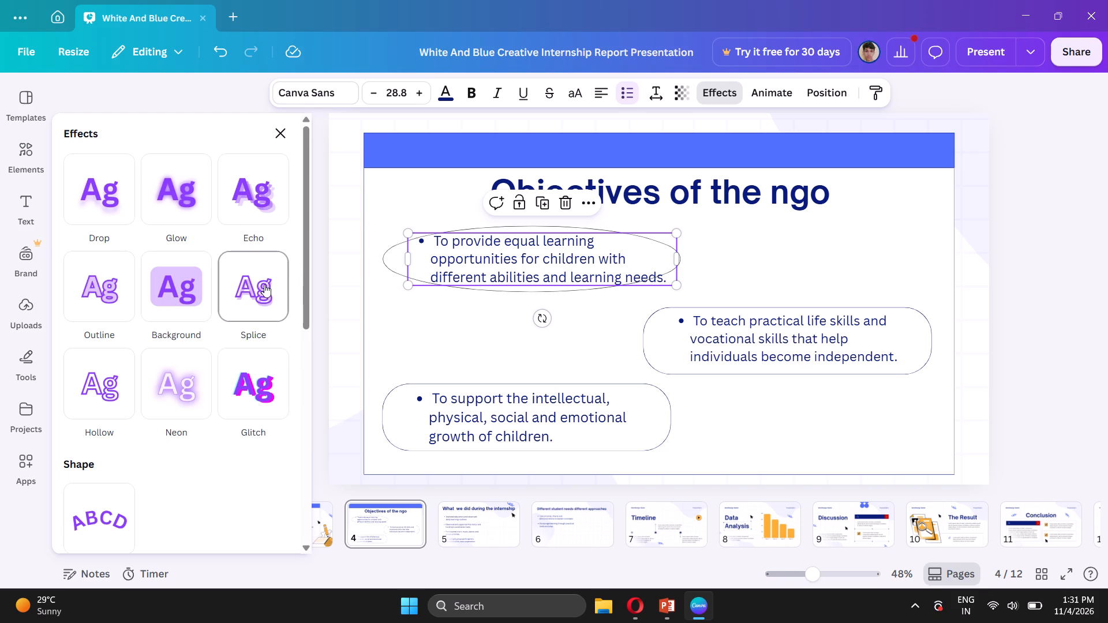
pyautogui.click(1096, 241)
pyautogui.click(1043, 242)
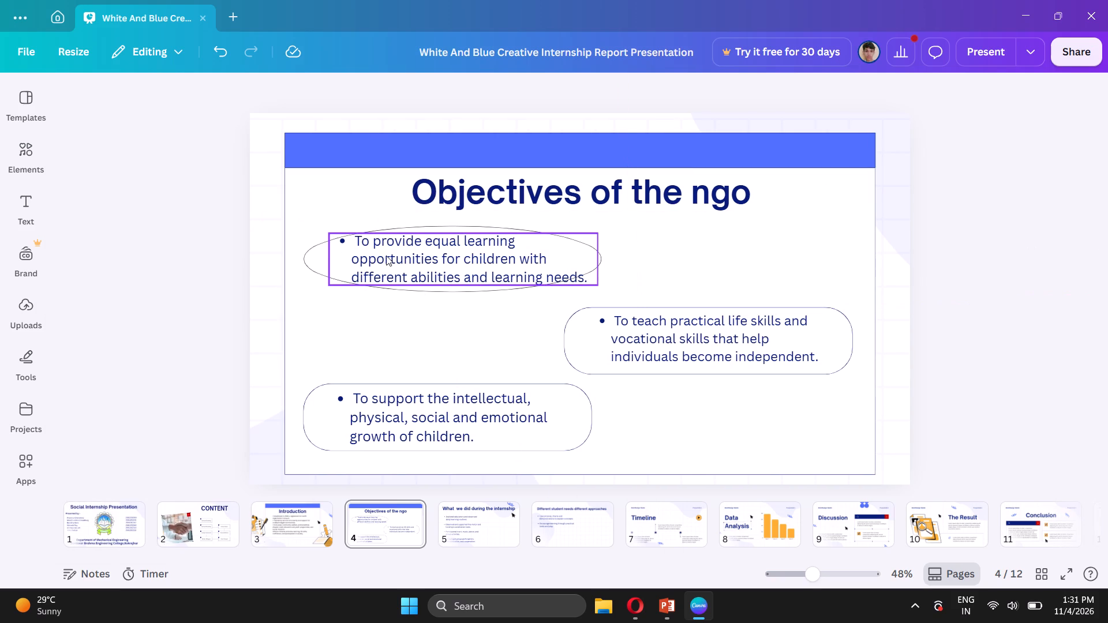
# Set the first objective's outline shape on page 4 to 4 sides, keeping its corner rounding at 100.
pyautogui.click(515, 290)
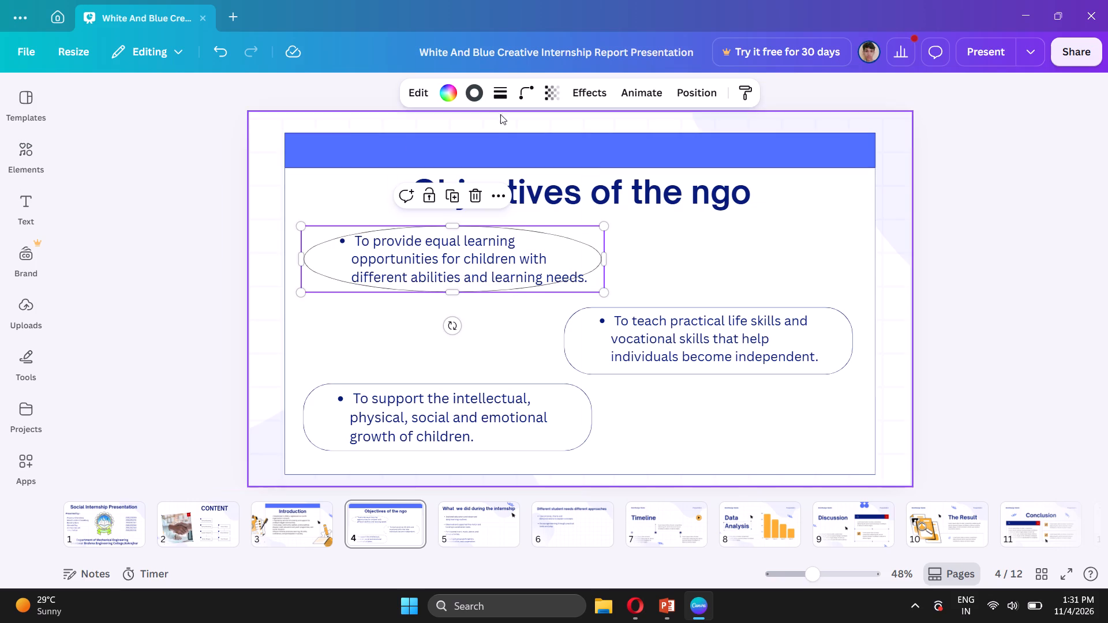
pyautogui.click(529, 91)
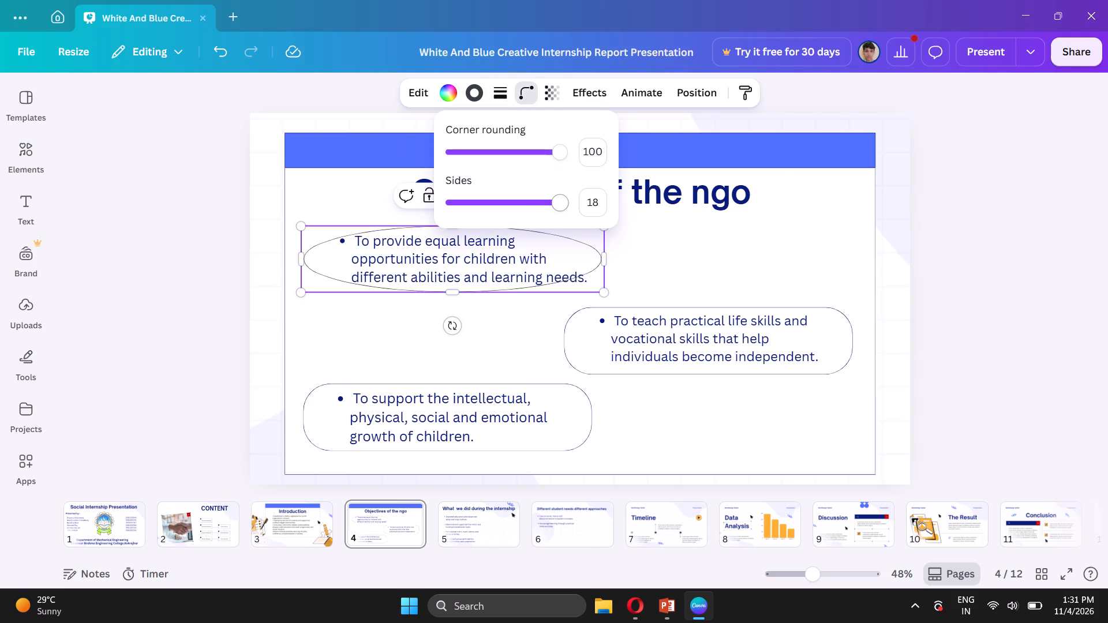
pyautogui.moveTo(563, 201); pyautogui.dragTo(400, 197)
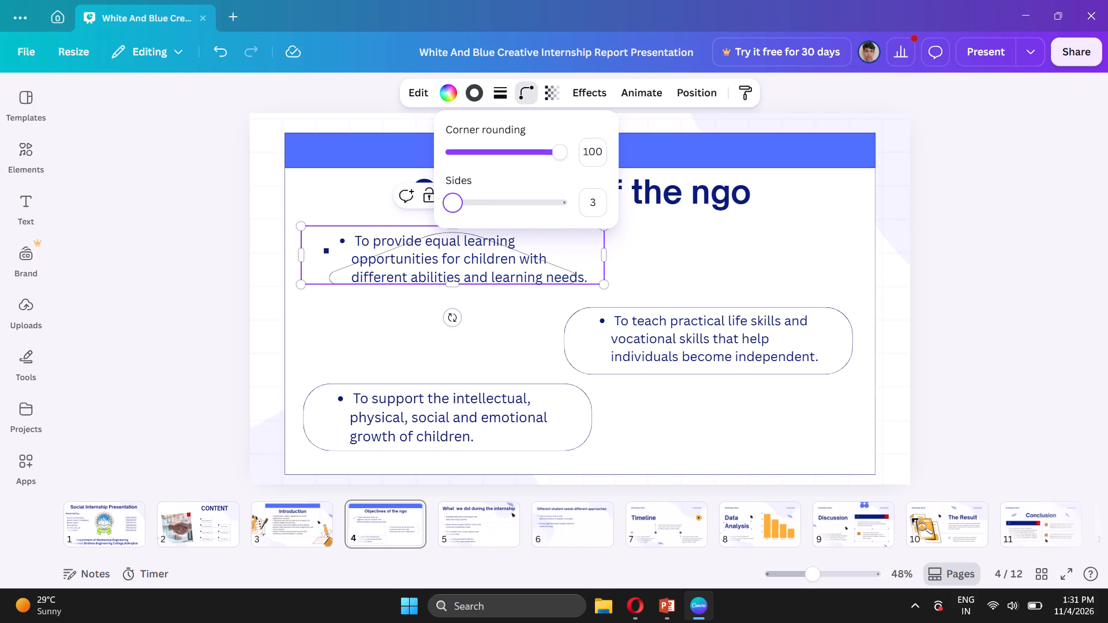
pyautogui.moveTo(400, 197); pyautogui.dragTo(461, 207)
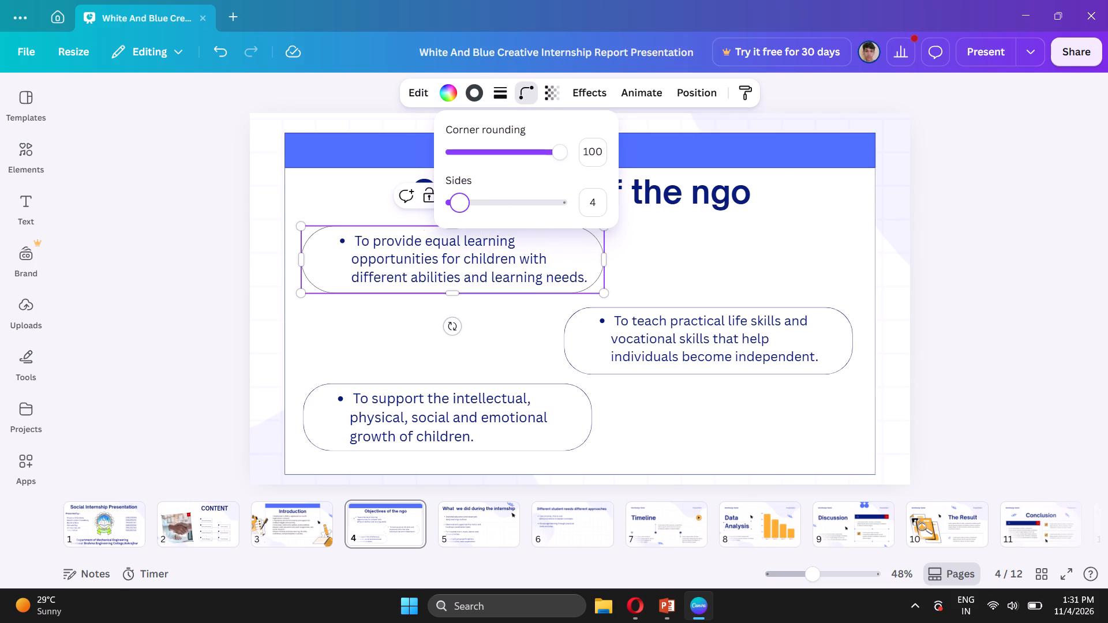
pyautogui.moveTo(461, 207); pyautogui.dragTo(461, 207)
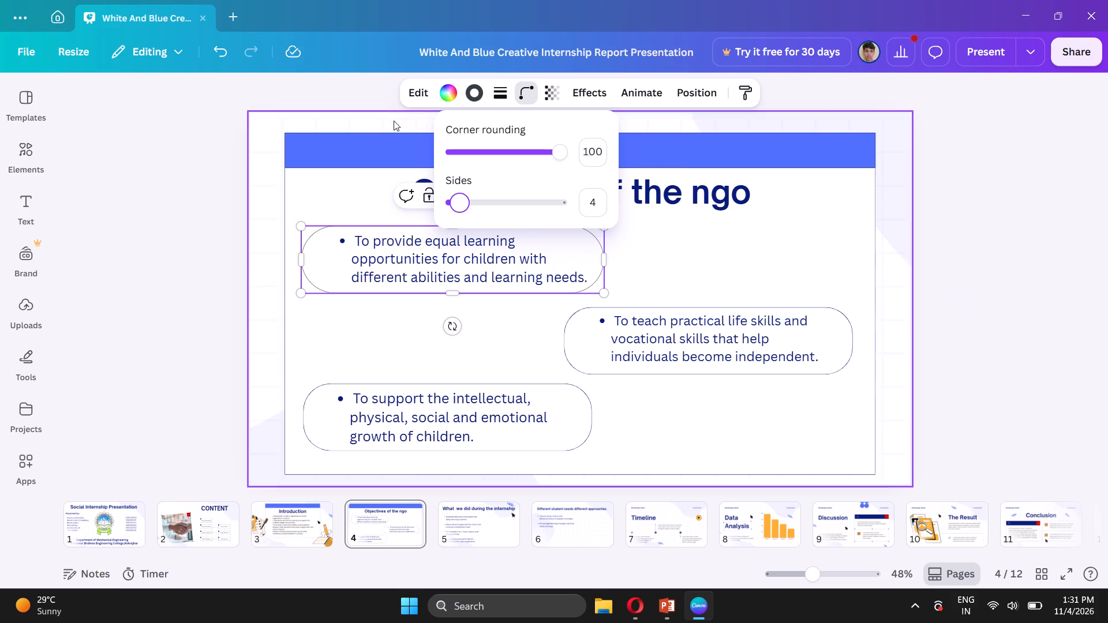
pyautogui.click(941, 238)
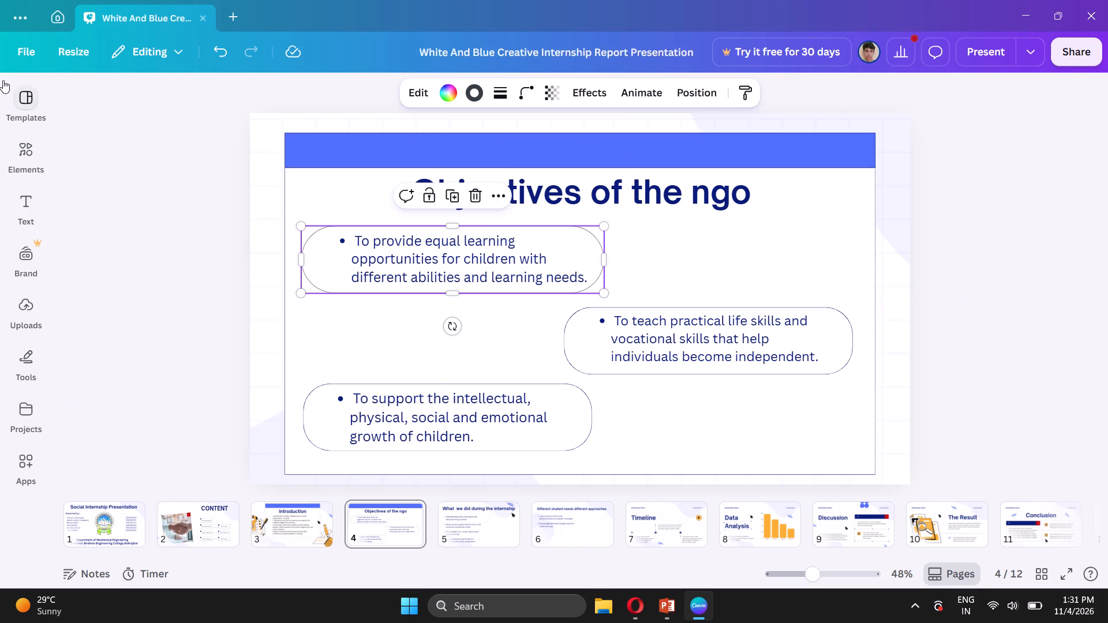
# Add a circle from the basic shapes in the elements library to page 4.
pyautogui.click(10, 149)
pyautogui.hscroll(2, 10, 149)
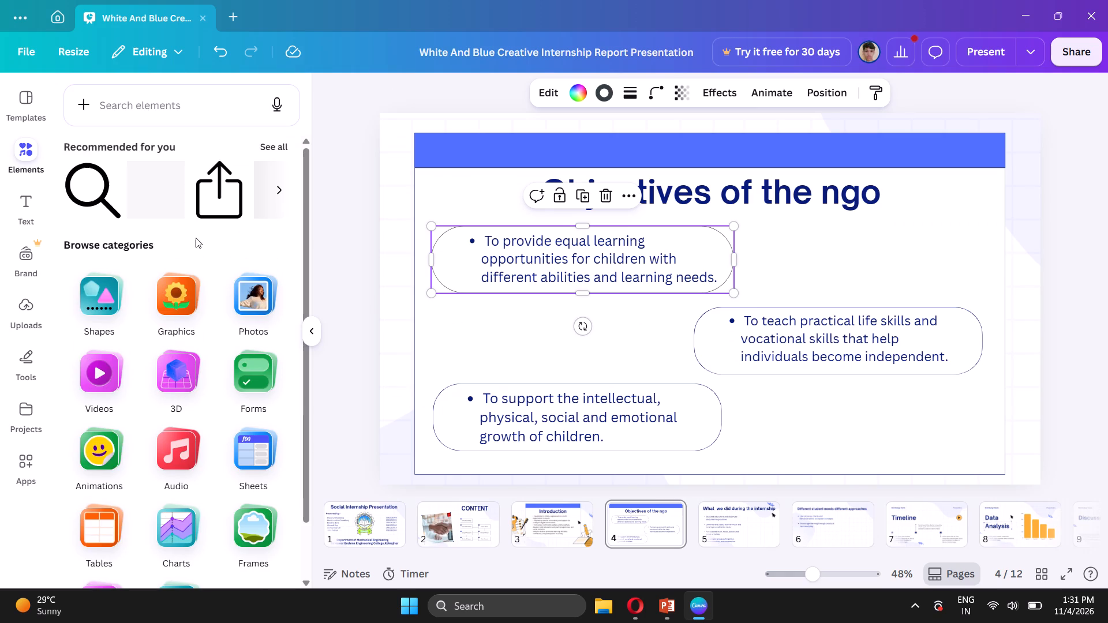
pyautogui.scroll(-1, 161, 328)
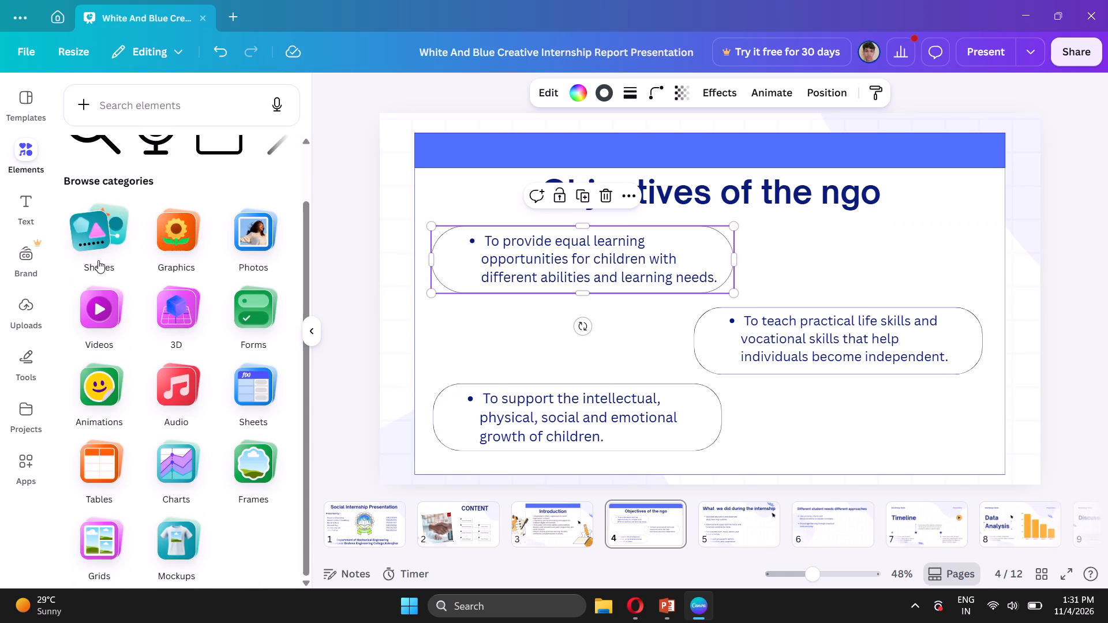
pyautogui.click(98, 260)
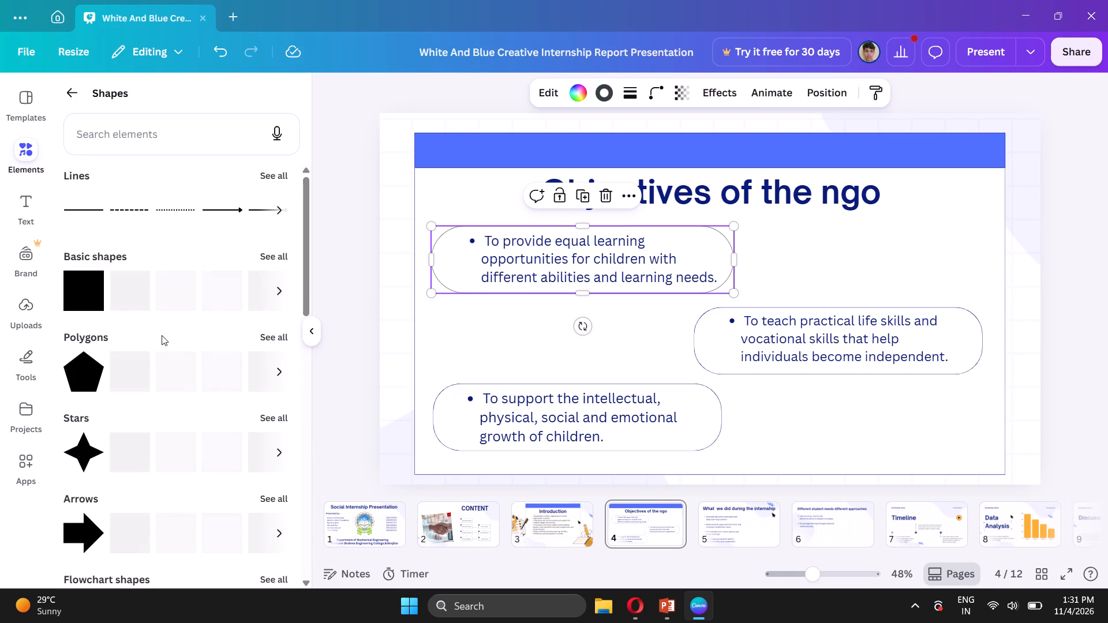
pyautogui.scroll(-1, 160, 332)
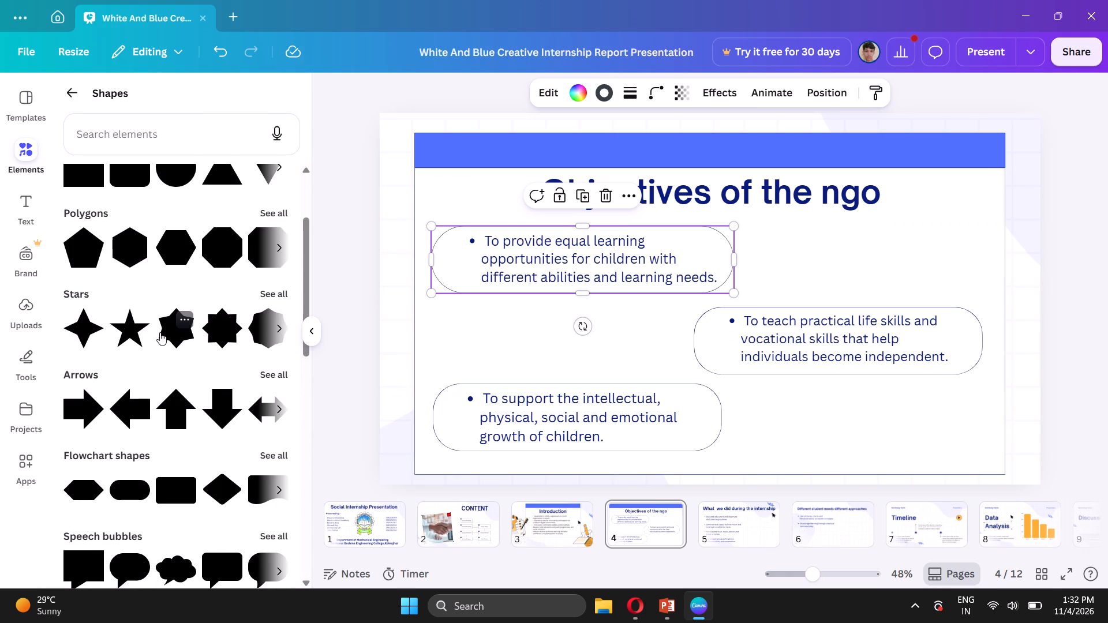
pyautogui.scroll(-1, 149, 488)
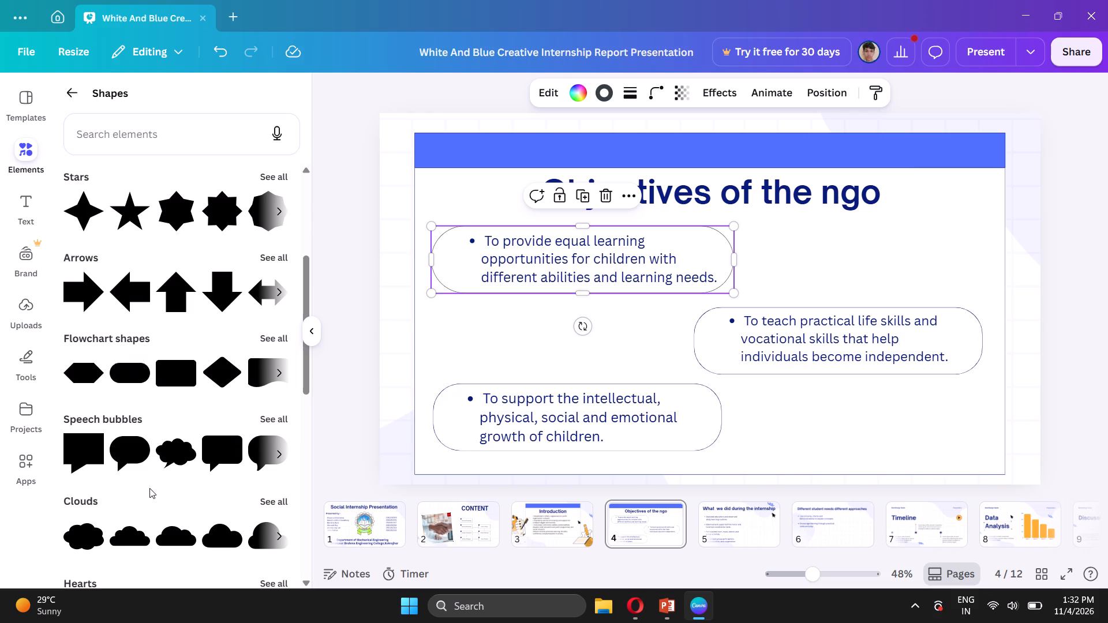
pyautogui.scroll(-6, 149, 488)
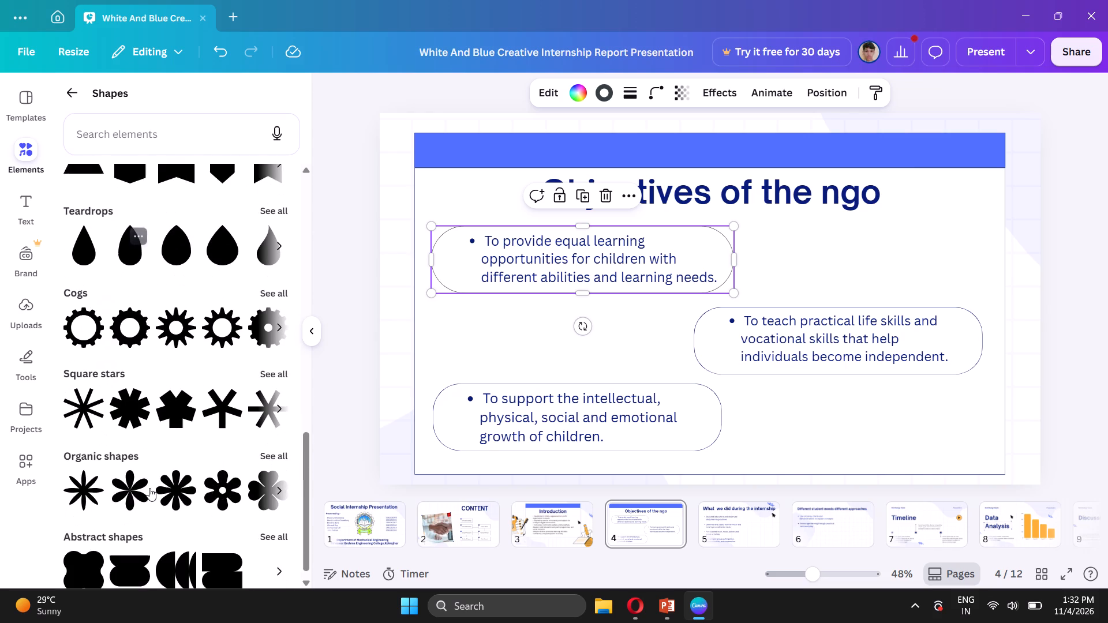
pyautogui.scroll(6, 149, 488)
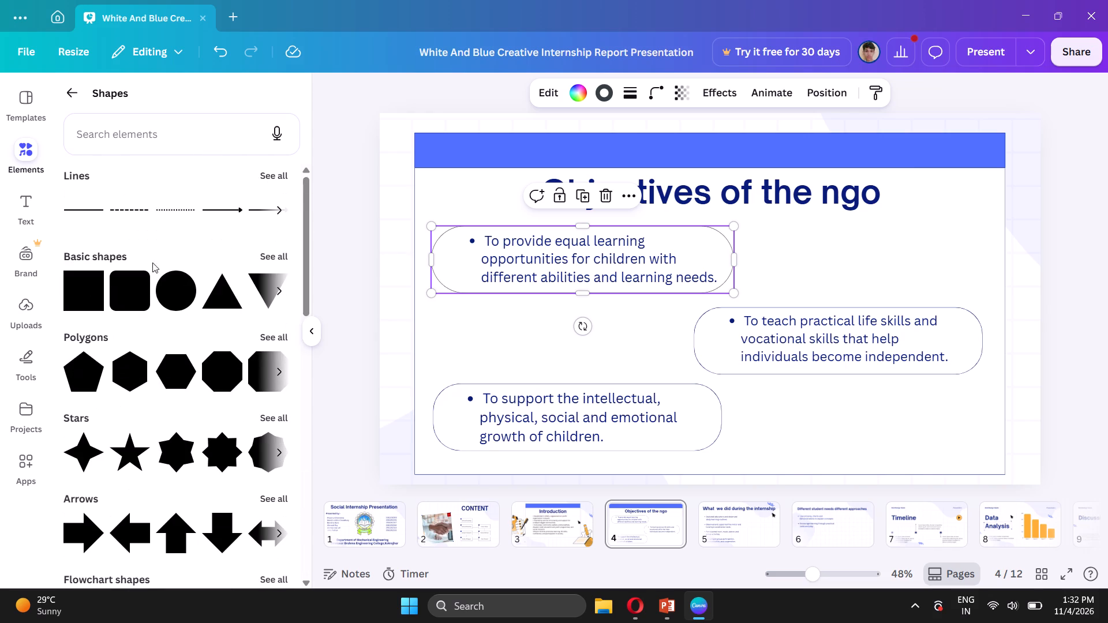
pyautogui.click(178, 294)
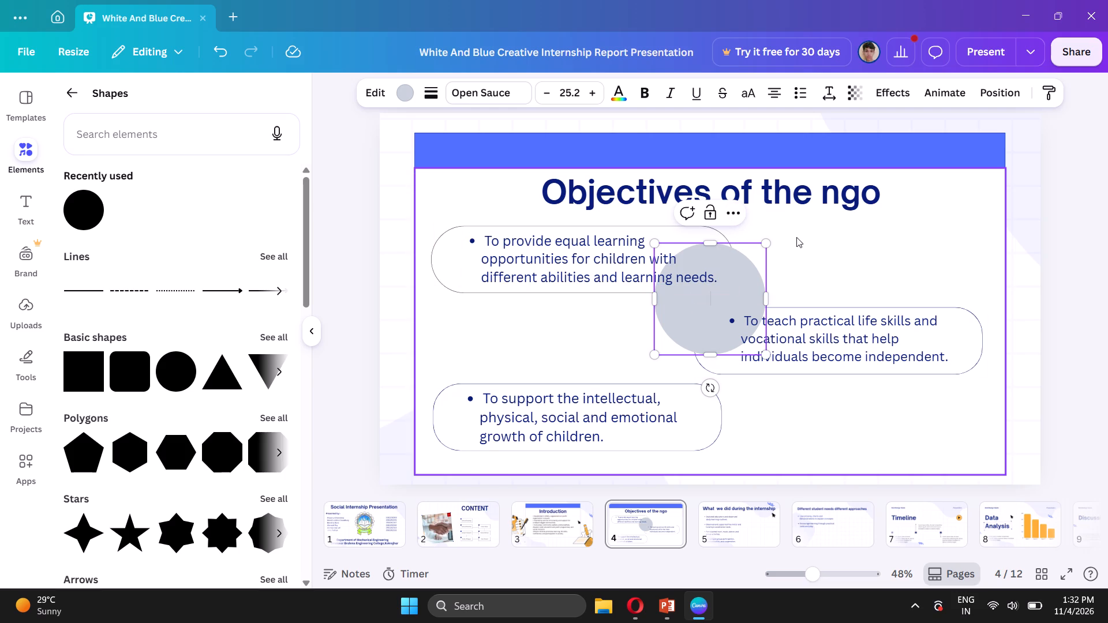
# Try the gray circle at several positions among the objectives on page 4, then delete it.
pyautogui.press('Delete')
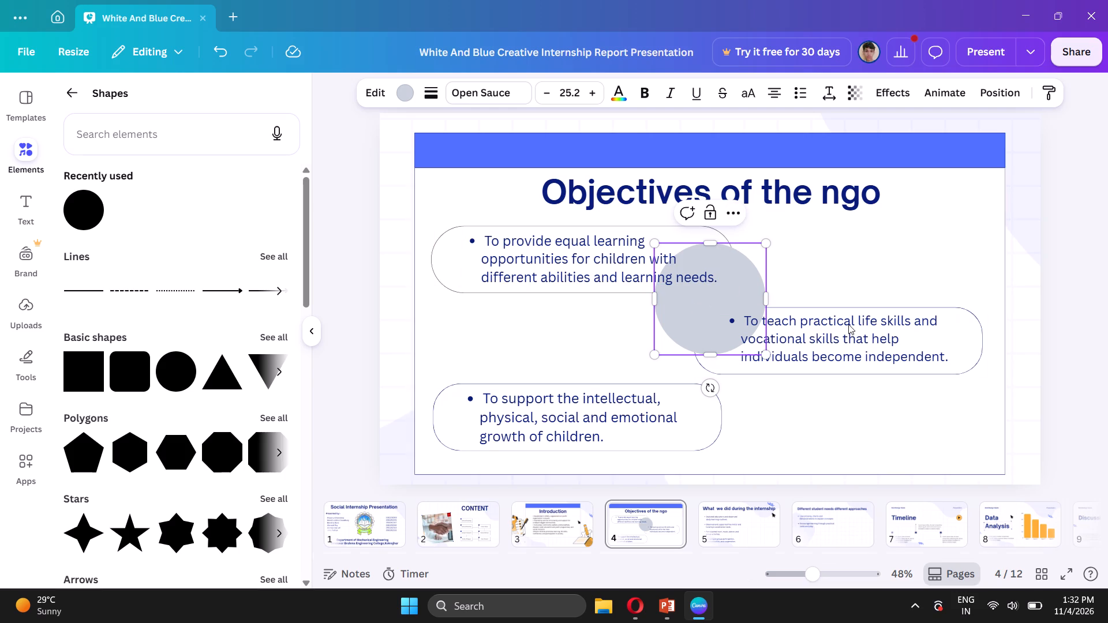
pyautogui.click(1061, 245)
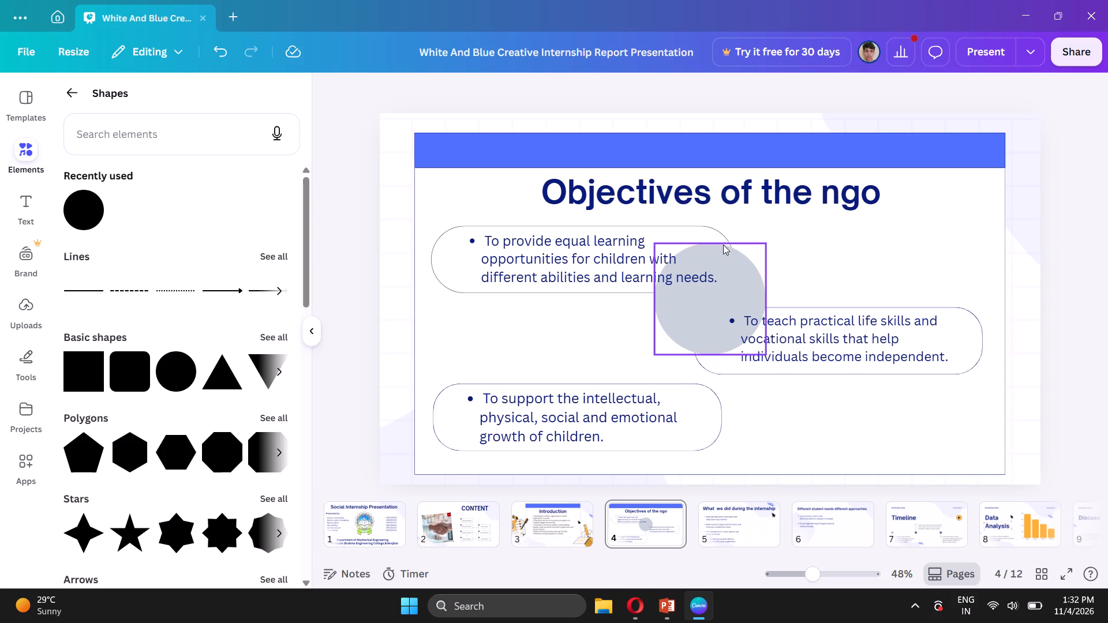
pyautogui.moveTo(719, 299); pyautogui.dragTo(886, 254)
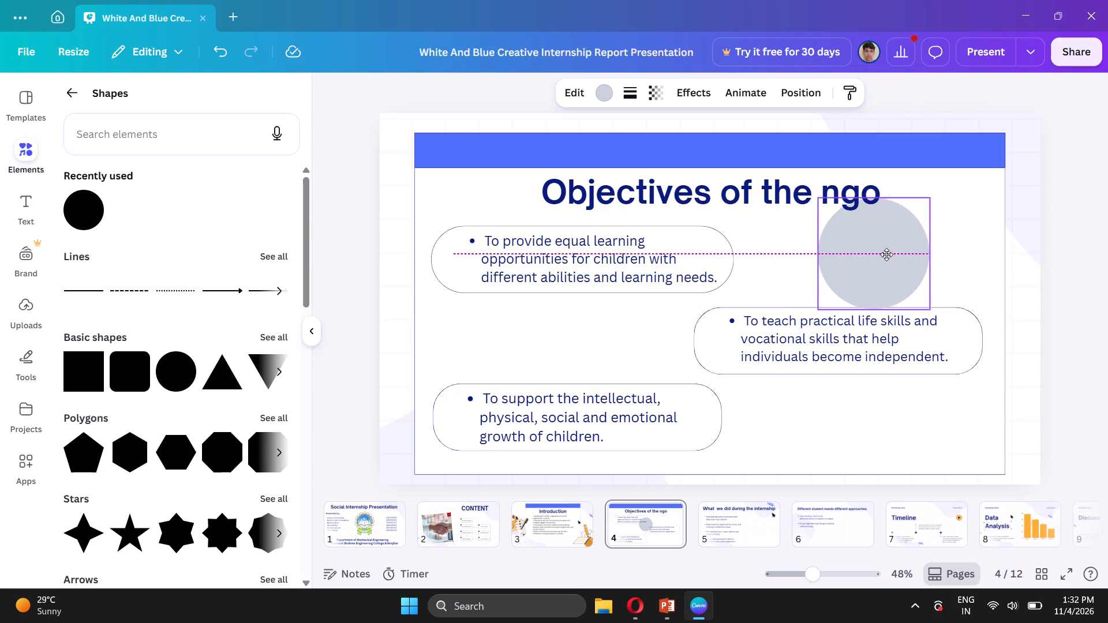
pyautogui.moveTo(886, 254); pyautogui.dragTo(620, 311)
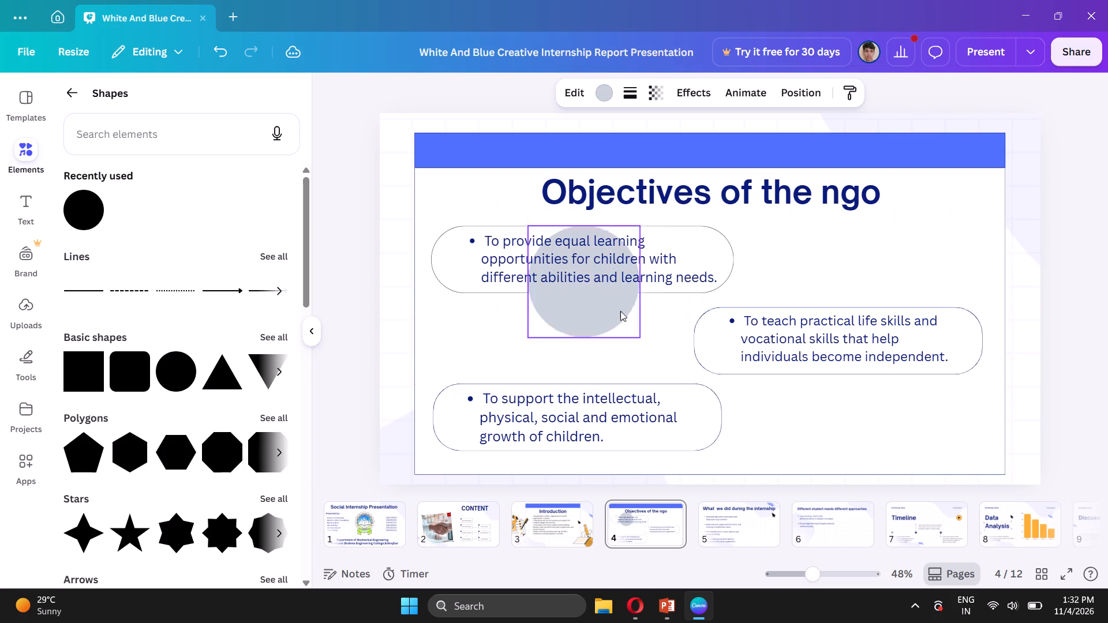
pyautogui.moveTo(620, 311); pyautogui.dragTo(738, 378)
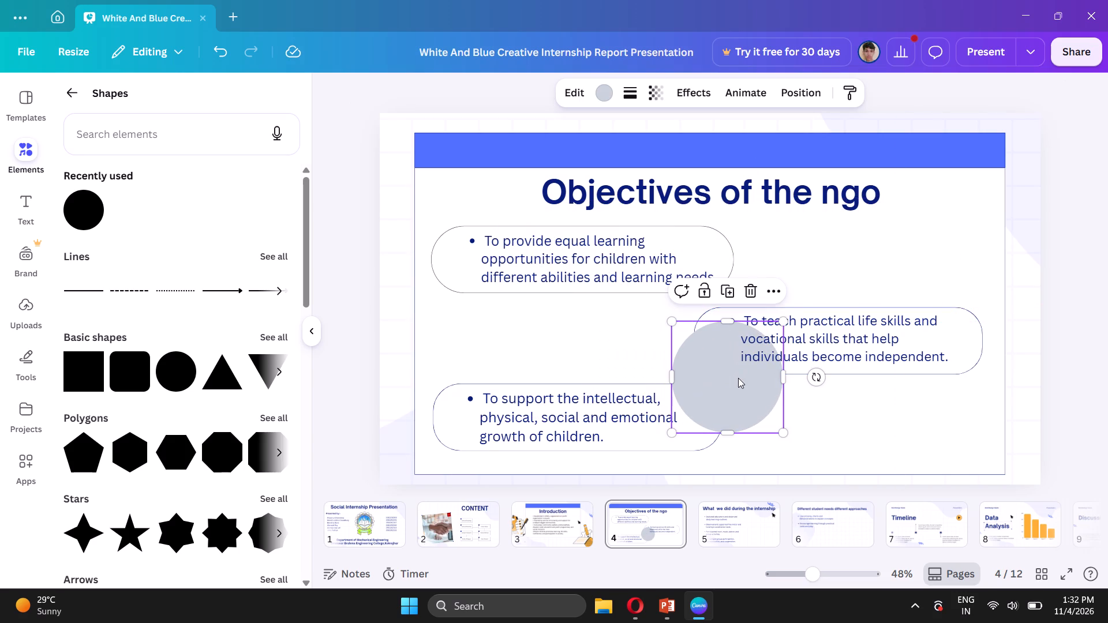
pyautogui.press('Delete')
# Browse the shape categories and line styles in the elements library for something to decorate page 4.
pyautogui.scroll(-1, 178, 299)
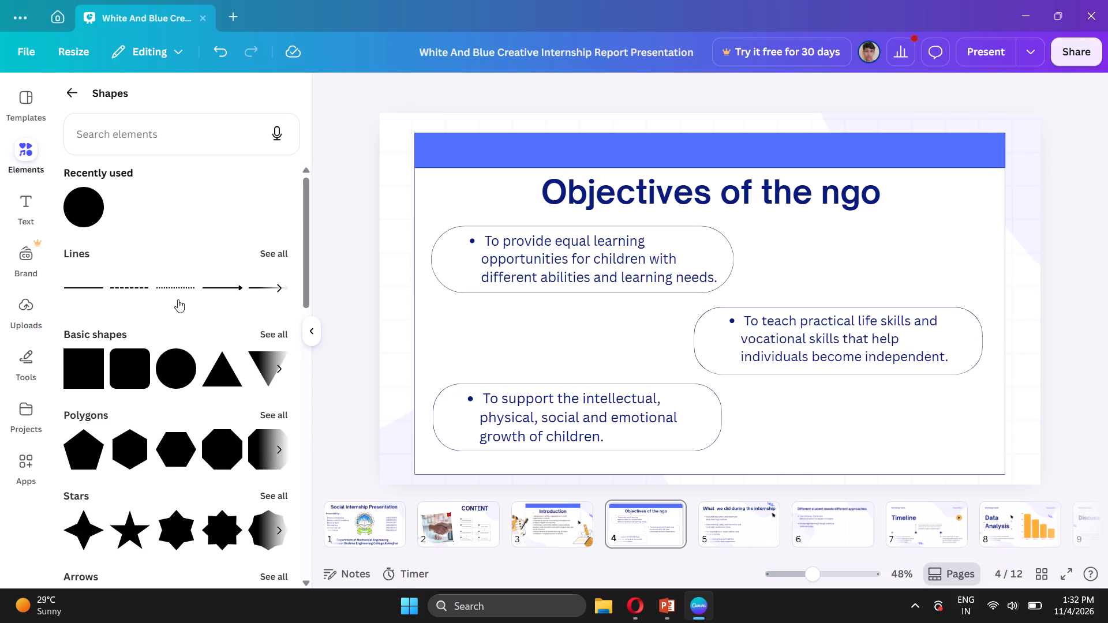
pyautogui.scroll(-4, 178, 299)
pyautogui.scroll(2, 178, 299)
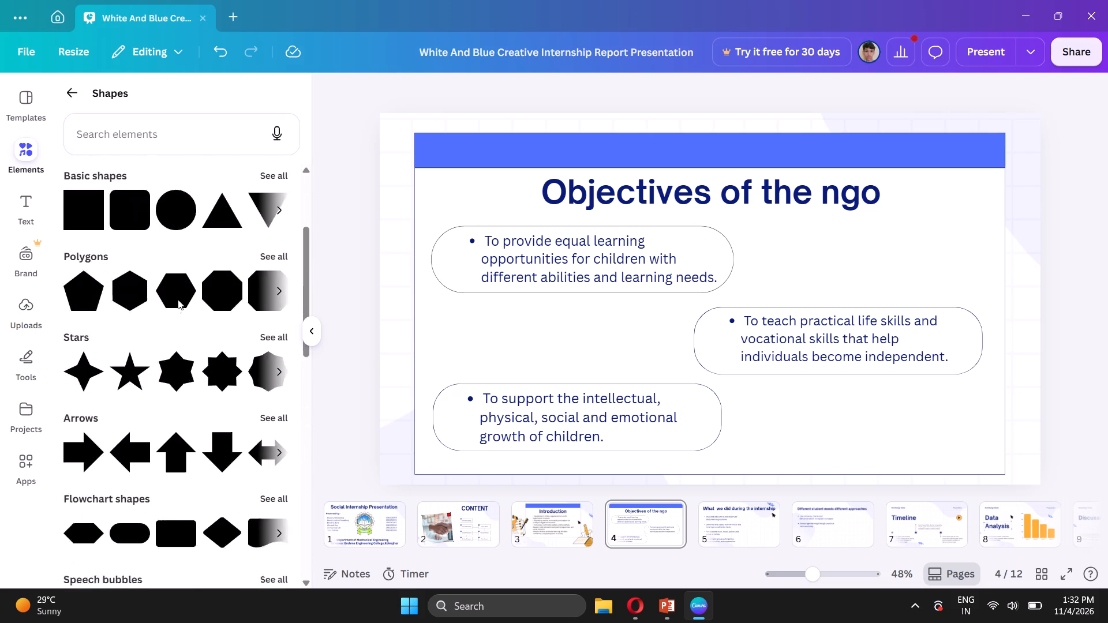
pyautogui.scroll(1, 178, 299)
pyautogui.click(272, 223)
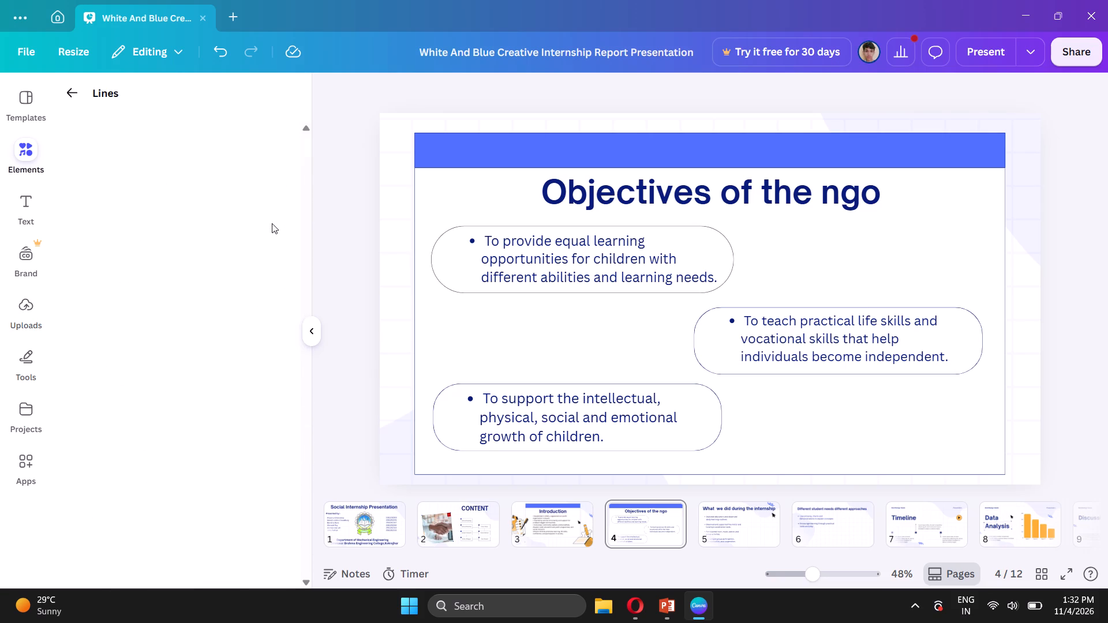
pyautogui.click(65, 96)
pyautogui.scroll(1, 137, 219)
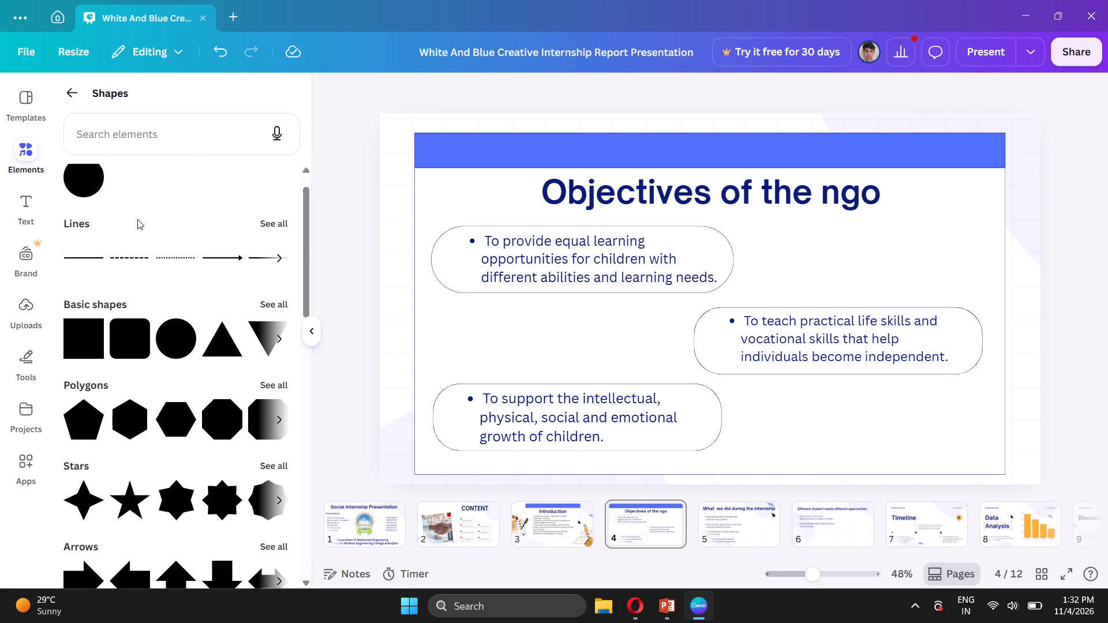
pyautogui.scroll(1, 137, 219)
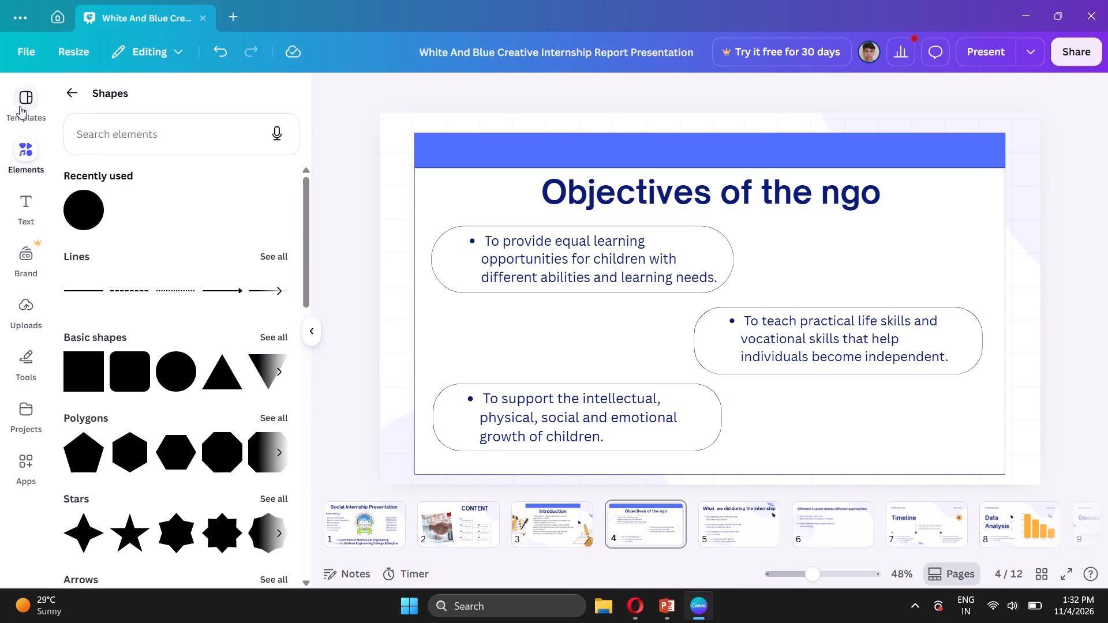
# Browse the full set of recommended graphics in the elements library for something to decorate page 4.
pyautogui.click(64, 92)
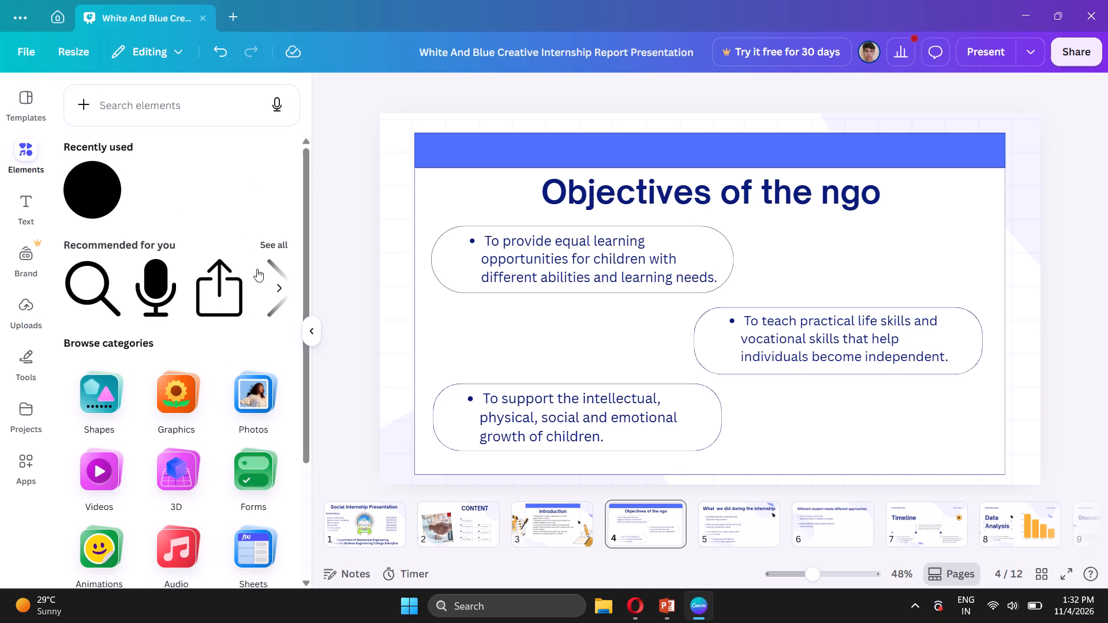
pyautogui.click(273, 243)
pyautogui.scroll(-2, 130, 440)
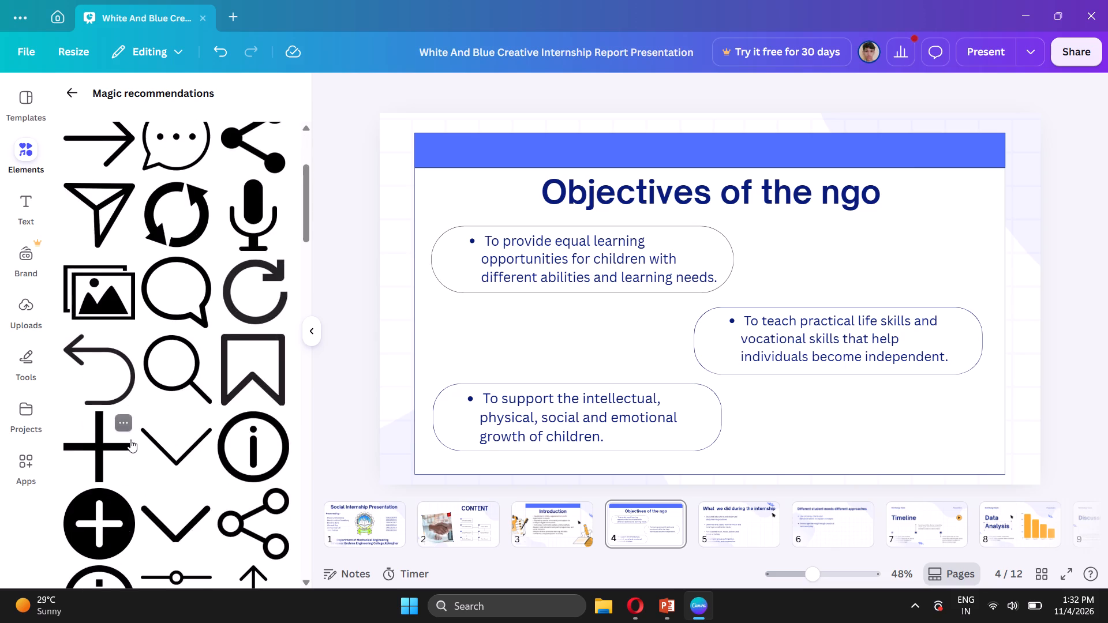
pyautogui.scroll(-5, 130, 440)
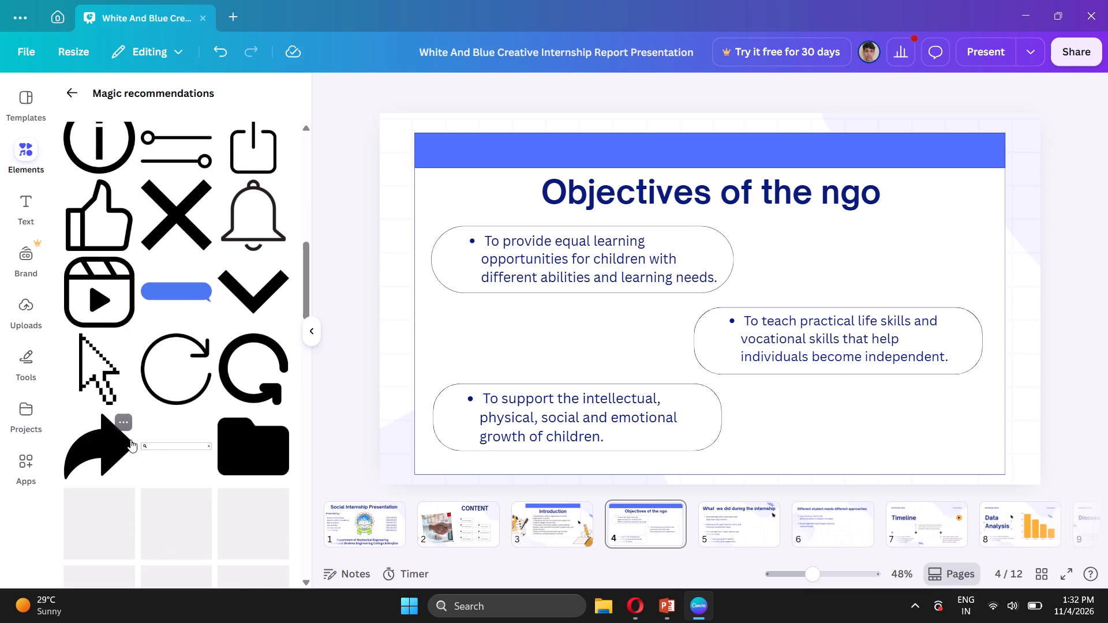
pyautogui.scroll(-3, 130, 440)
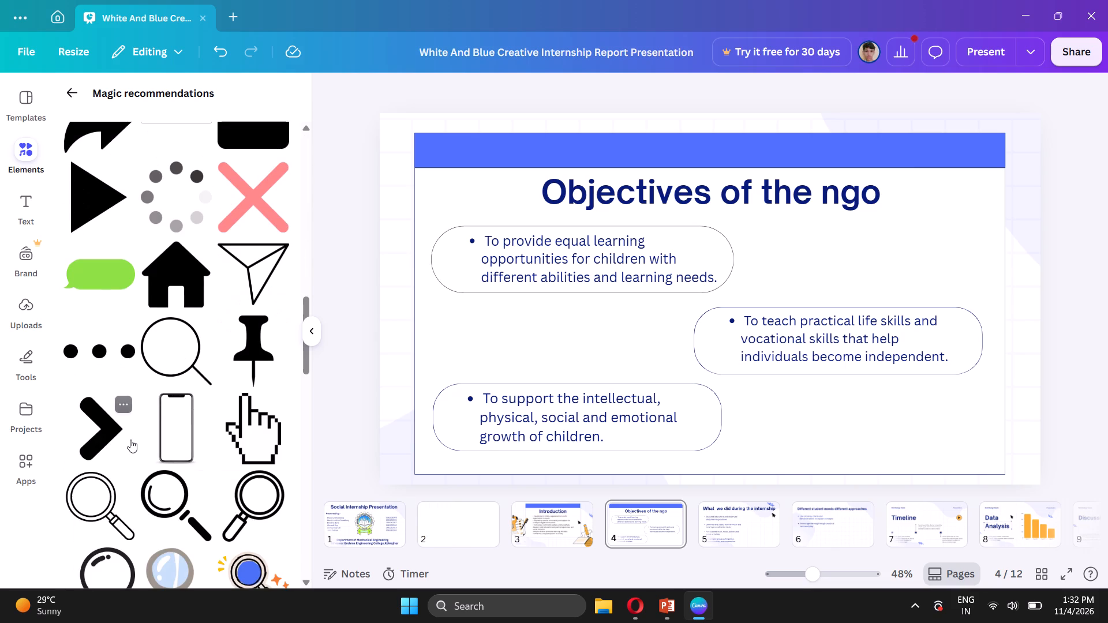
pyautogui.scroll(-2, 164, 433)
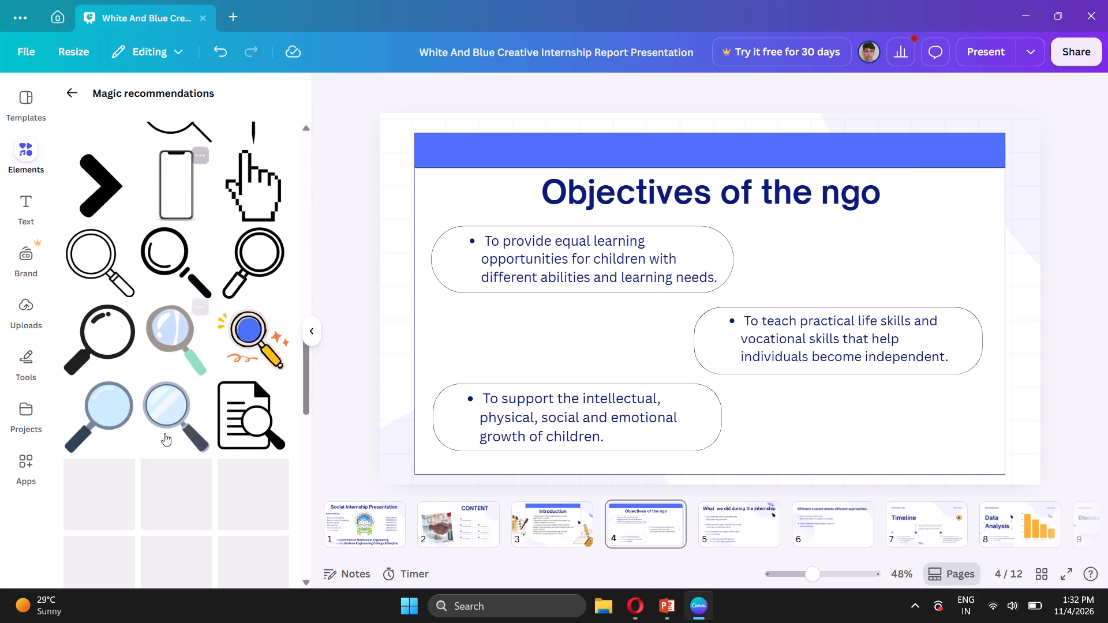
pyautogui.scroll(-1, 164, 433)
pyautogui.scroll(3, 164, 433)
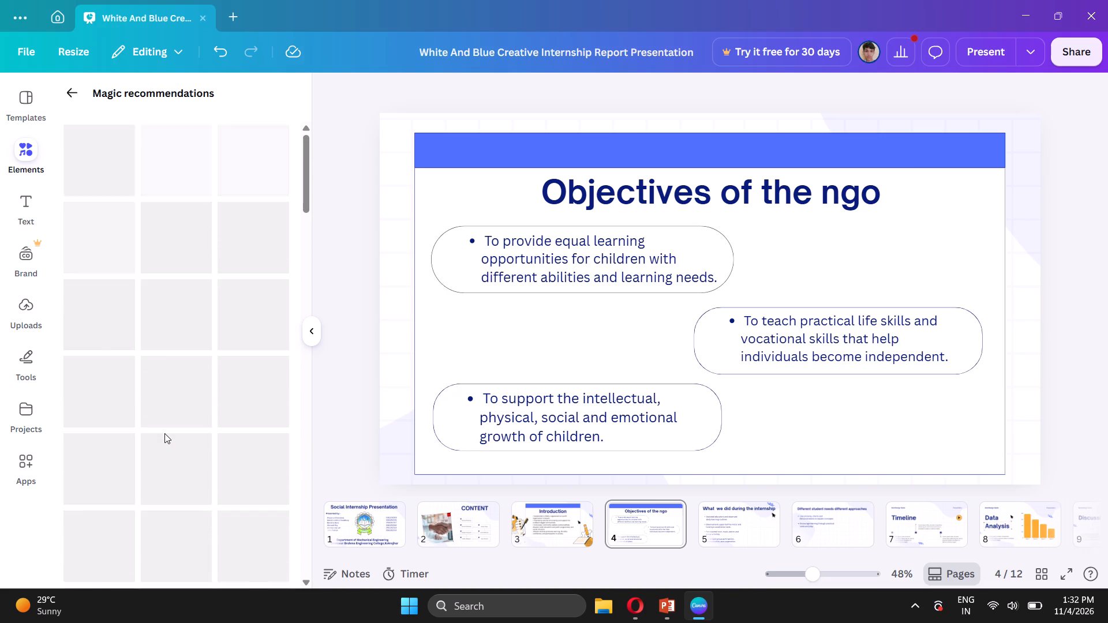
pyautogui.scroll(-8, 164, 433)
pyautogui.scroll(1, 164, 433)
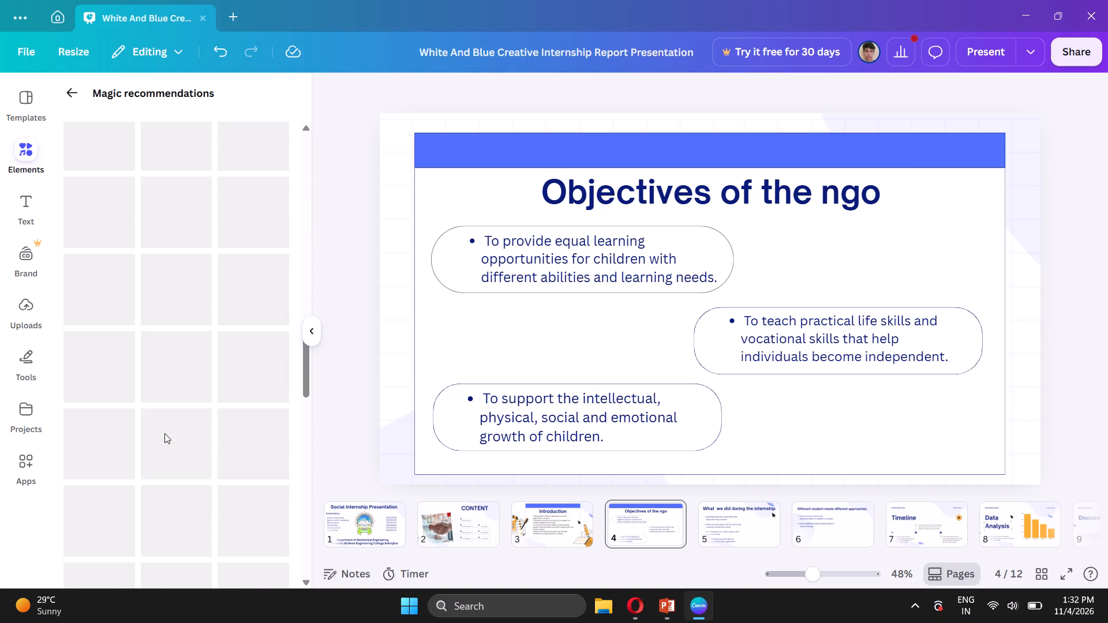
pyautogui.scroll(3, 164, 433)
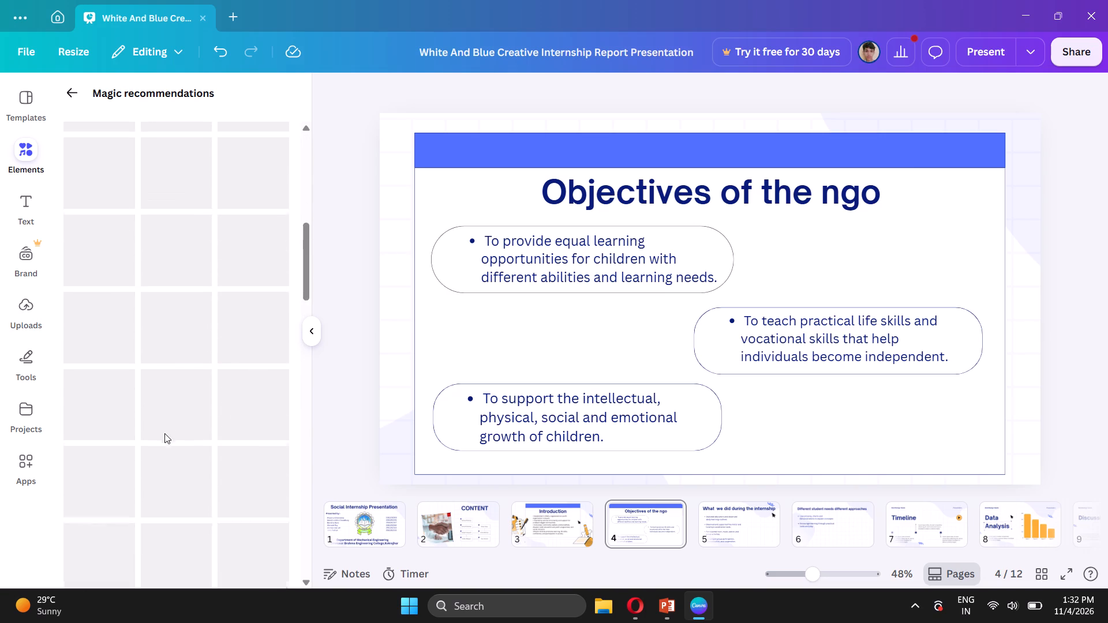
pyautogui.scroll(4, 164, 433)
pyautogui.scroll(-2, 164, 433)
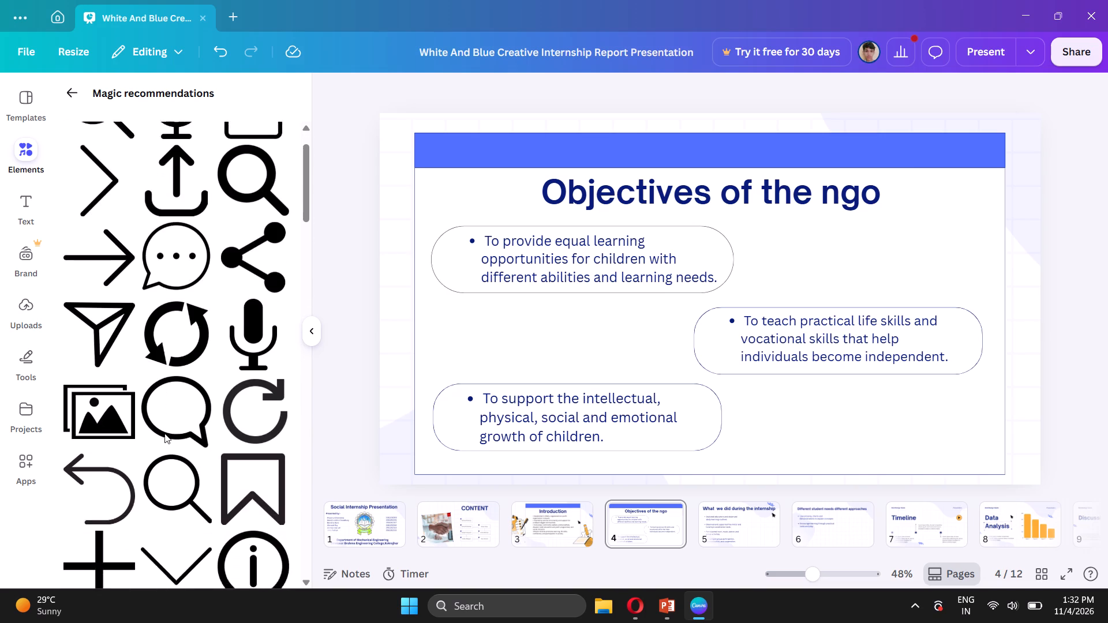
pyautogui.scroll(-3, 164, 433)
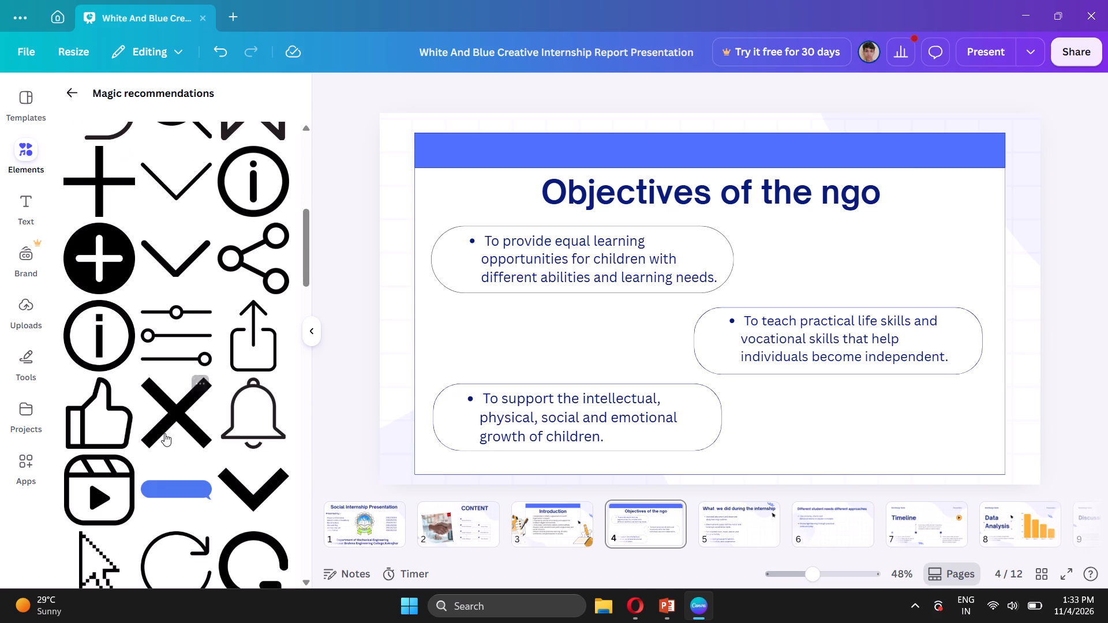
pyautogui.scroll(-2, 164, 433)
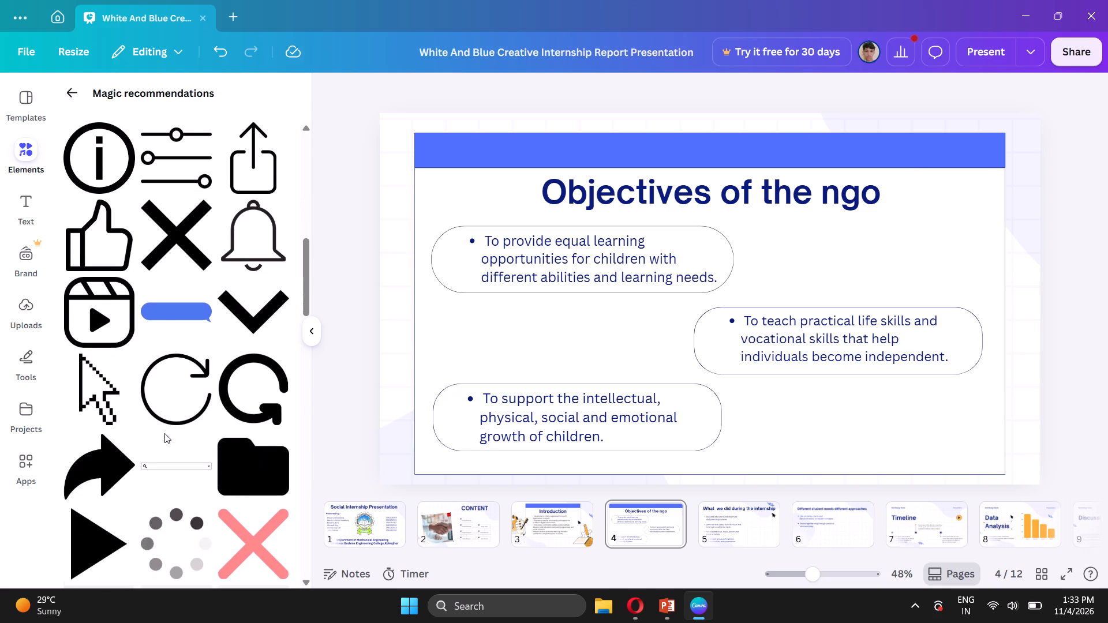
pyautogui.scroll(-3, 164, 433)
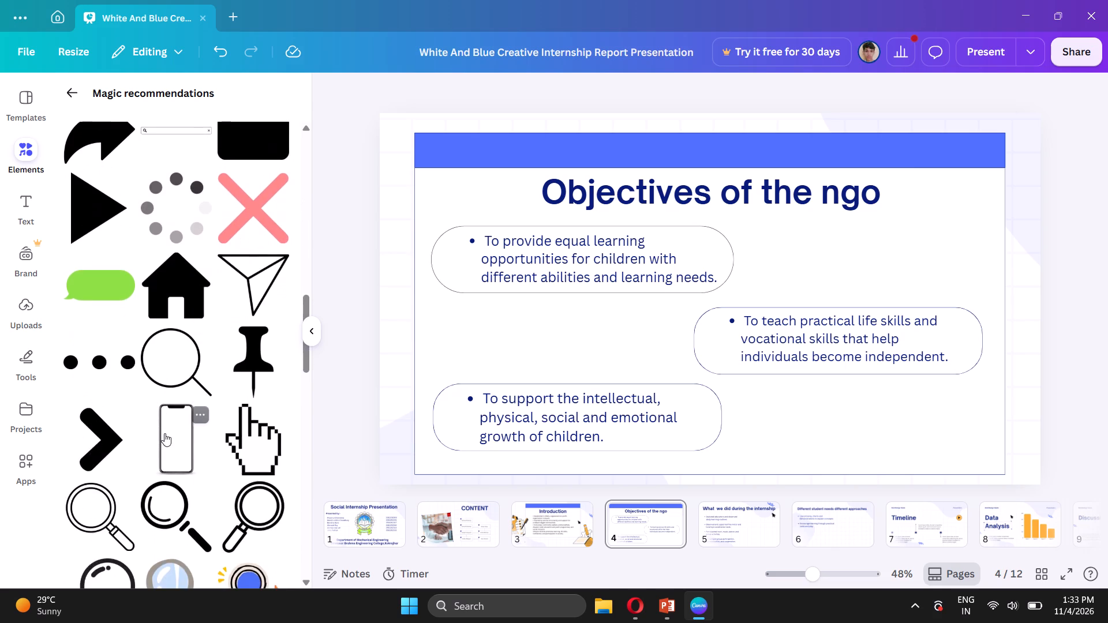
pyautogui.scroll(-4, 164, 433)
pyautogui.scroll(1, 164, 433)
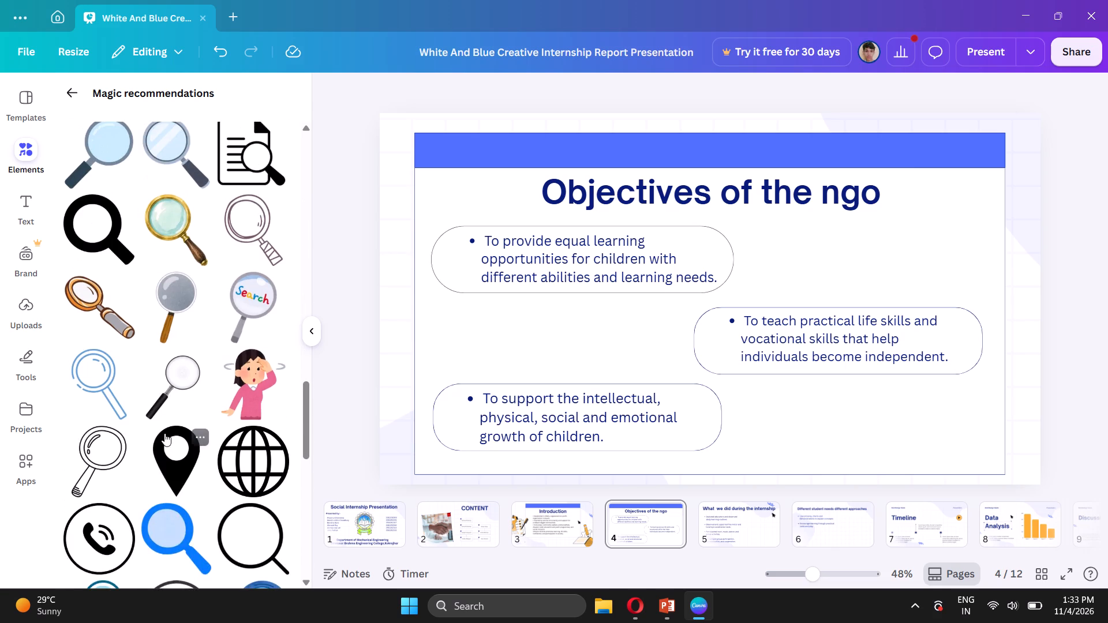
pyautogui.scroll(-5, 164, 433)
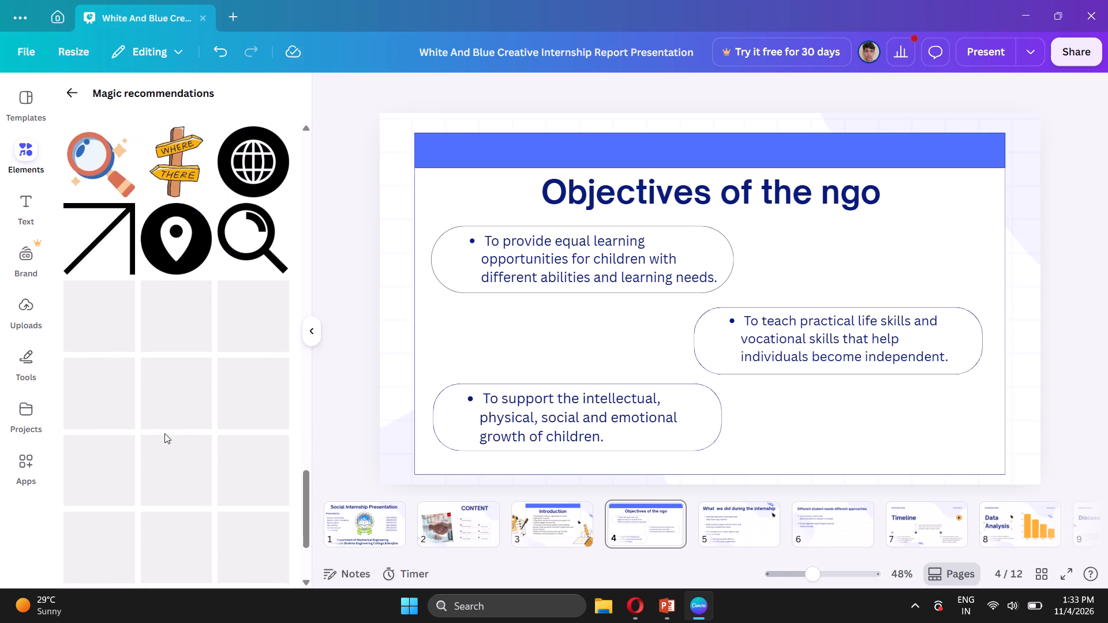
pyautogui.scroll(-3, 164, 433)
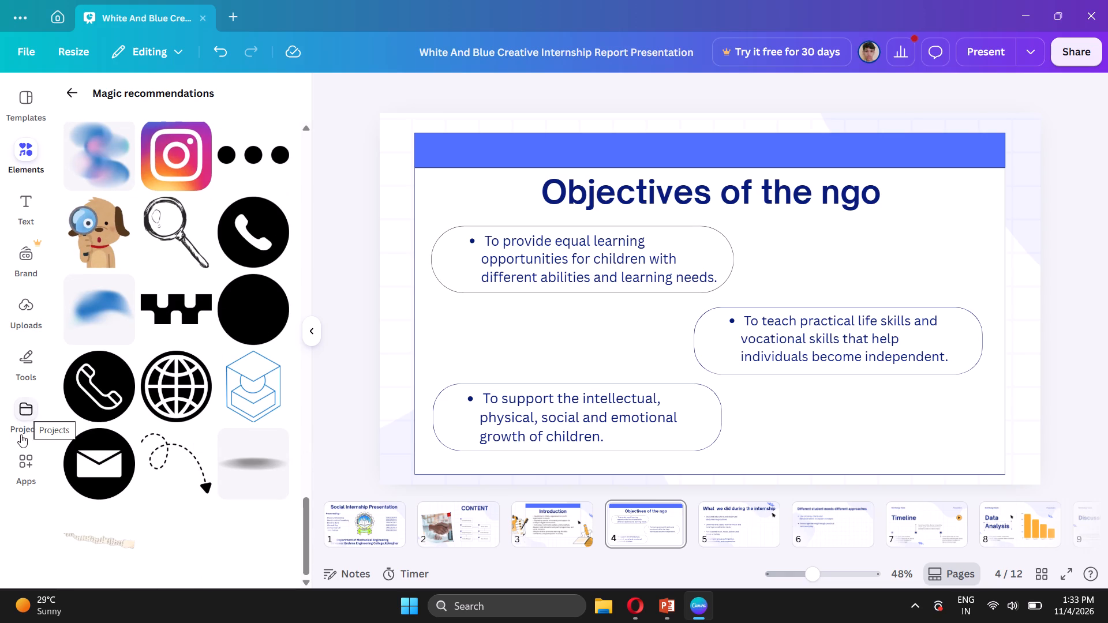
pyautogui.click(25, 220)
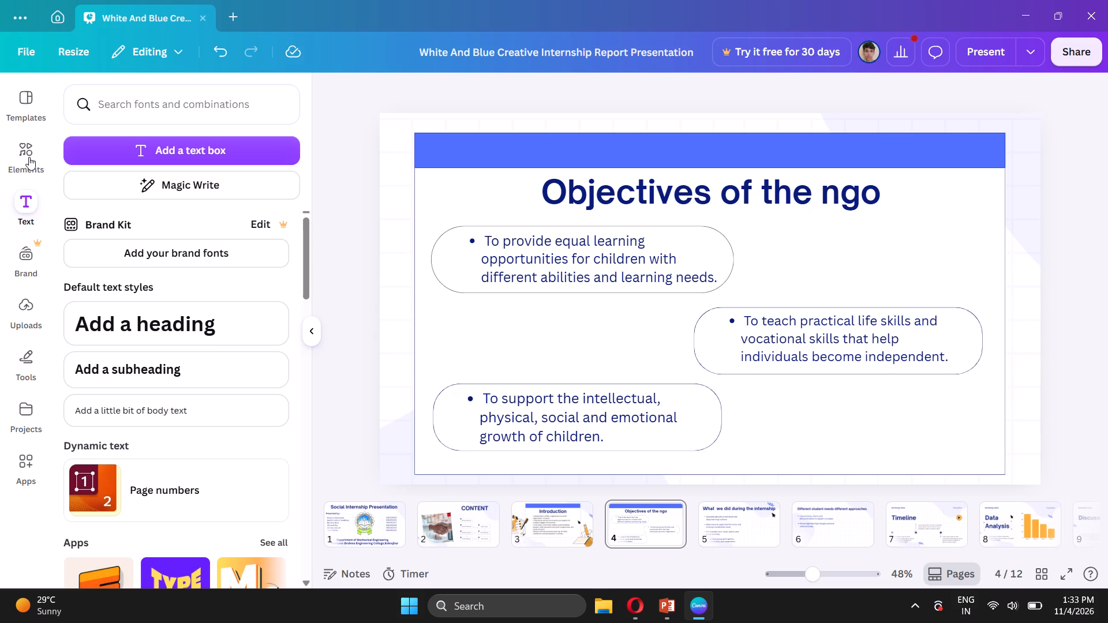
pyautogui.click(29, 157)
pyautogui.scroll(-1, 145, 307)
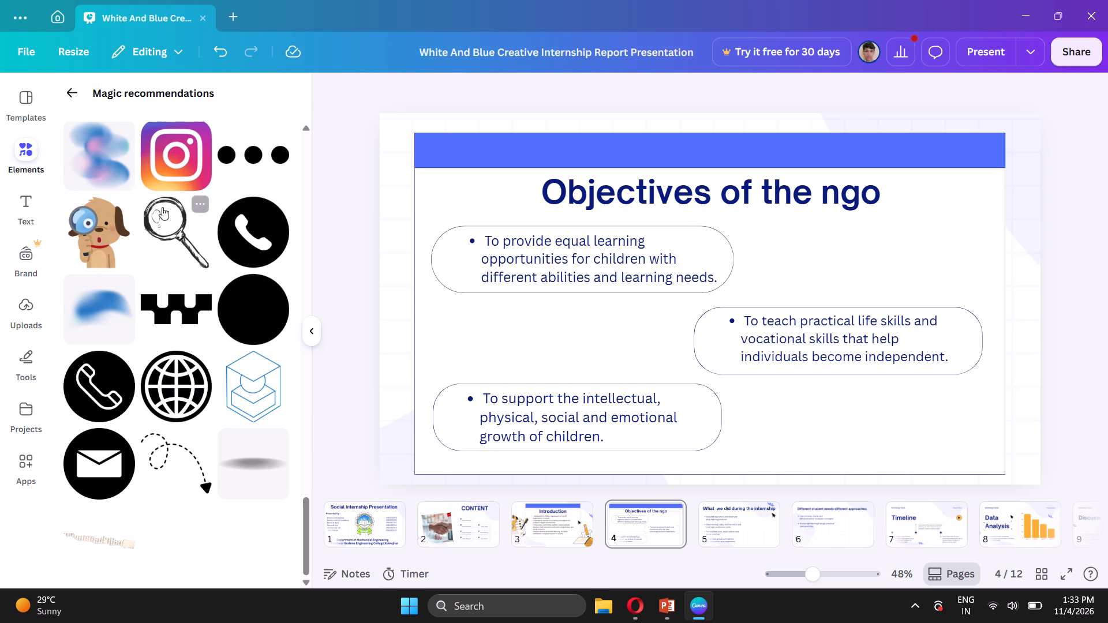
# Add the hand-drawn black magnifying glass from the recommended graphics to page 4 and shrink it to a small icon.
pyautogui.click(175, 221)
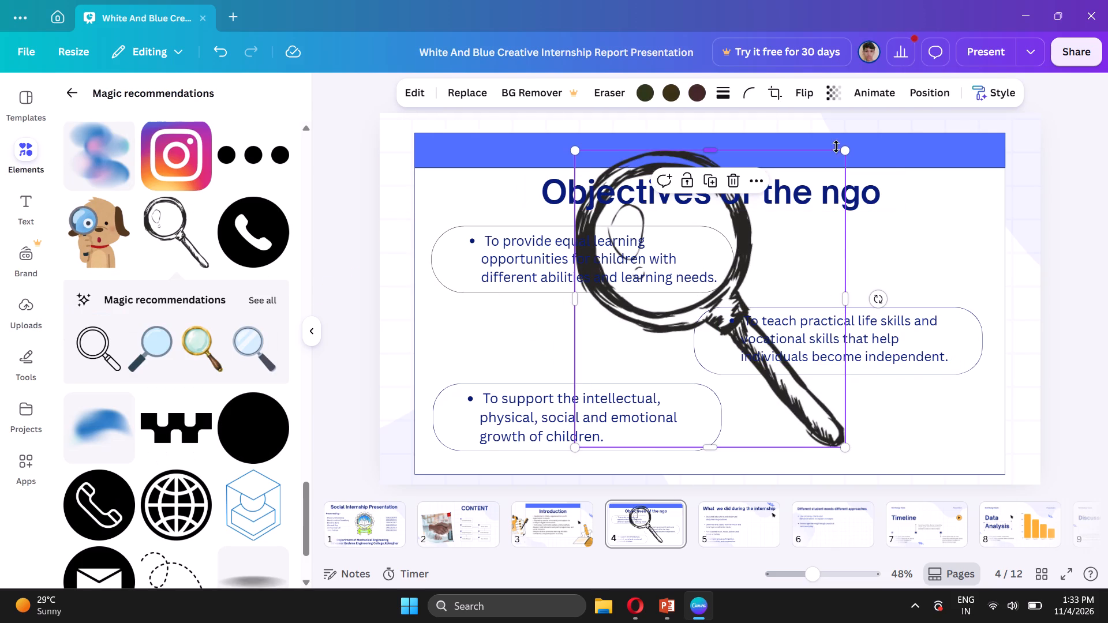
pyautogui.moveTo(846, 152); pyautogui.dragTo(690, 410)
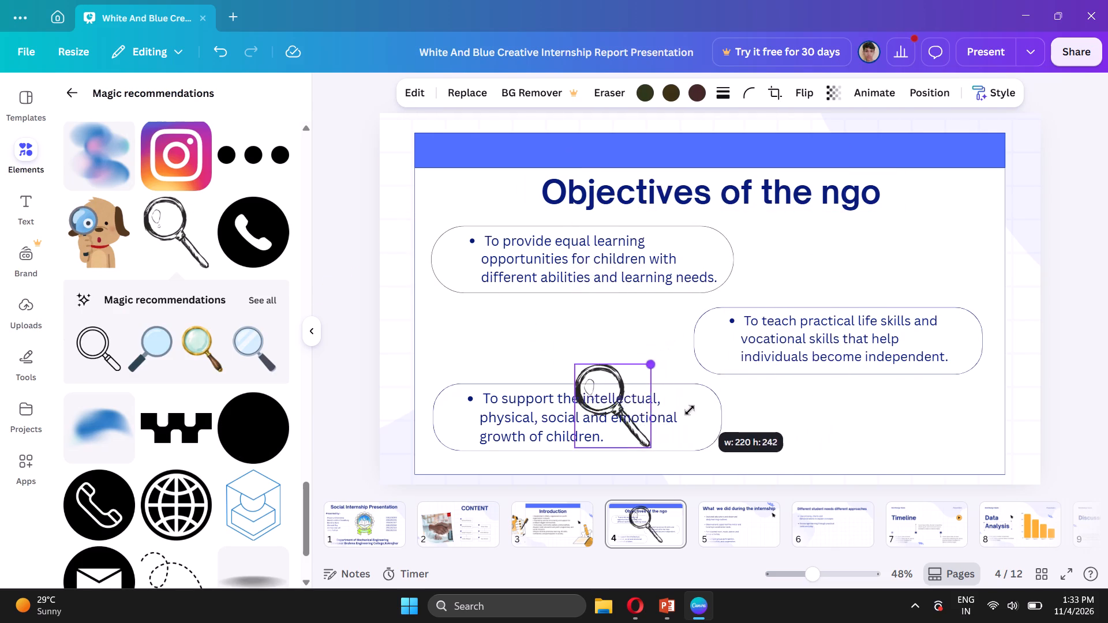
pyautogui.moveTo(690, 410); pyautogui.dragTo(668, 424)
pyautogui.click(1058, 289)
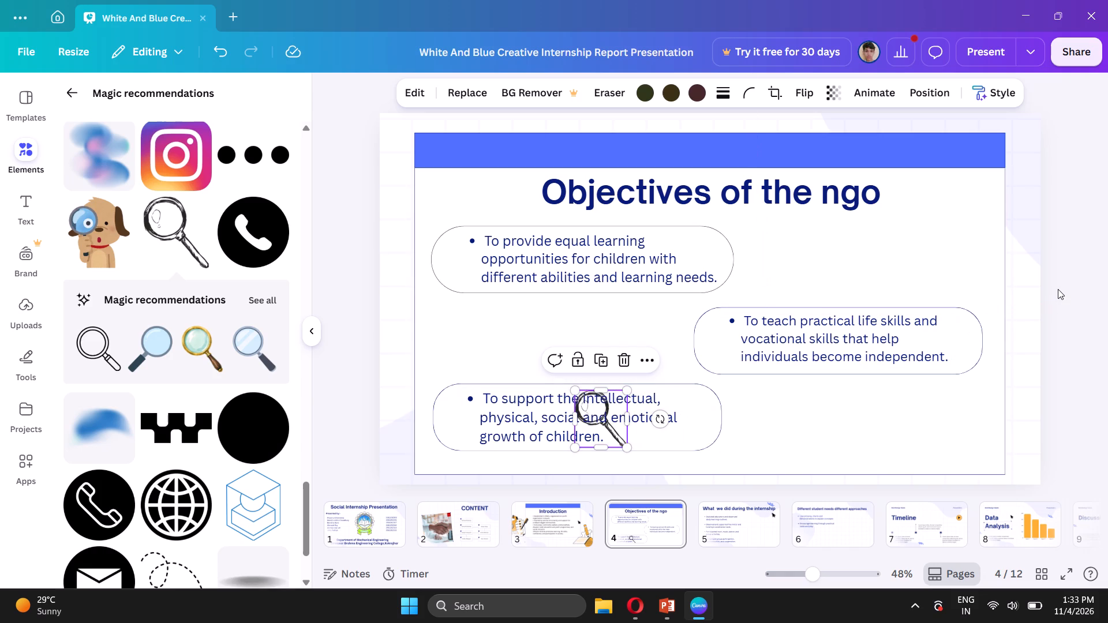
# Move the magnifying glass off the third objective to just after the end of the "Objectives of the ngo" title.
pyautogui.click(591, 404)
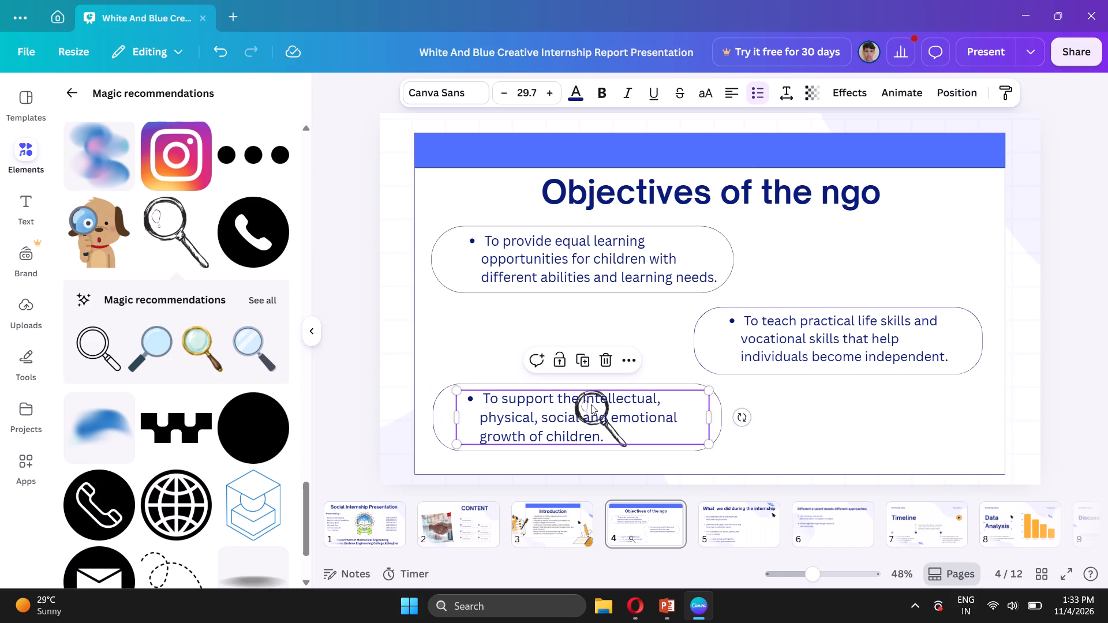
pyautogui.click(529, 317)
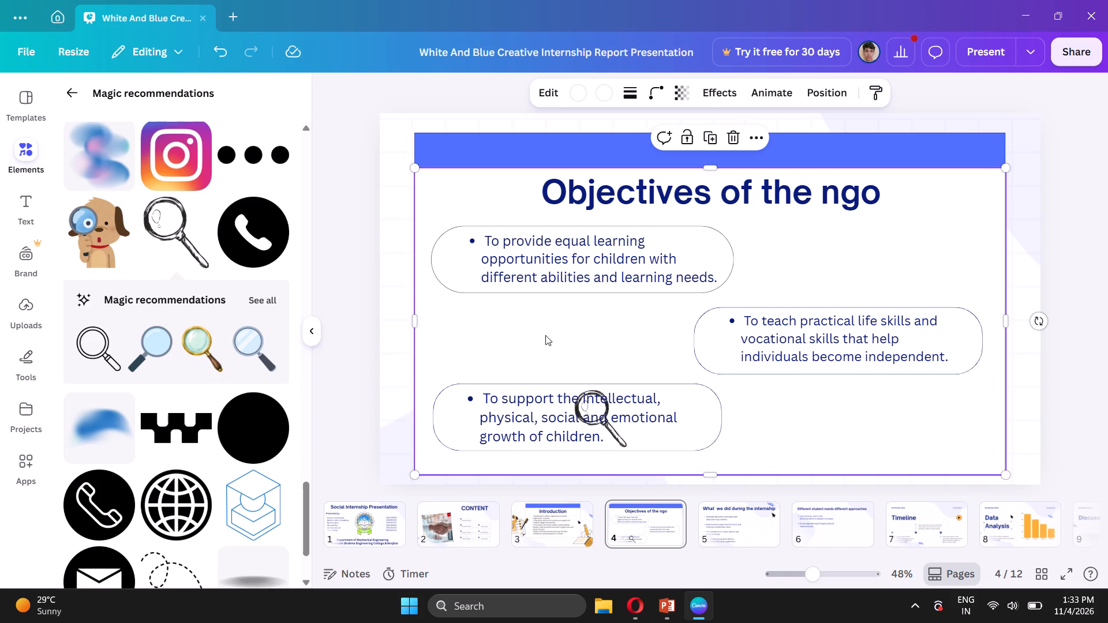
pyautogui.click(595, 408)
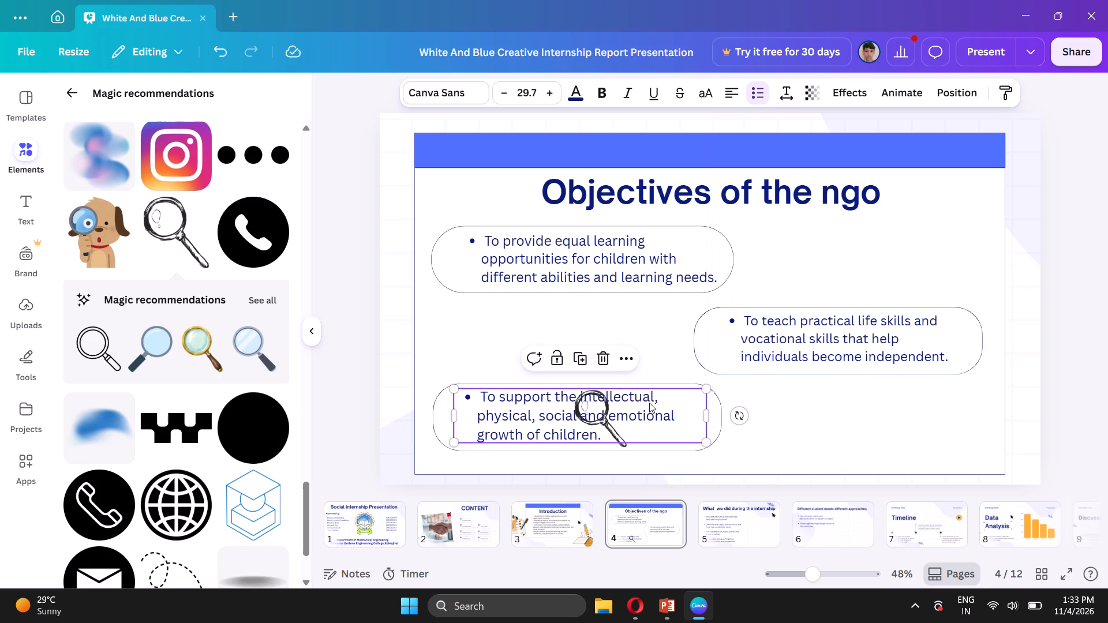
pyautogui.click(1063, 343)
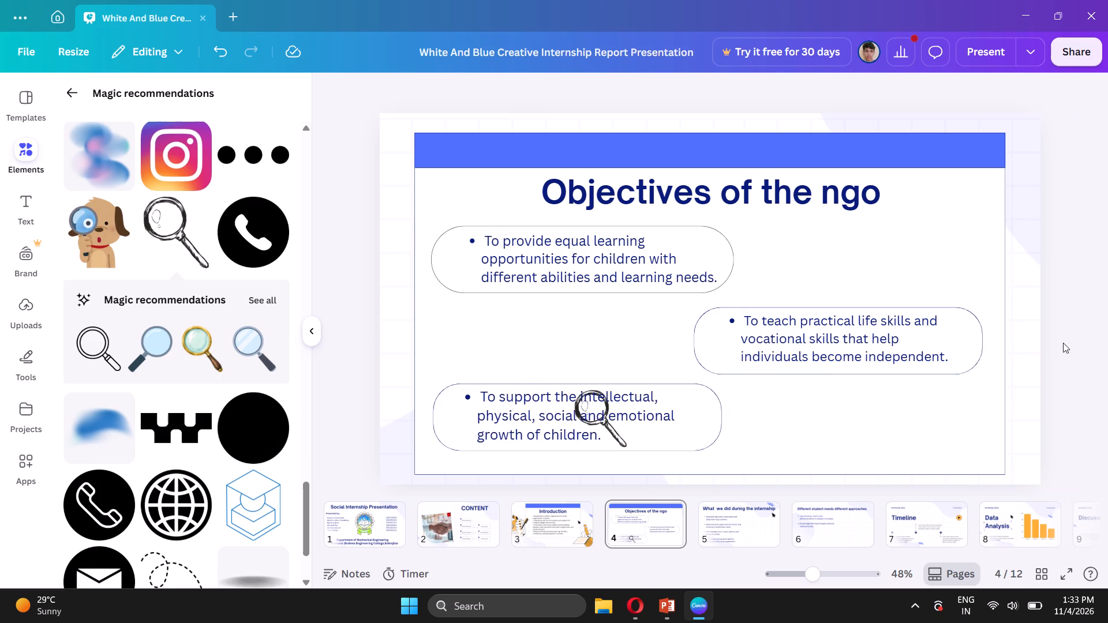
pyautogui.click(613, 446)
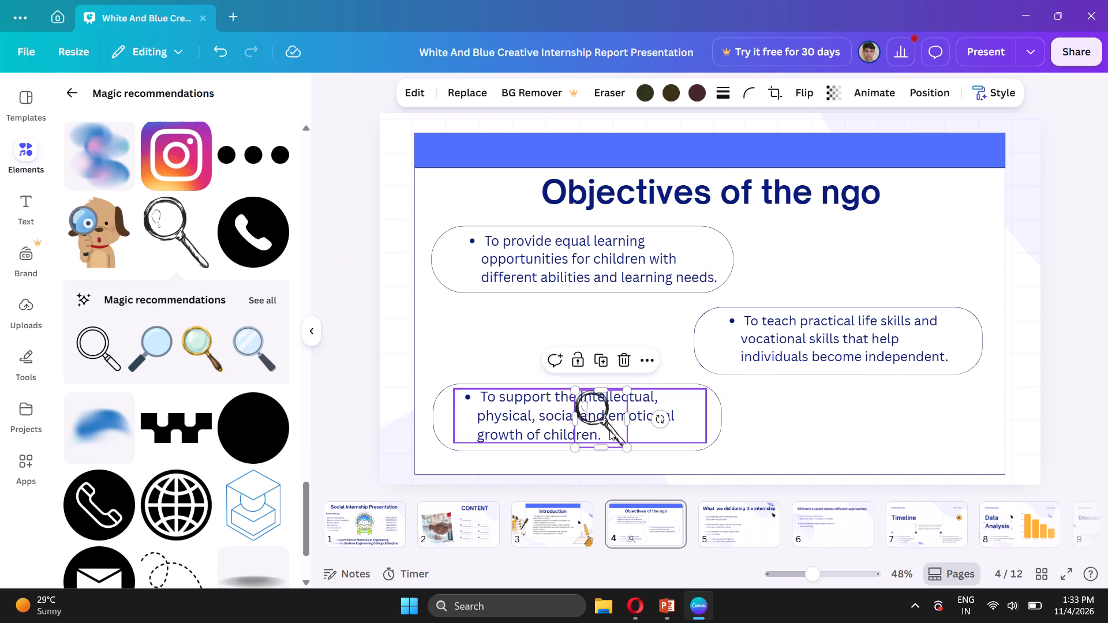
pyautogui.moveTo(609, 430); pyautogui.dragTo(881, 209)
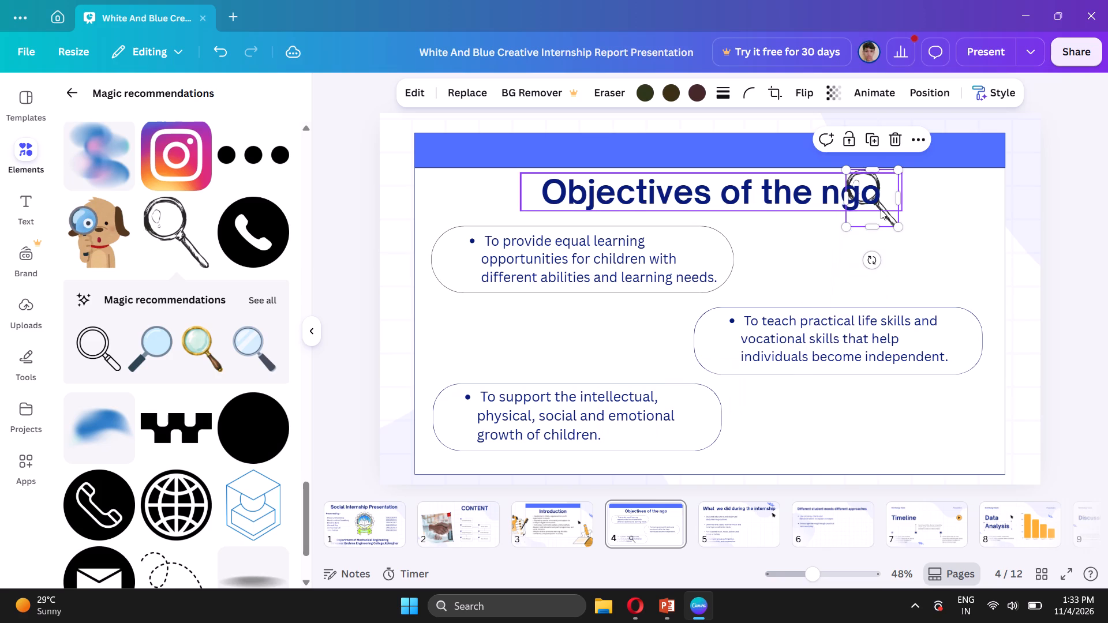
pyautogui.moveTo(886, 214); pyautogui.dragTo(922, 227)
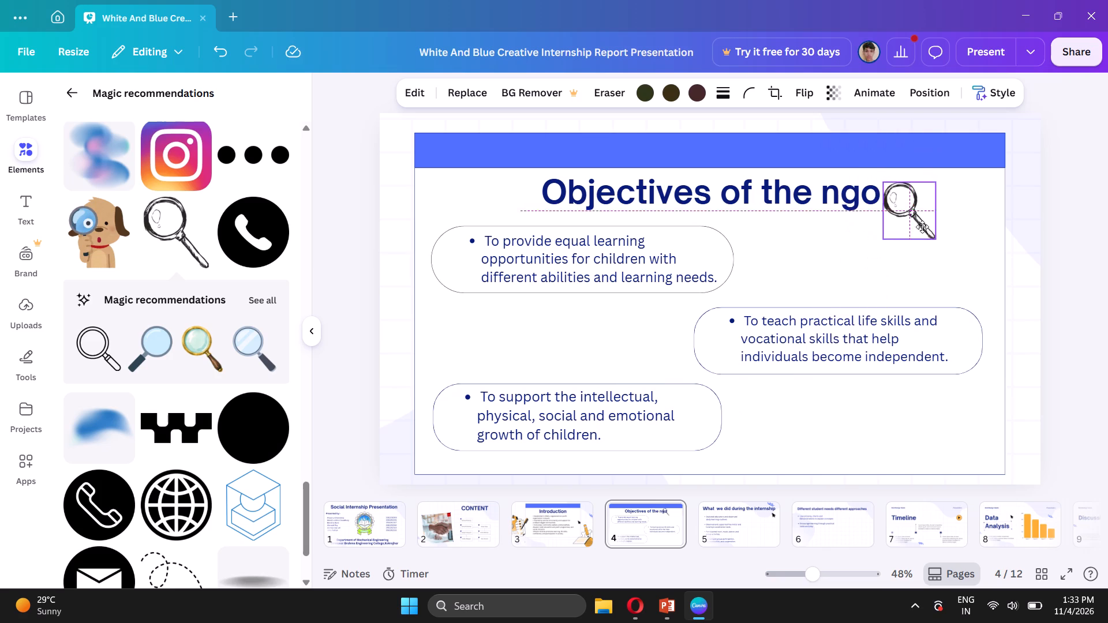
pyautogui.moveTo(922, 227); pyautogui.dragTo(934, 224)
pyautogui.click(1050, 220)
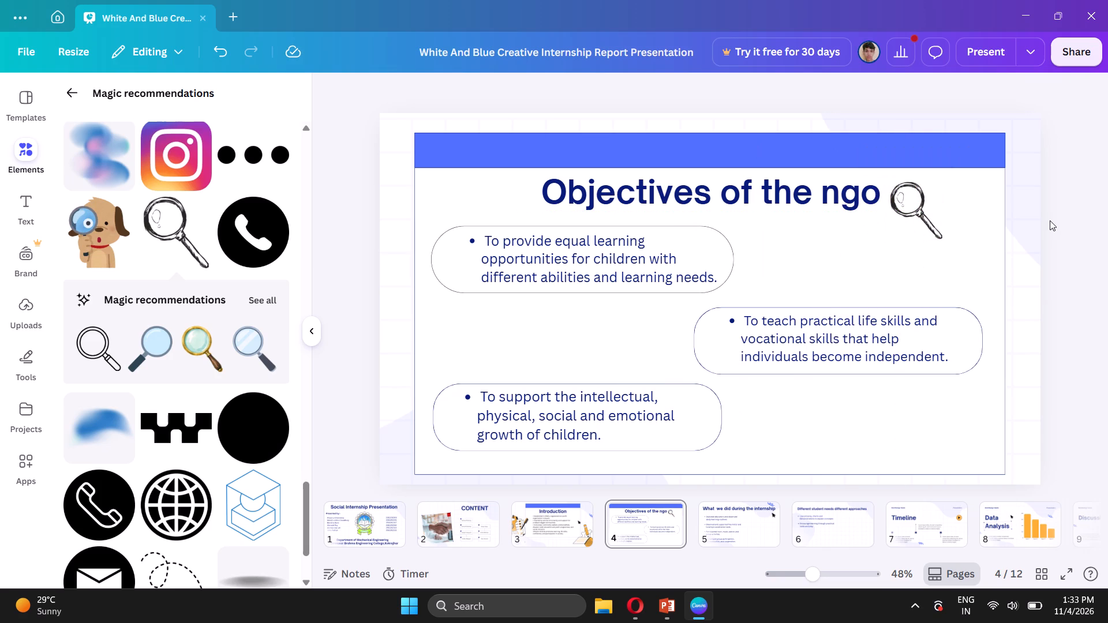
# Shift the "Objectives of the ngo" title slightly left and down, leaving a gap before the magnifying glass.
pyautogui.moveTo(821, 190); pyautogui.dragTo(809, 190)
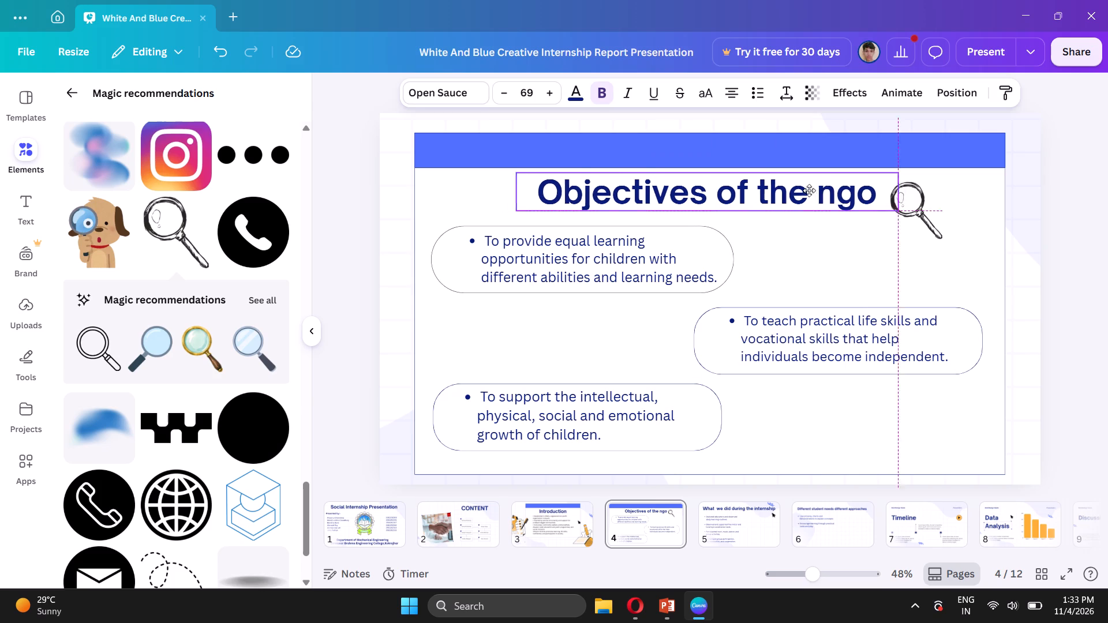
pyautogui.moveTo(809, 190); pyautogui.dragTo(799, 193)
pyautogui.click(1087, 197)
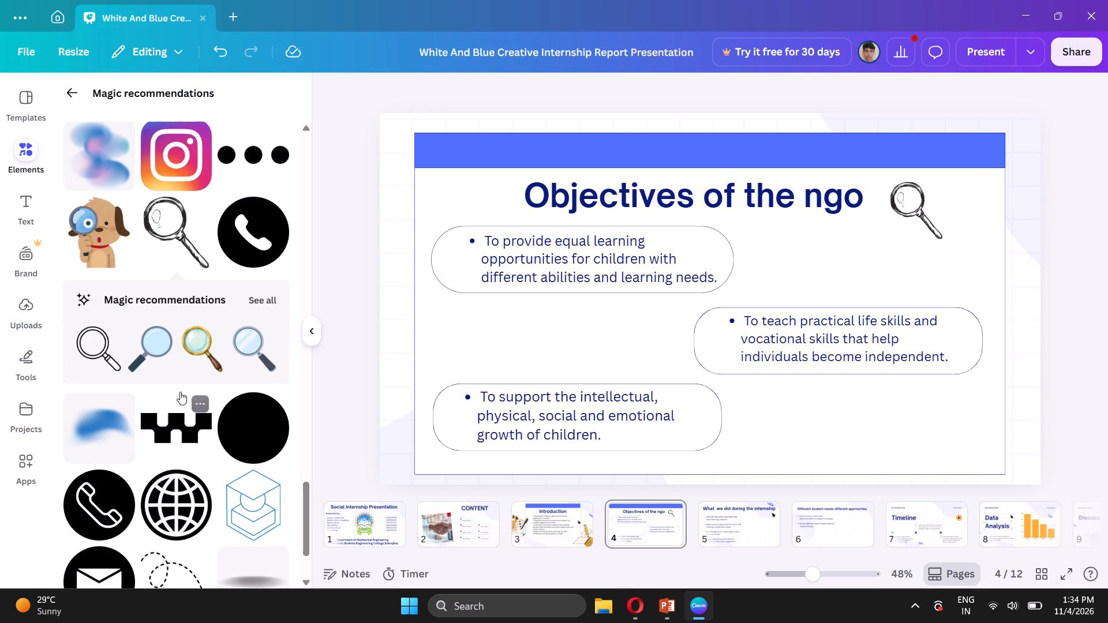
# Look through the remaining recommended graphics, the element categories and the frames collection for something suitable for page 4.
pyautogui.scroll(-2, 180, 392)
pyautogui.hscroll(-3, 180, 392)
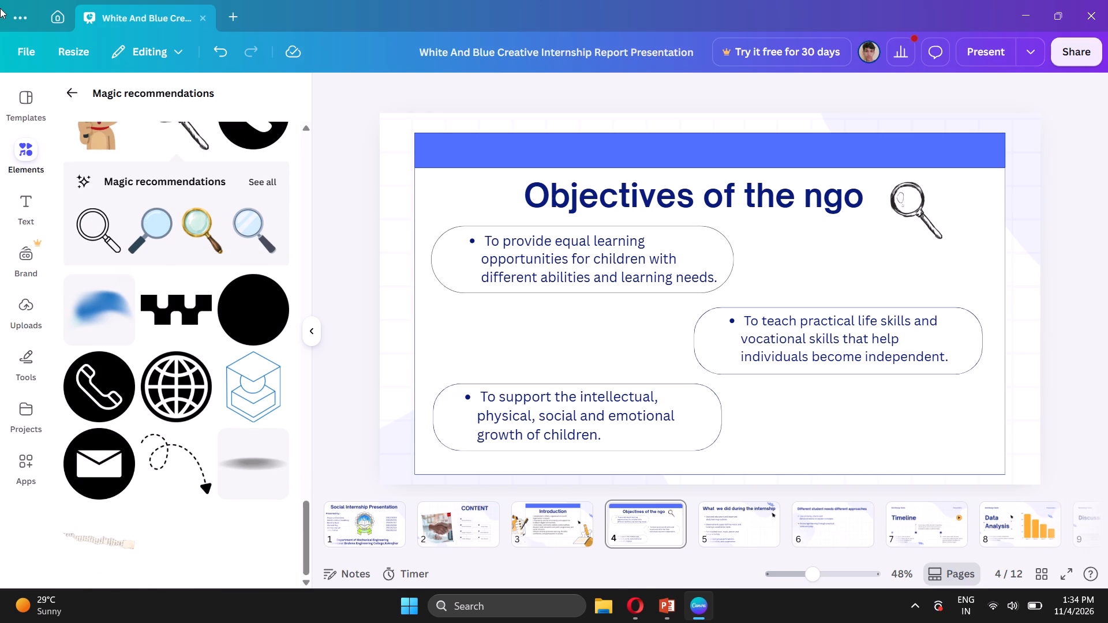
pyautogui.click(80, 98)
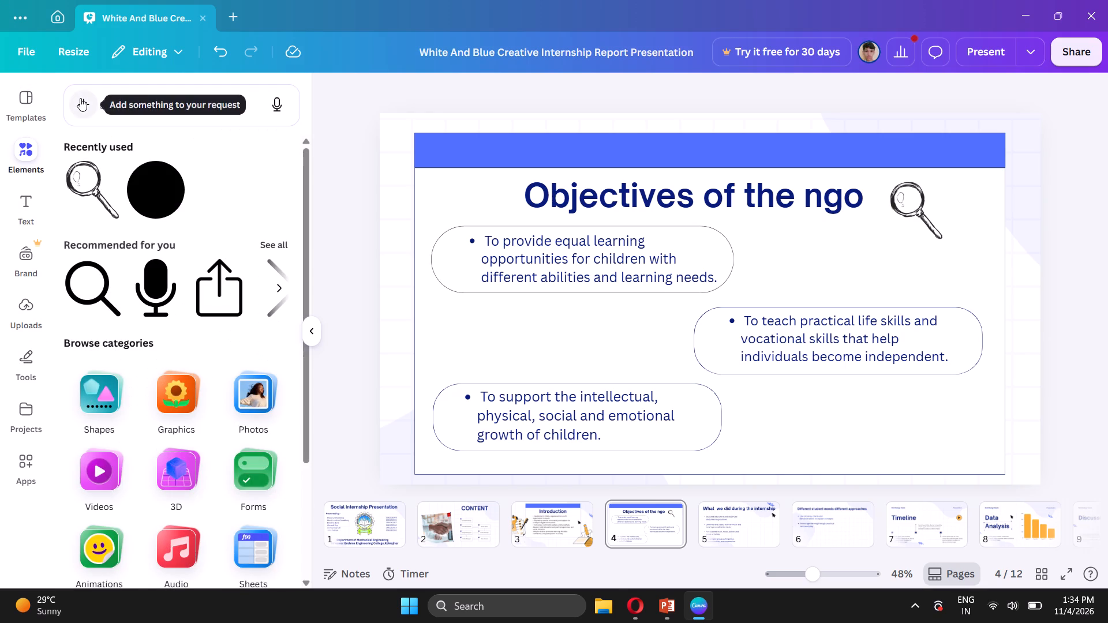
pyautogui.scroll(-1, 142, 243)
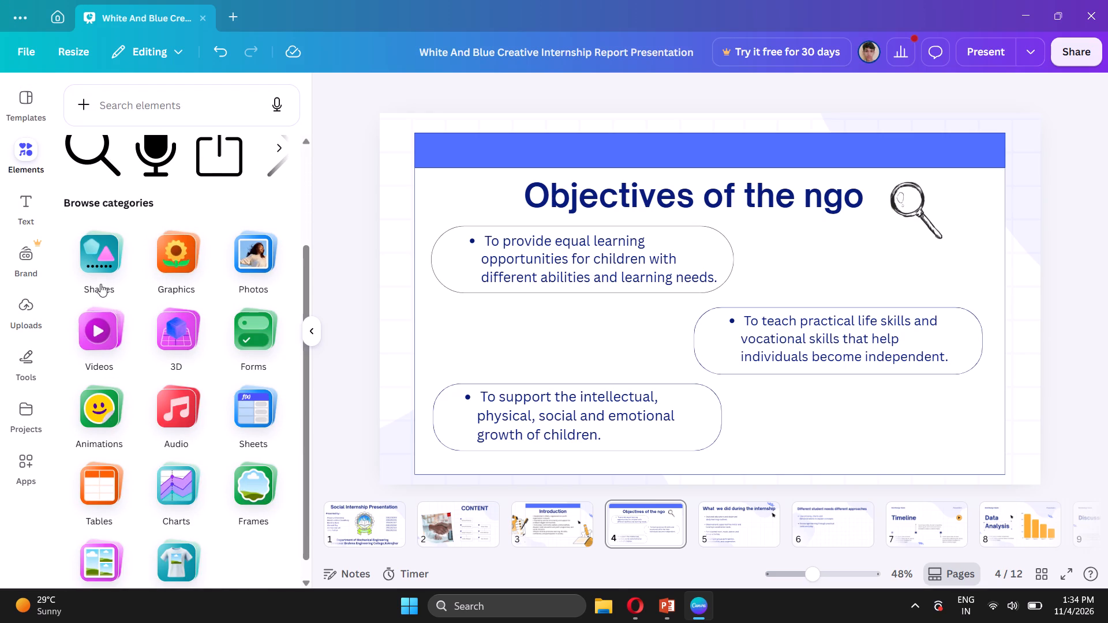
pyautogui.scroll(-1, 231, 340)
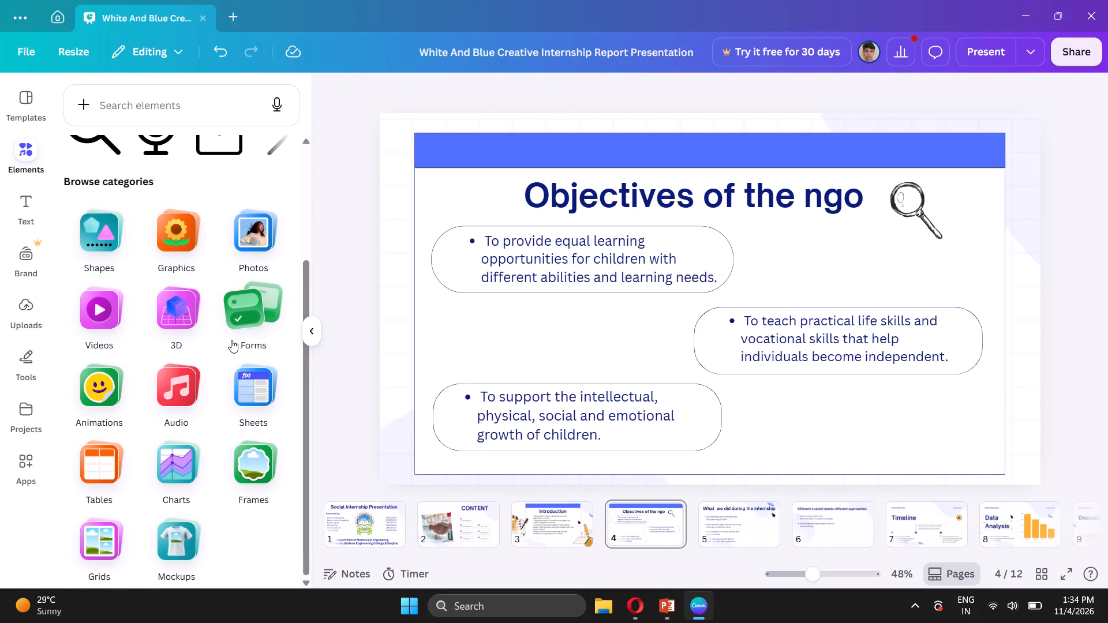
pyautogui.scroll(-1, 231, 340)
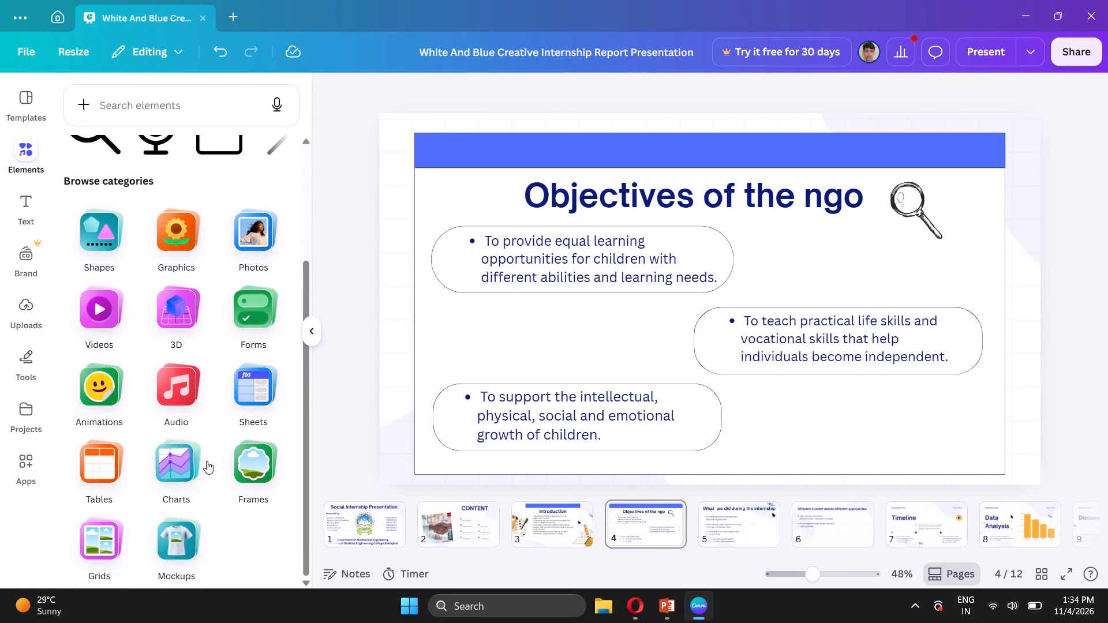
pyautogui.click(244, 469)
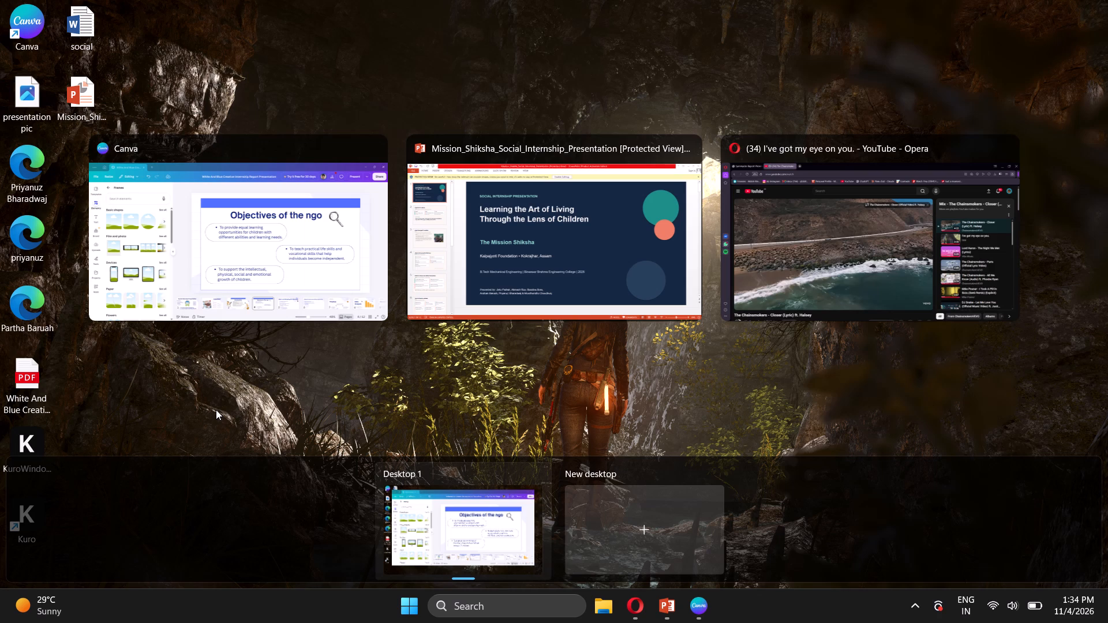
pyautogui.click(219, 288)
pyautogui.scroll(-1, 169, 329)
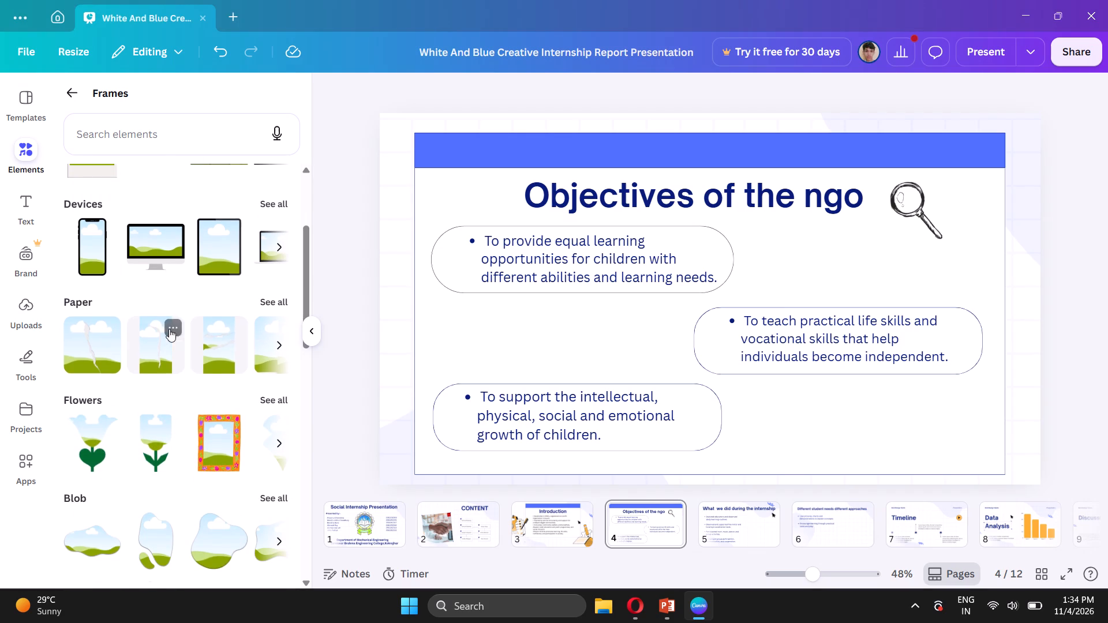
pyautogui.scroll(-1, 169, 329)
pyautogui.scroll(-2, 174, 388)
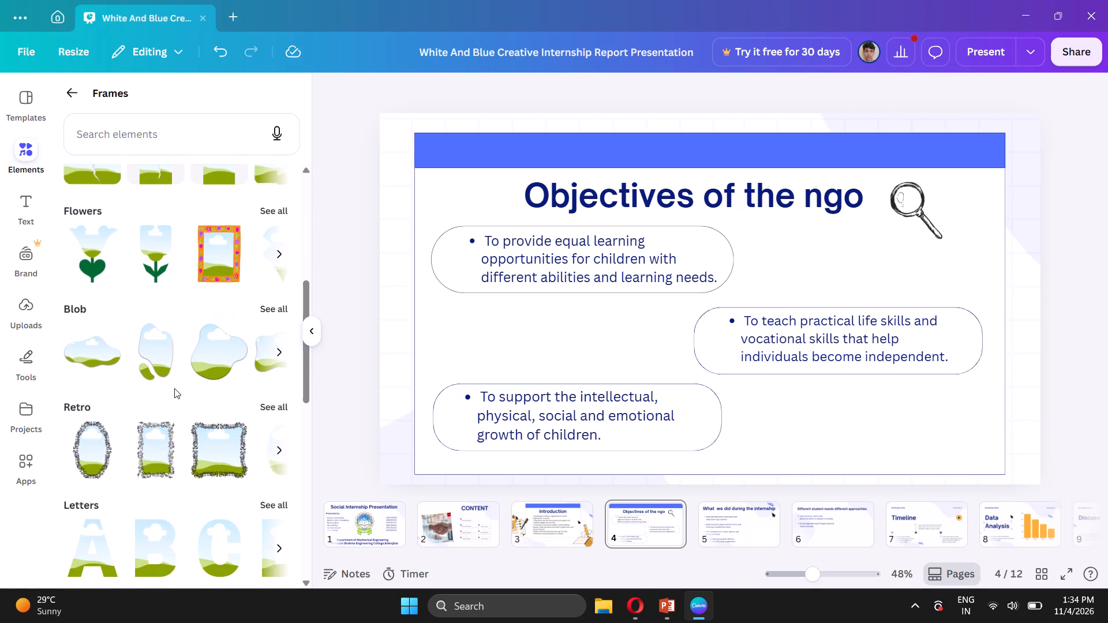
pyautogui.scroll(-4, 174, 388)
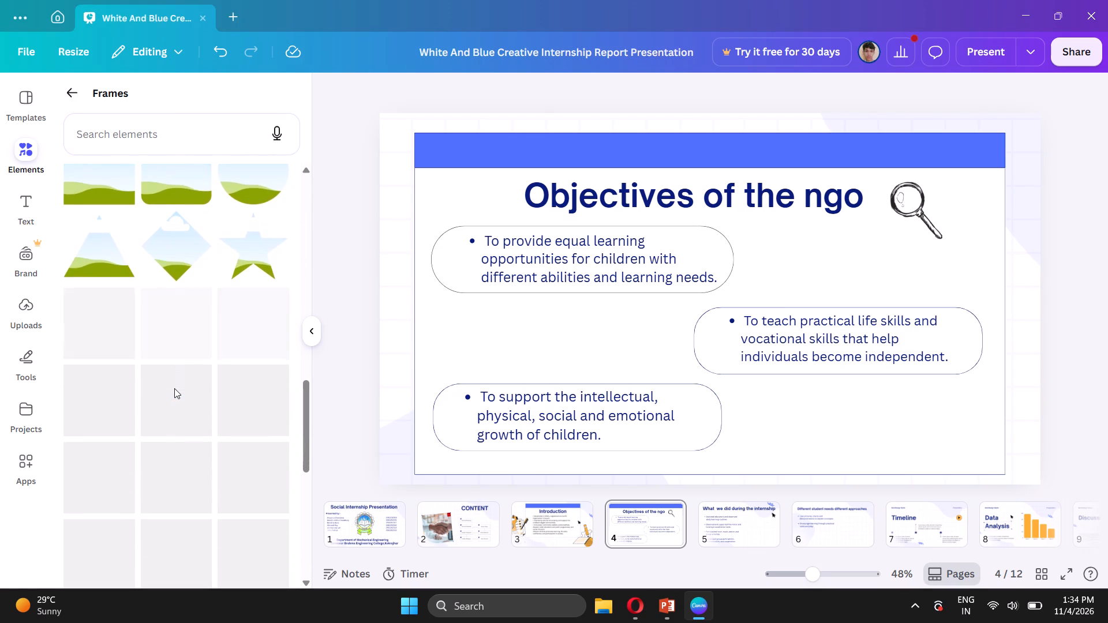
pyautogui.click(63, 93)
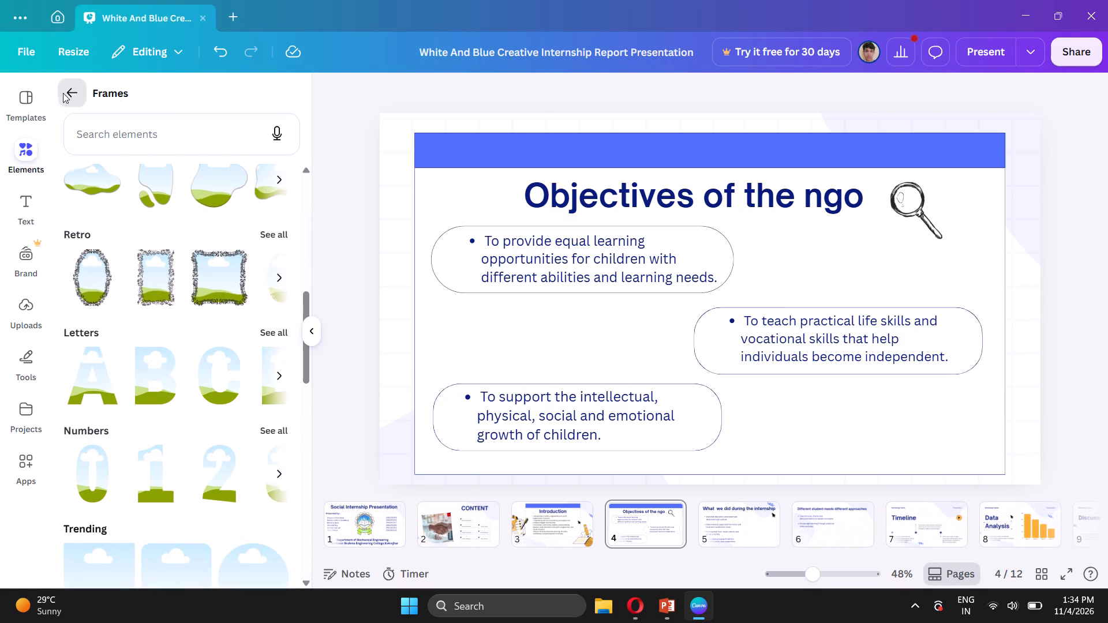
# Go to page 5, "What we did during the internship", and open the frames collection for it.
pyautogui.click(725, 523)
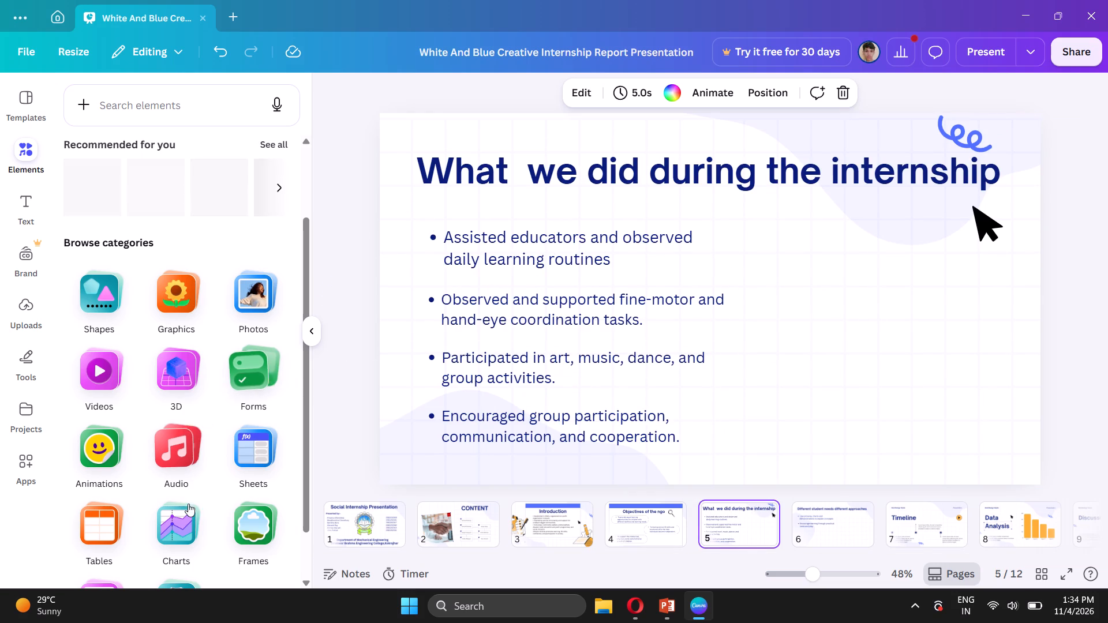
pyautogui.click(257, 518)
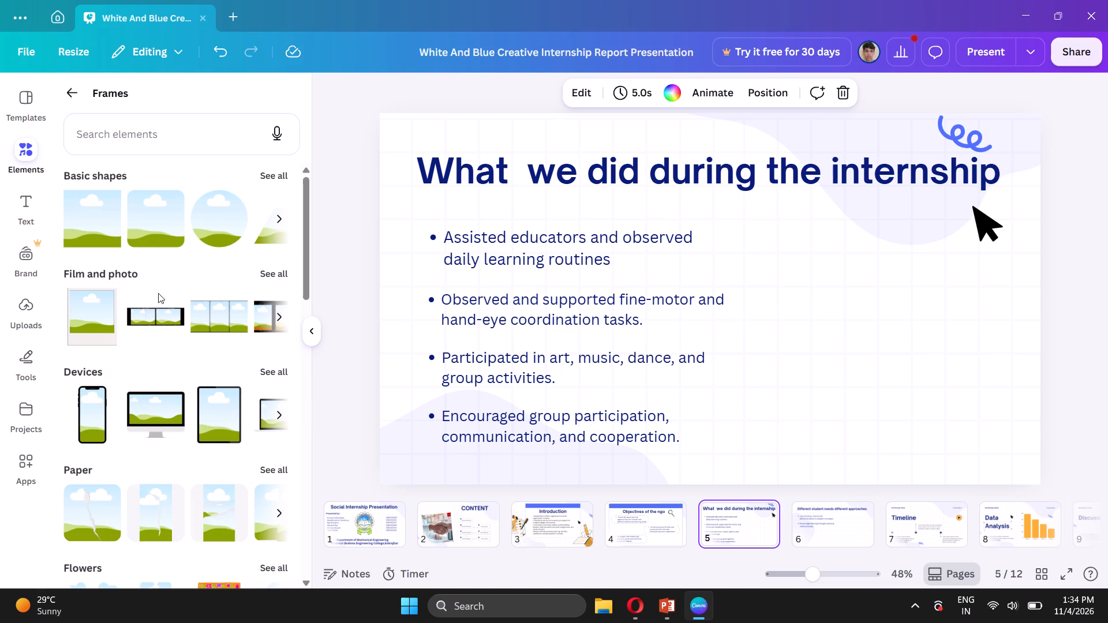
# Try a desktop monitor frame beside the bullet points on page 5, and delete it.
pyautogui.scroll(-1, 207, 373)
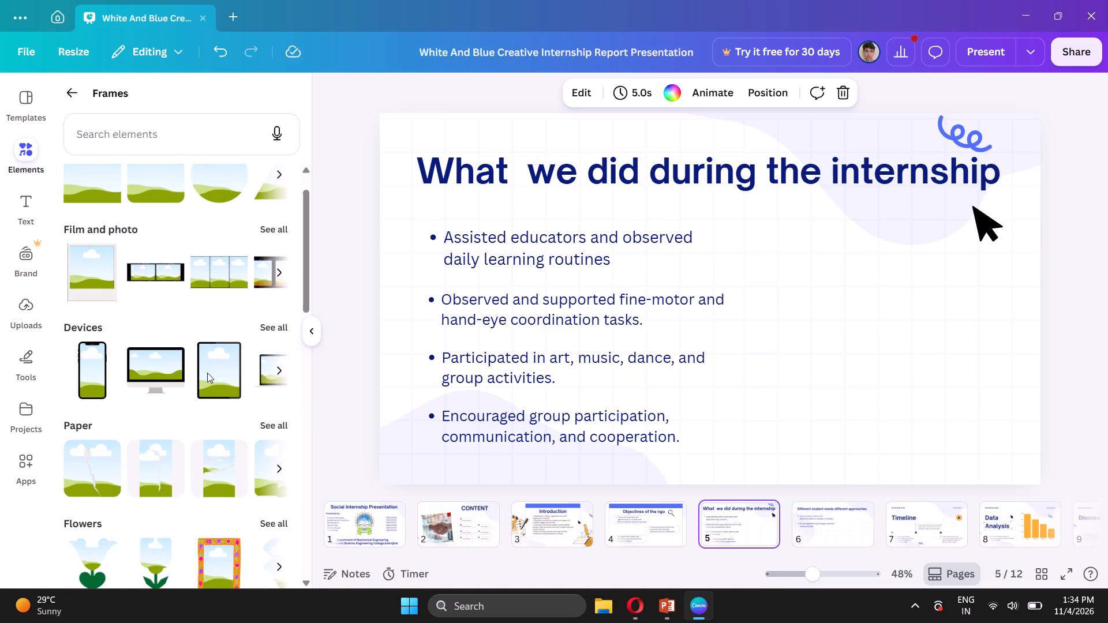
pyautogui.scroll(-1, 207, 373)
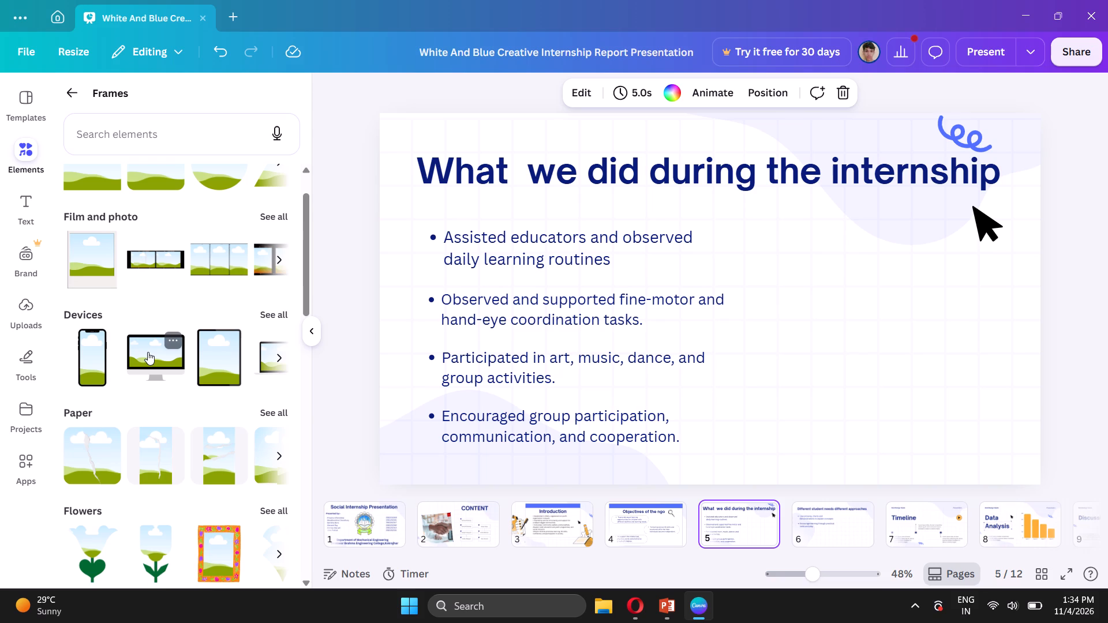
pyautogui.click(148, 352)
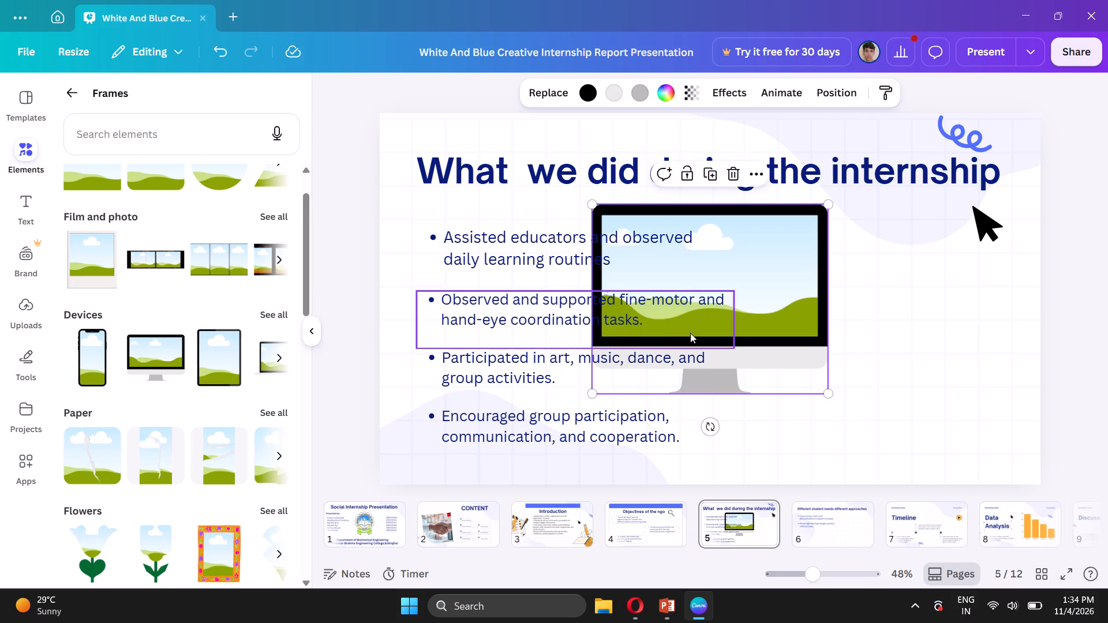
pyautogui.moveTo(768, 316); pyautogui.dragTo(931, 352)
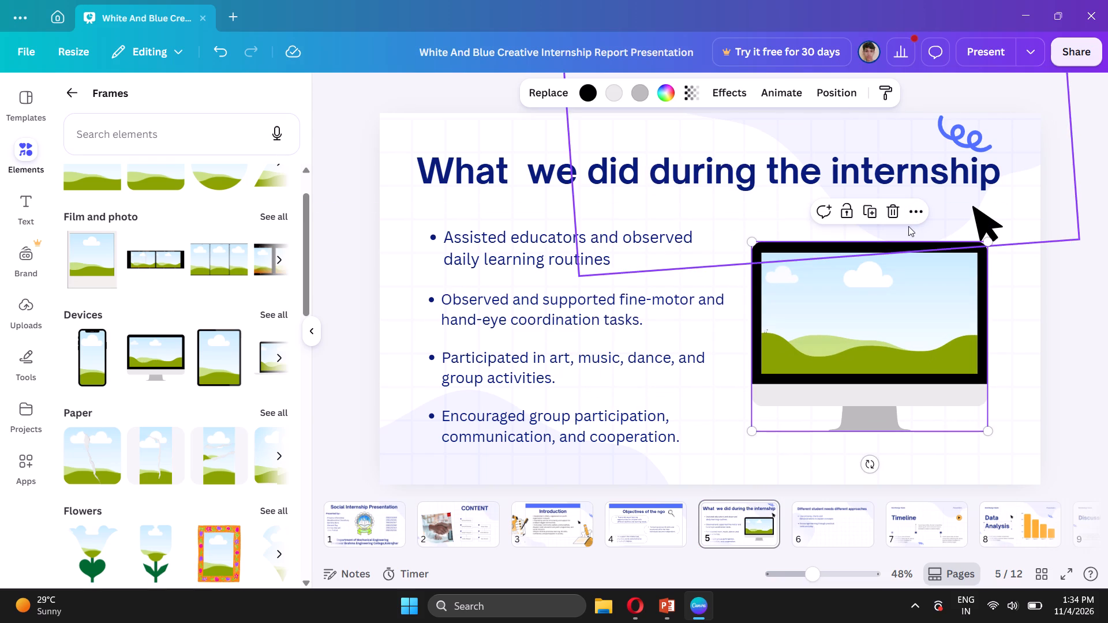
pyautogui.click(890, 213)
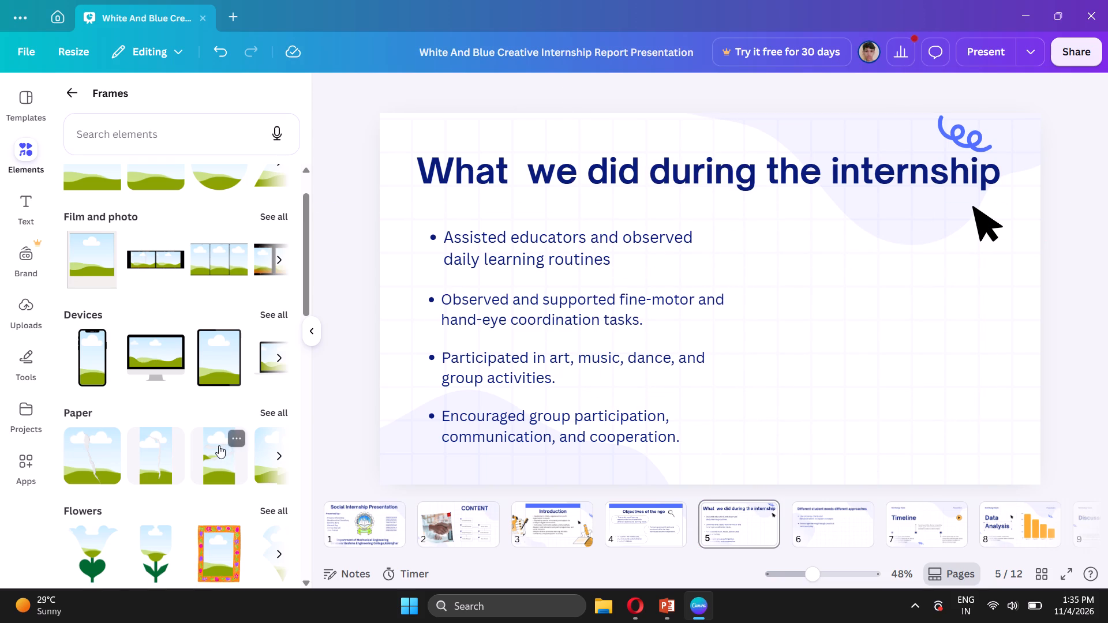
# Find the single vertical film-strip frame in the frames collection and place it in the empty area beside page 5's bullet points.
pyautogui.scroll(-1, 219, 445)
pyautogui.click(280, 286)
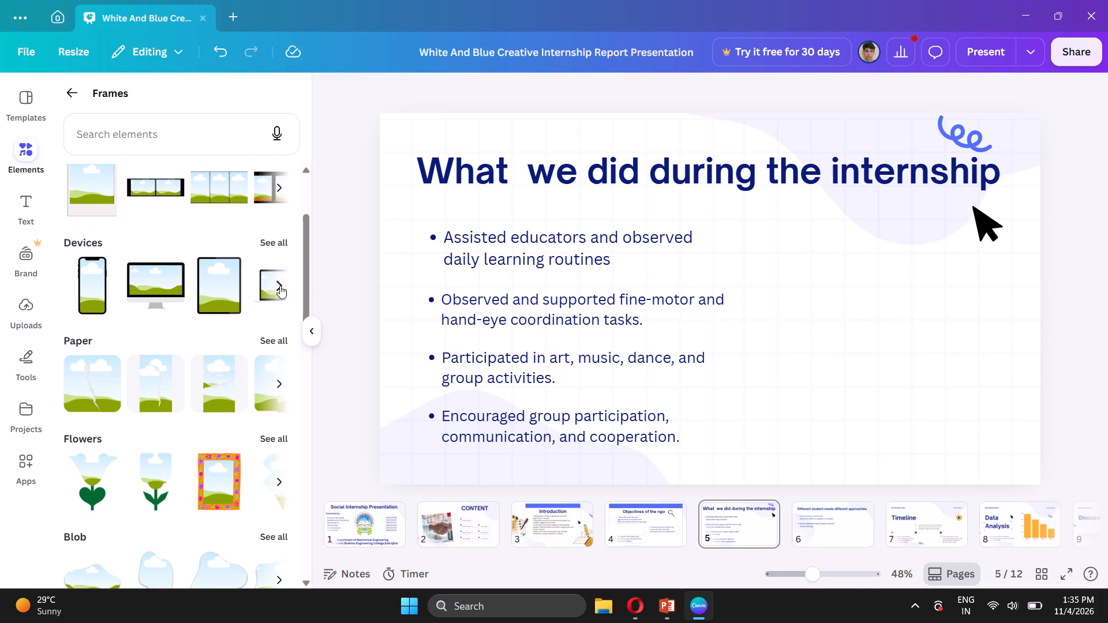
pyautogui.scroll(-2, 212, 358)
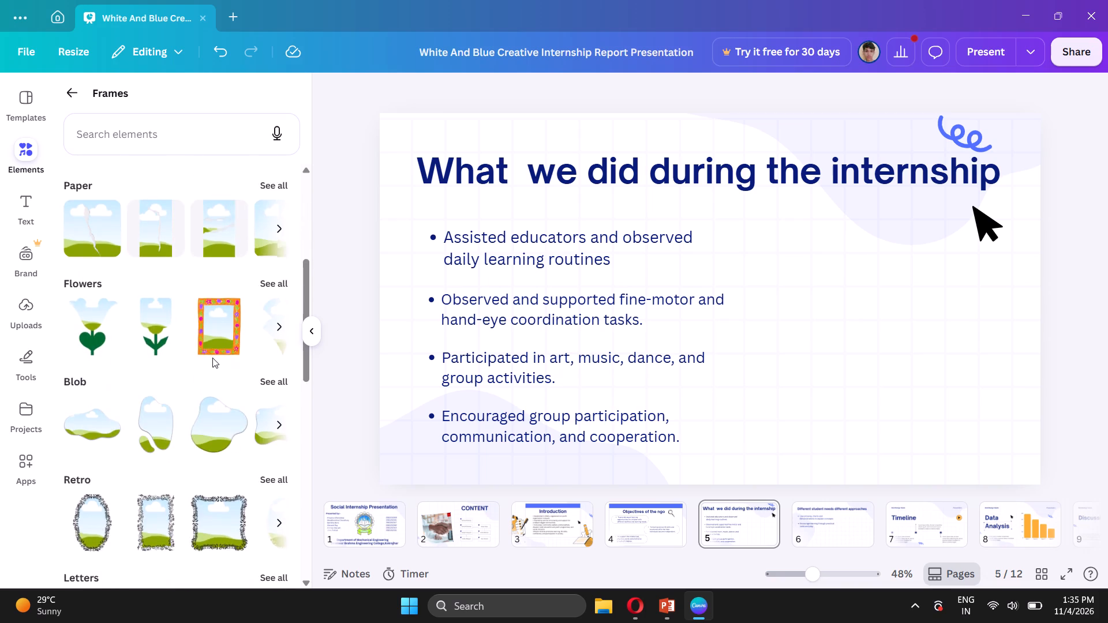
pyautogui.scroll(-5, 212, 358)
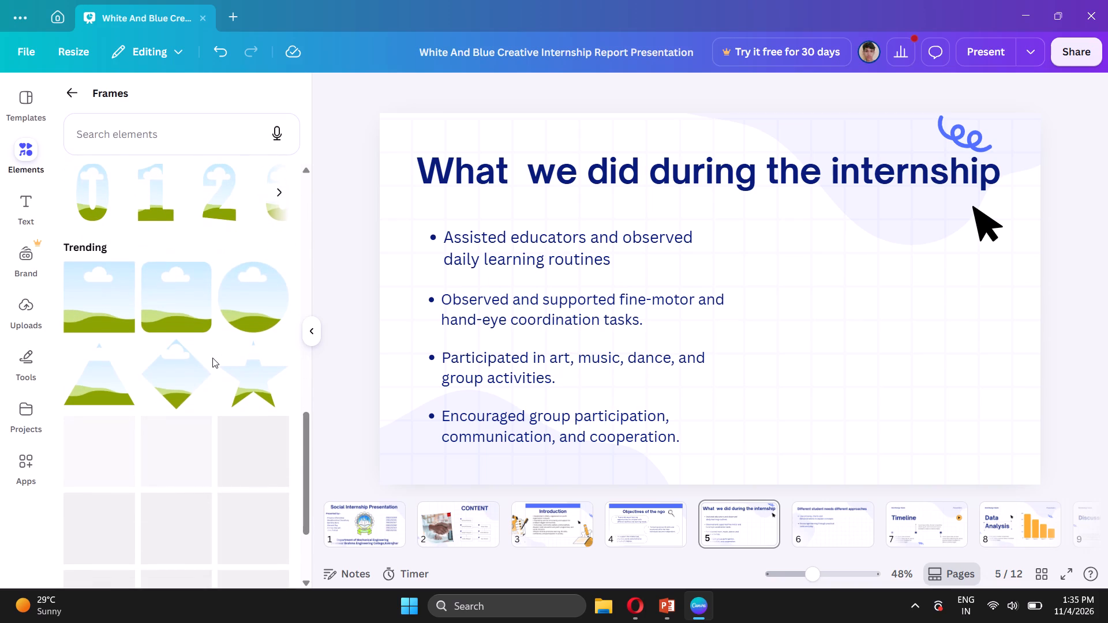
pyautogui.scroll(-4, 212, 358)
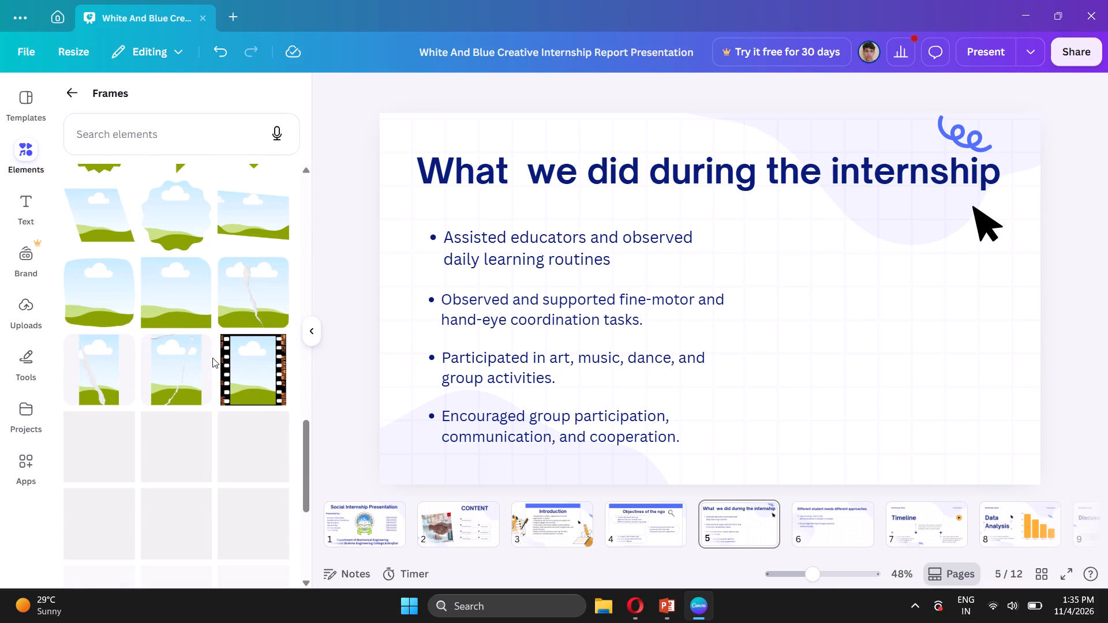
pyautogui.scroll(-1, 212, 358)
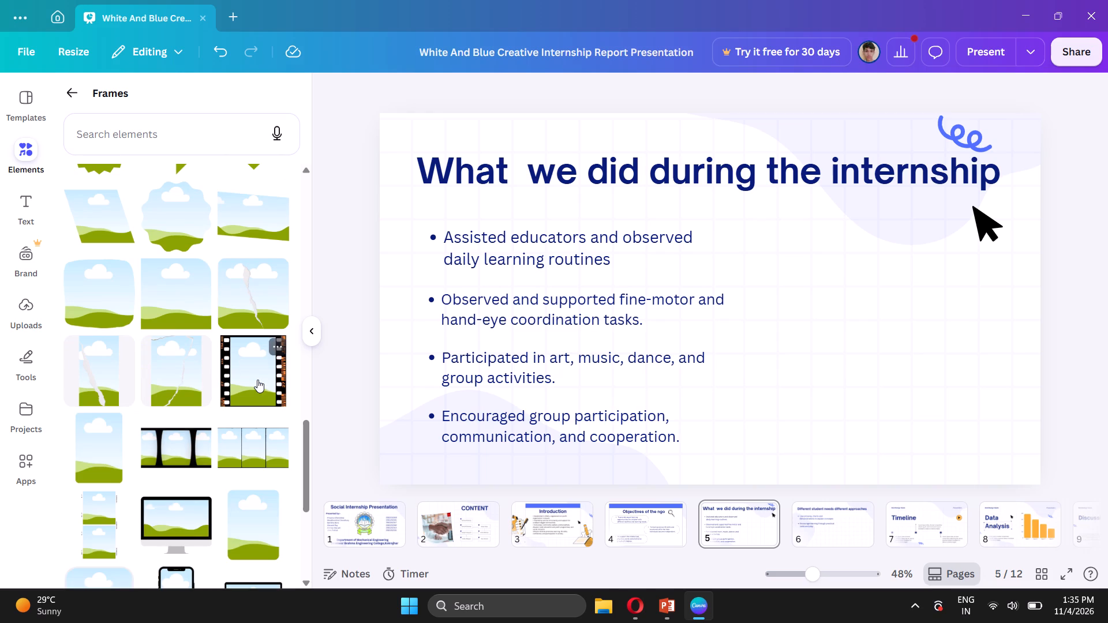
pyautogui.scroll(-2, 257, 380)
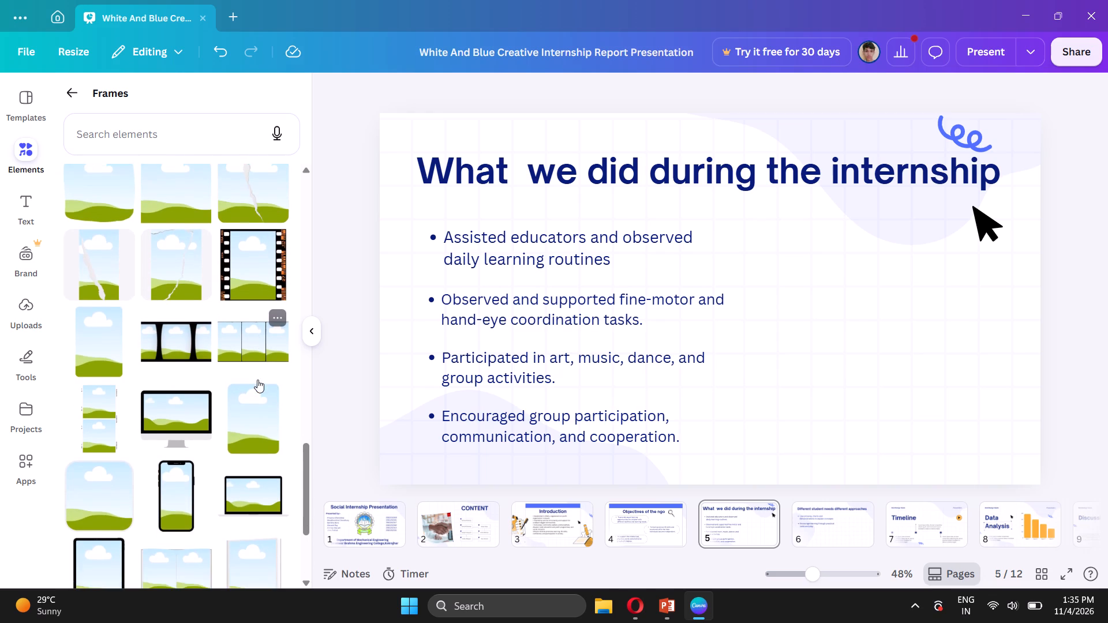
pyautogui.scroll(-2, 257, 380)
pyautogui.scroll(1, 257, 380)
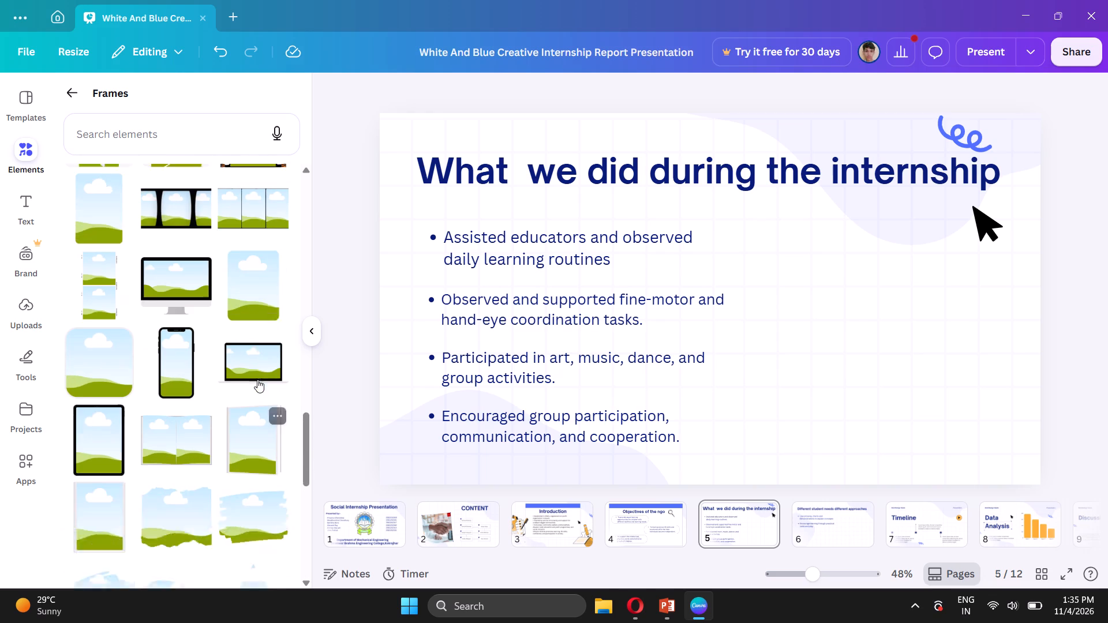
pyautogui.scroll(1, 257, 380)
pyautogui.click(244, 196)
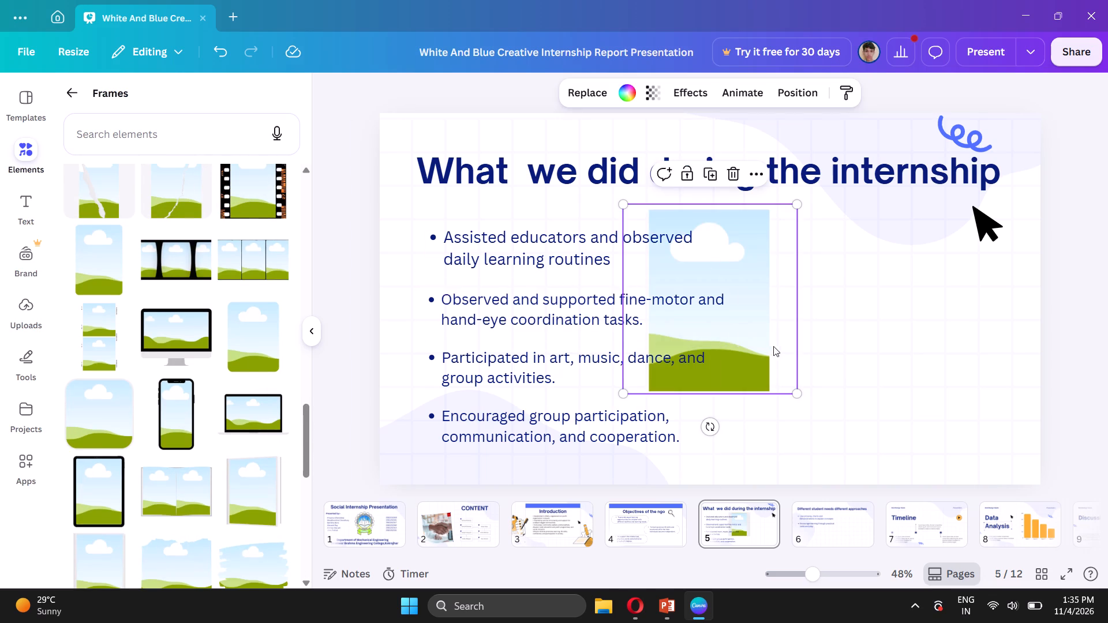
pyautogui.moveTo(757, 339); pyautogui.dragTo(927, 385)
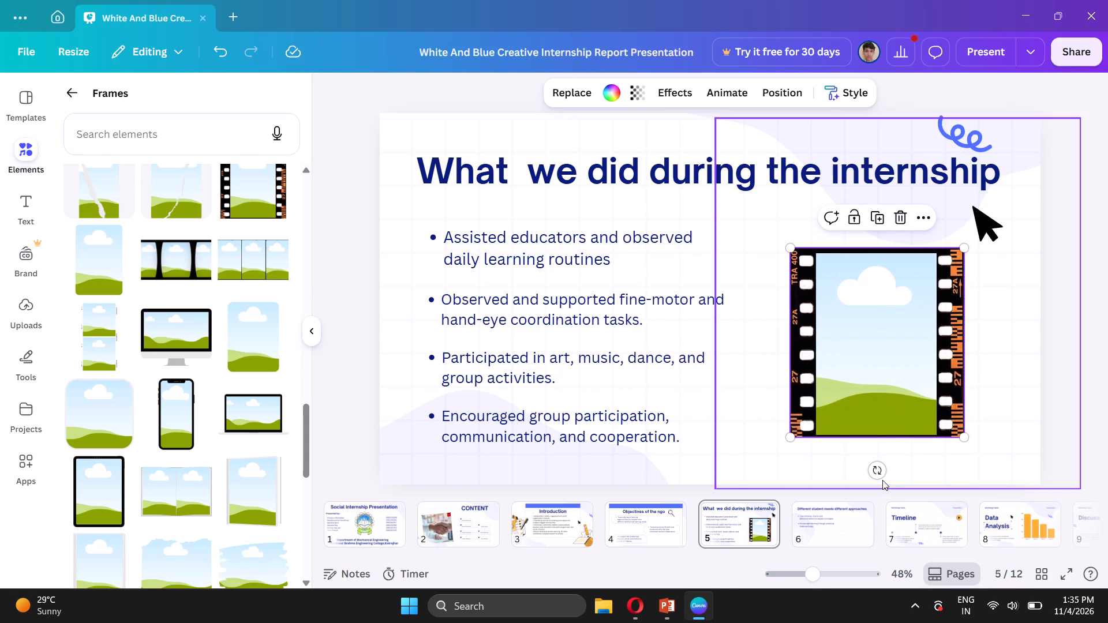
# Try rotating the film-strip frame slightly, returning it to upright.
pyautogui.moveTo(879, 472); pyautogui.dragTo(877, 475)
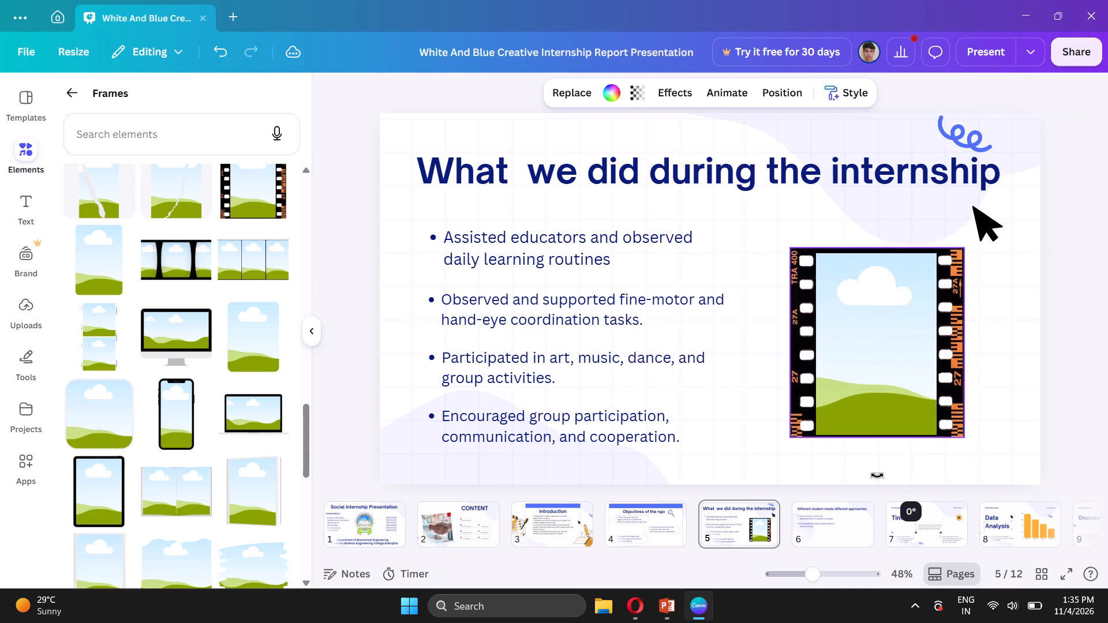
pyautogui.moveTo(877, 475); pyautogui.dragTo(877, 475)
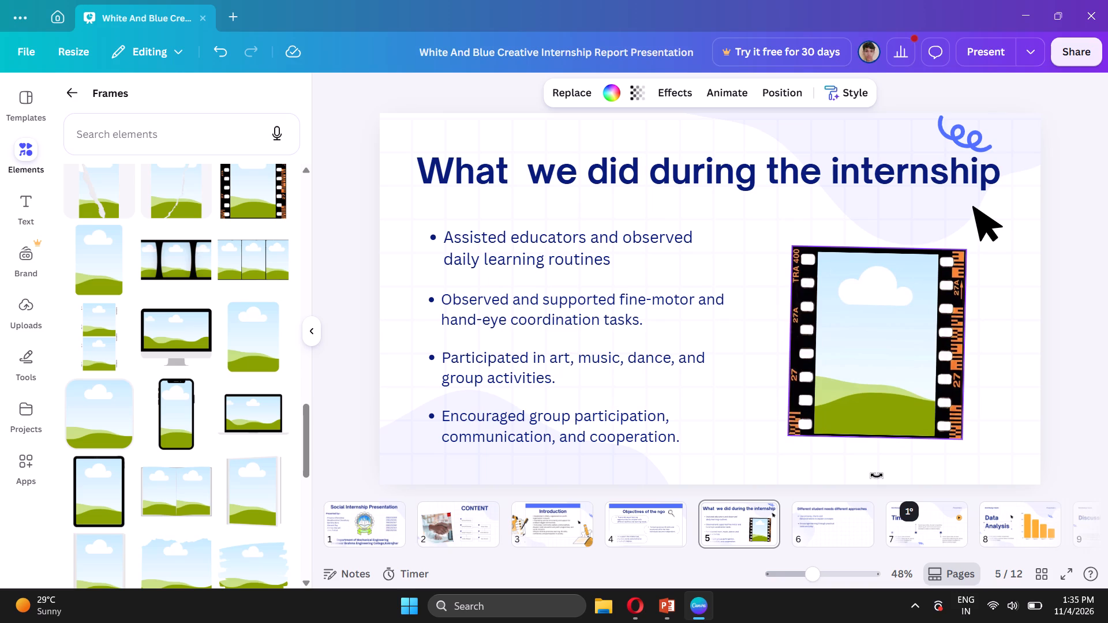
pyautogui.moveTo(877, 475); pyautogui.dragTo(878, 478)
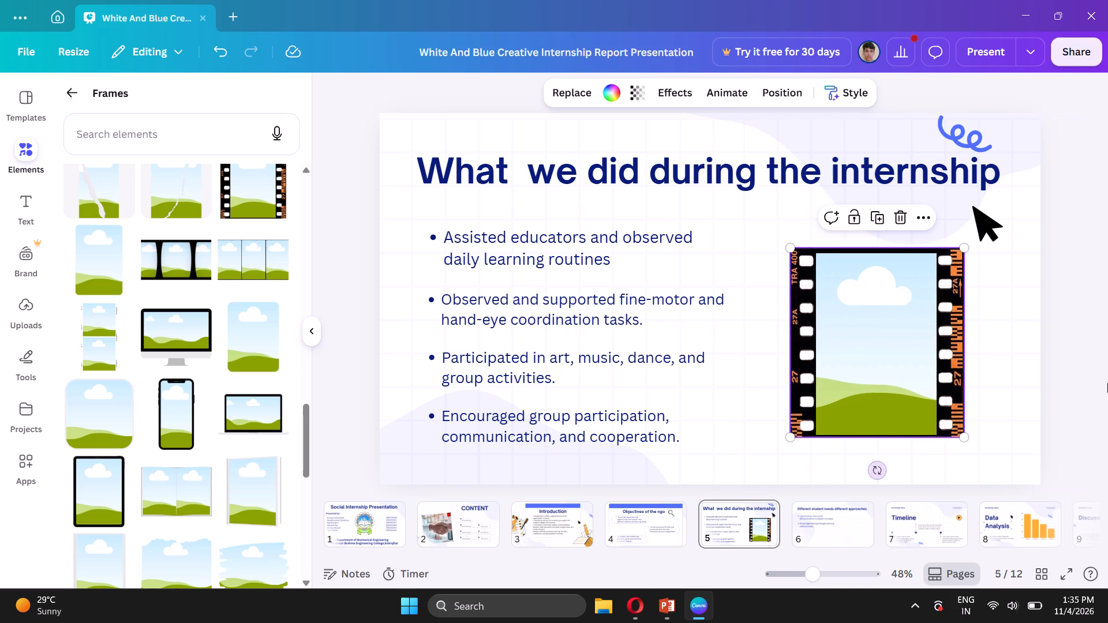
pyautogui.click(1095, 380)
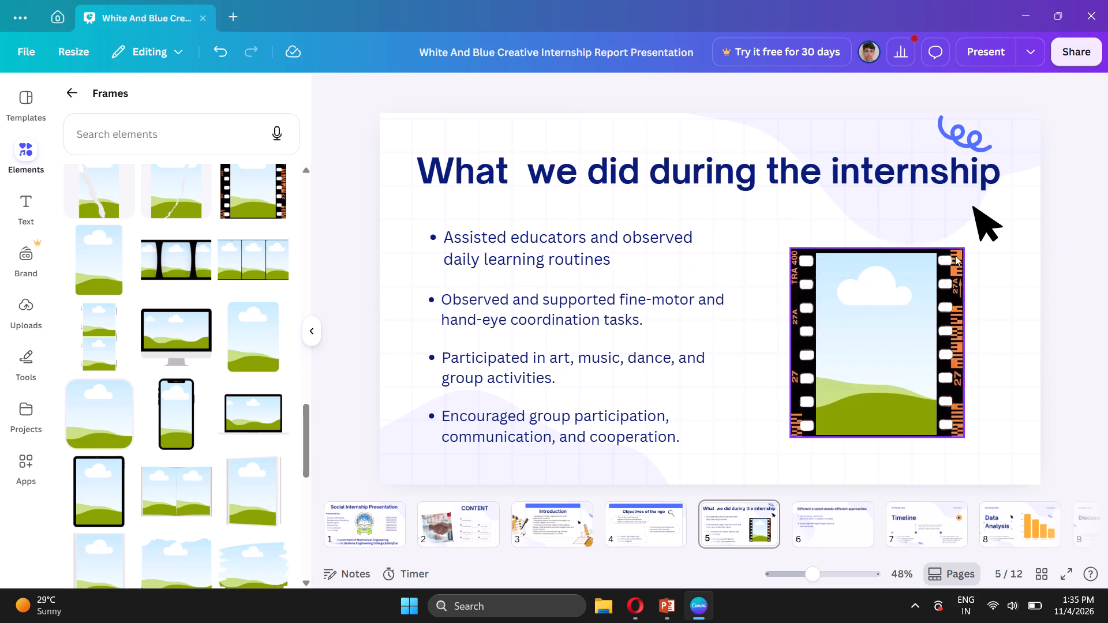
# Enlarge the film-strip frame slightly and shift it right and down to sit just below the black cursor arrow.
pyautogui.click(936, 287)
pyautogui.moveTo(962, 249); pyautogui.dragTo(965, 242)
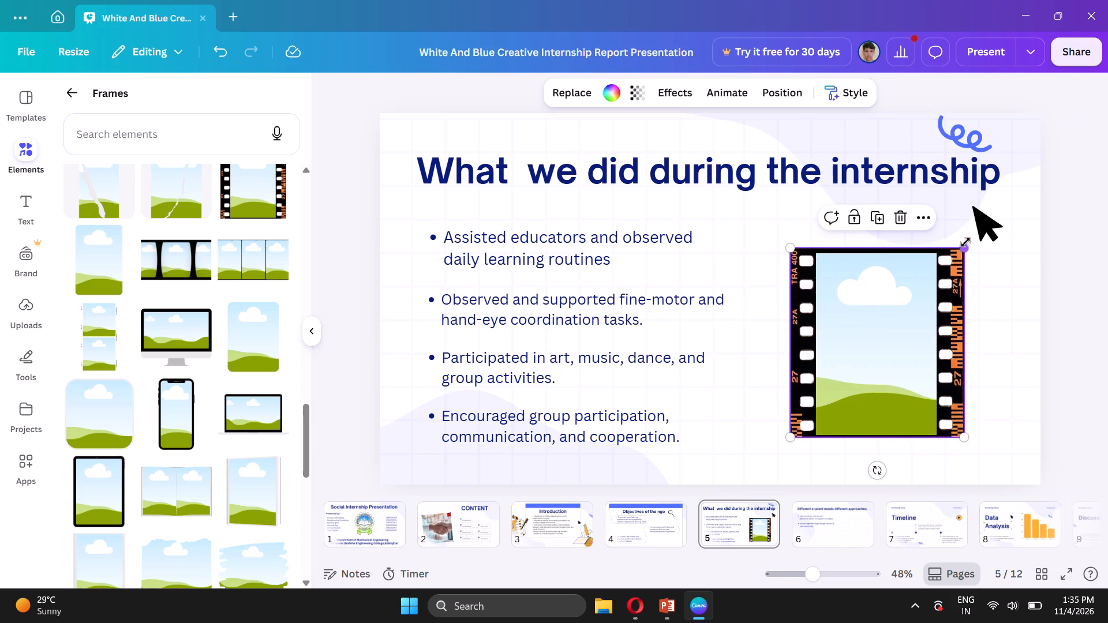
pyautogui.moveTo(965, 242); pyautogui.dragTo(971, 232)
pyautogui.moveTo(880, 299); pyautogui.dragTo(886, 302)
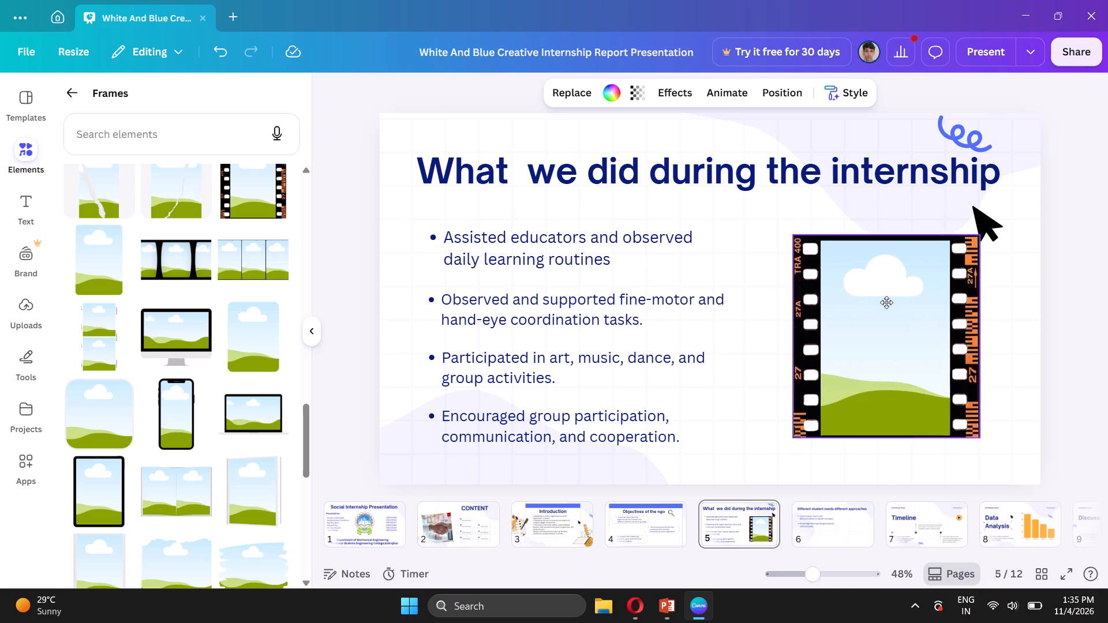
pyautogui.moveTo(886, 302); pyautogui.dragTo(894, 306)
pyautogui.click(924, 291)
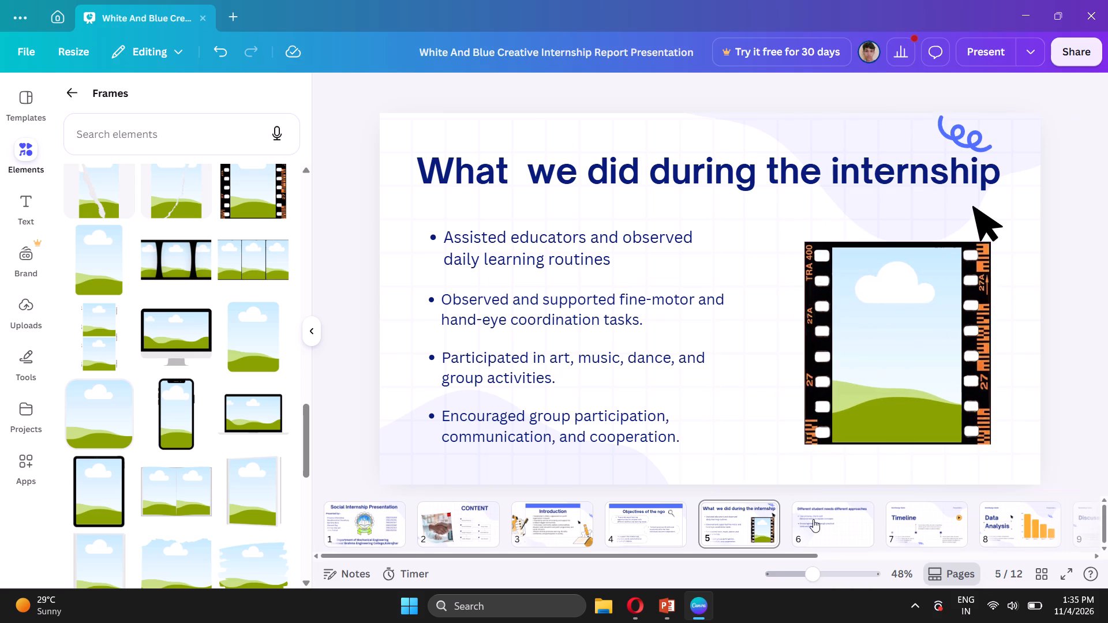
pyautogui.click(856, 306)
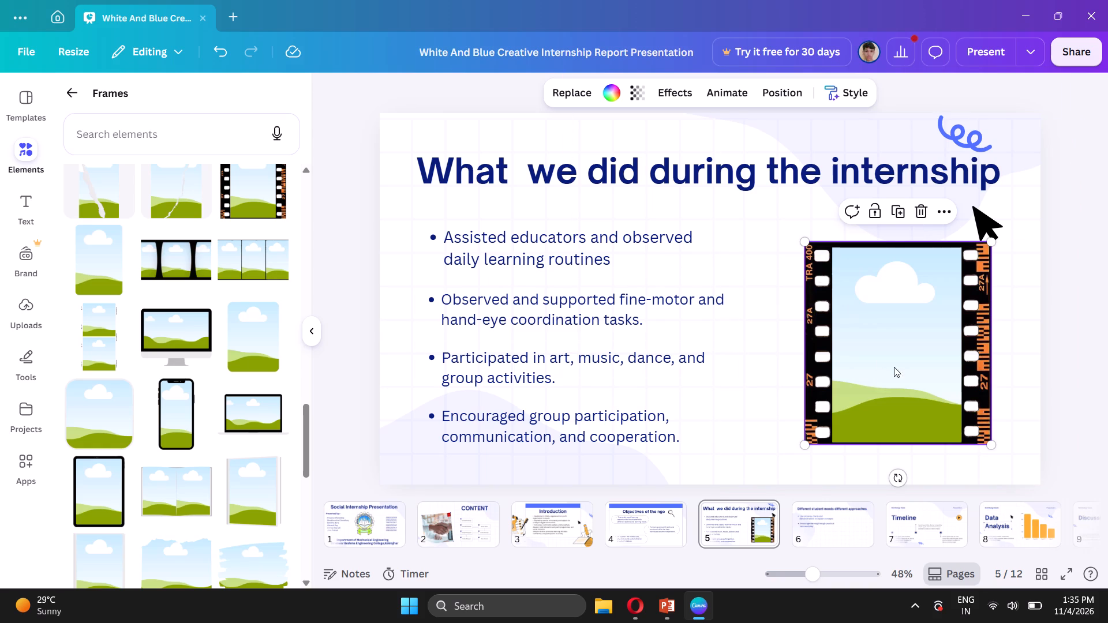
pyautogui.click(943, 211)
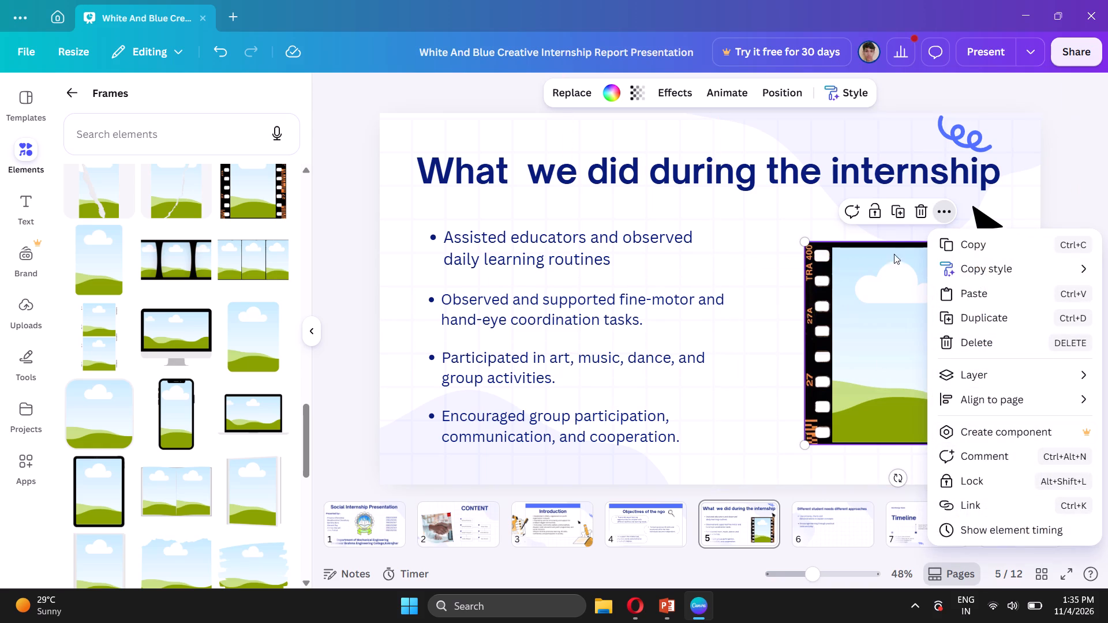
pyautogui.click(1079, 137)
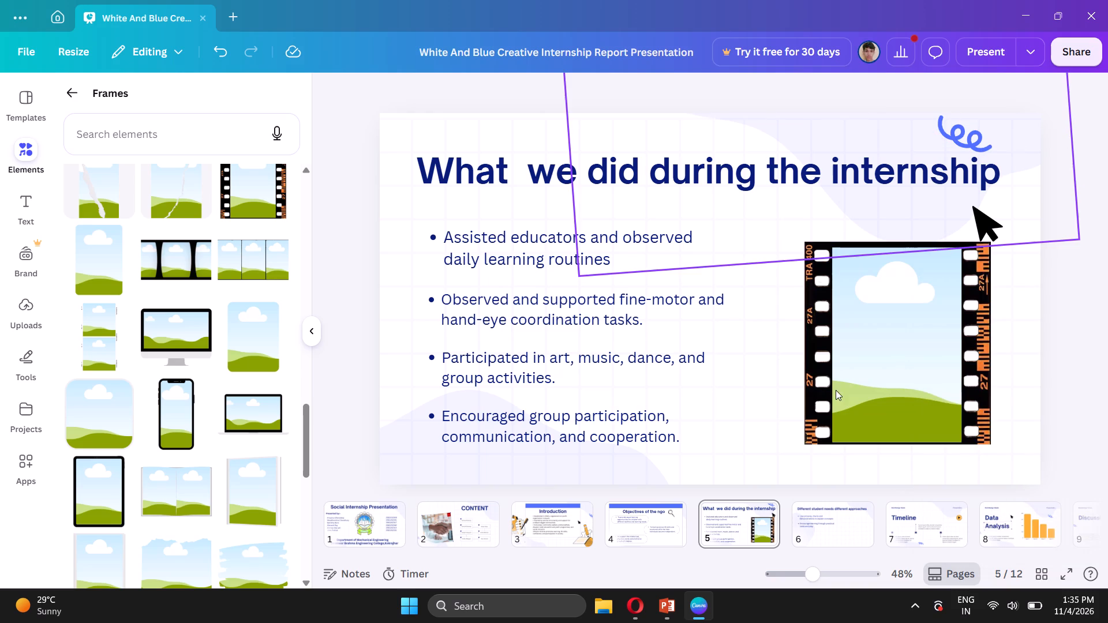
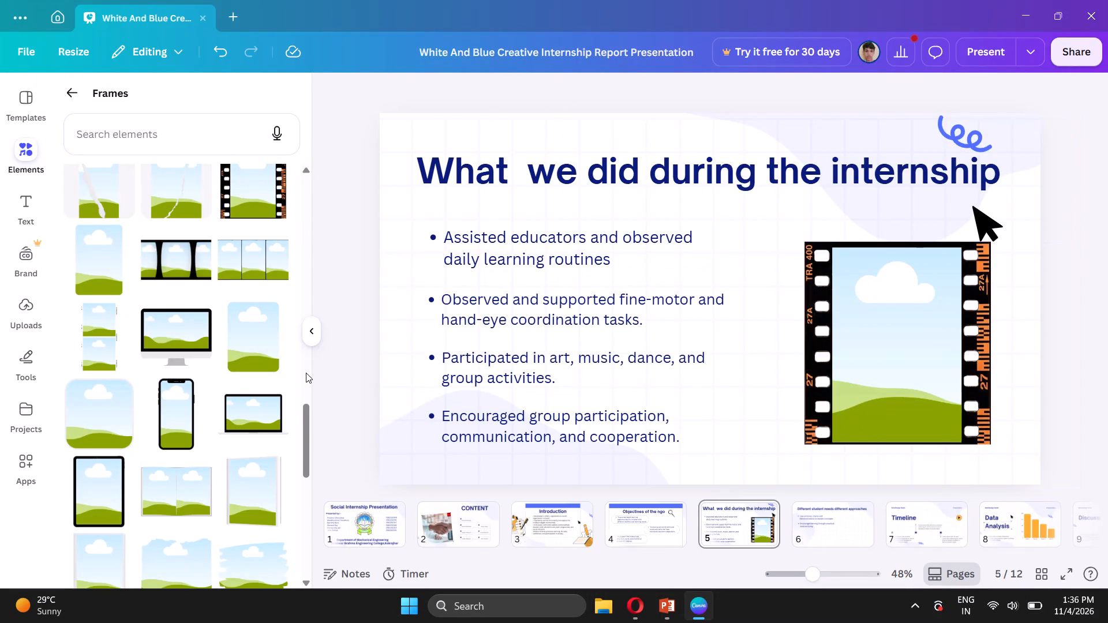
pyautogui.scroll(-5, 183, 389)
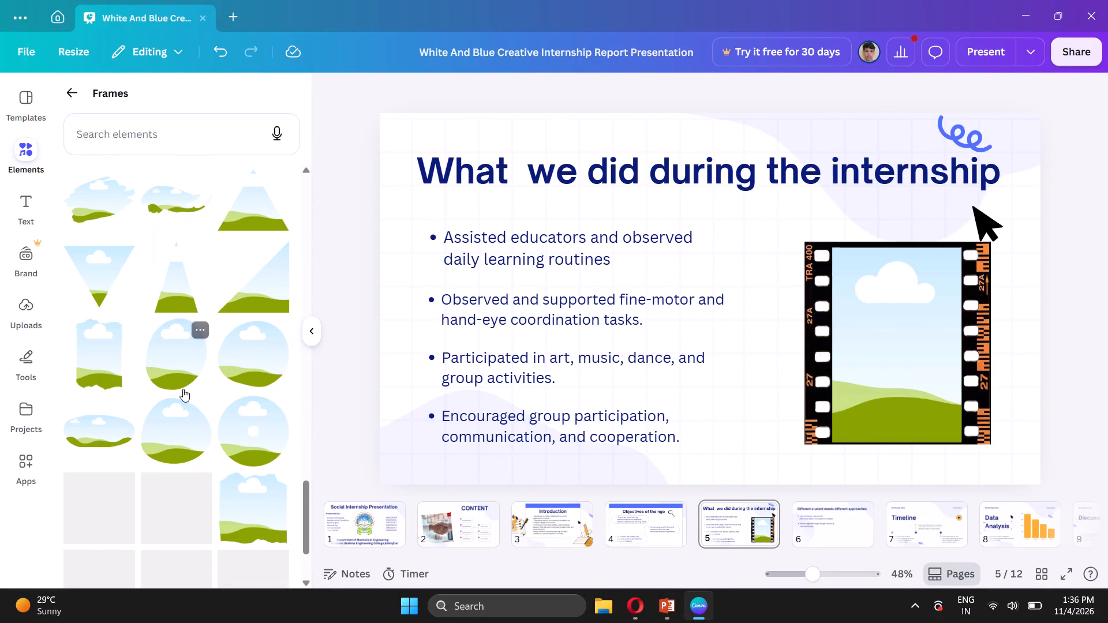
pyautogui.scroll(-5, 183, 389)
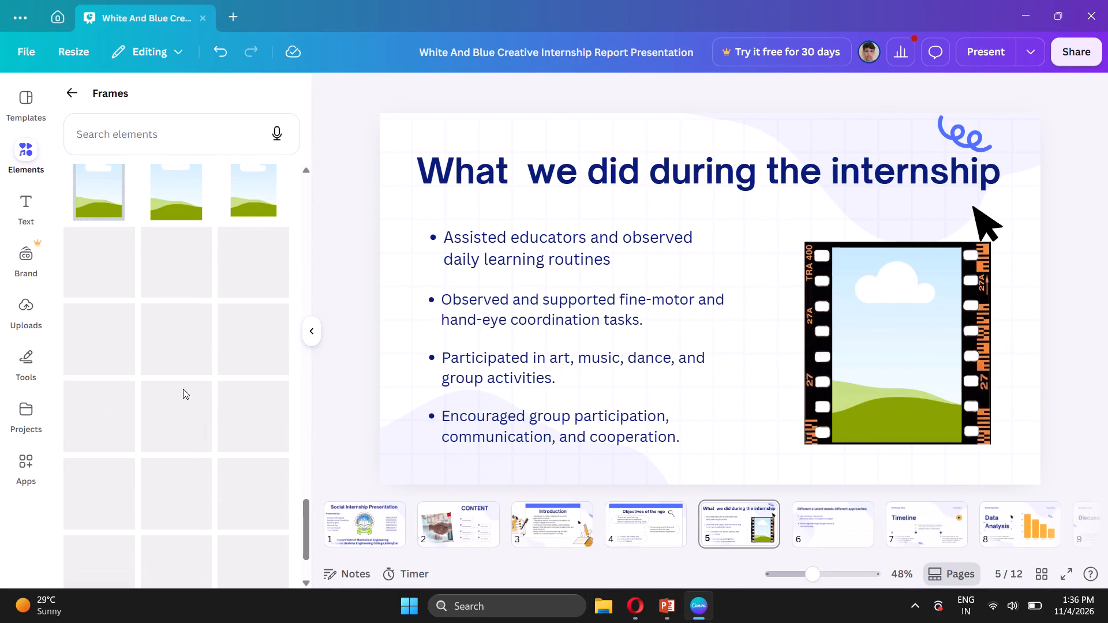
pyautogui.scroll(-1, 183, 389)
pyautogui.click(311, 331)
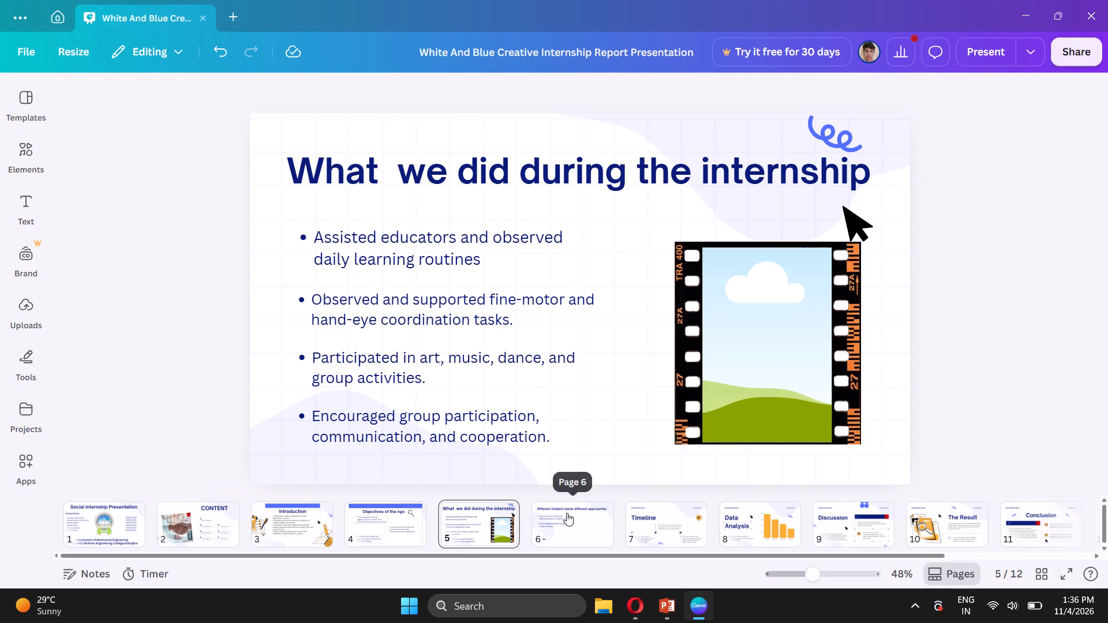
pyautogui.click(567, 513)
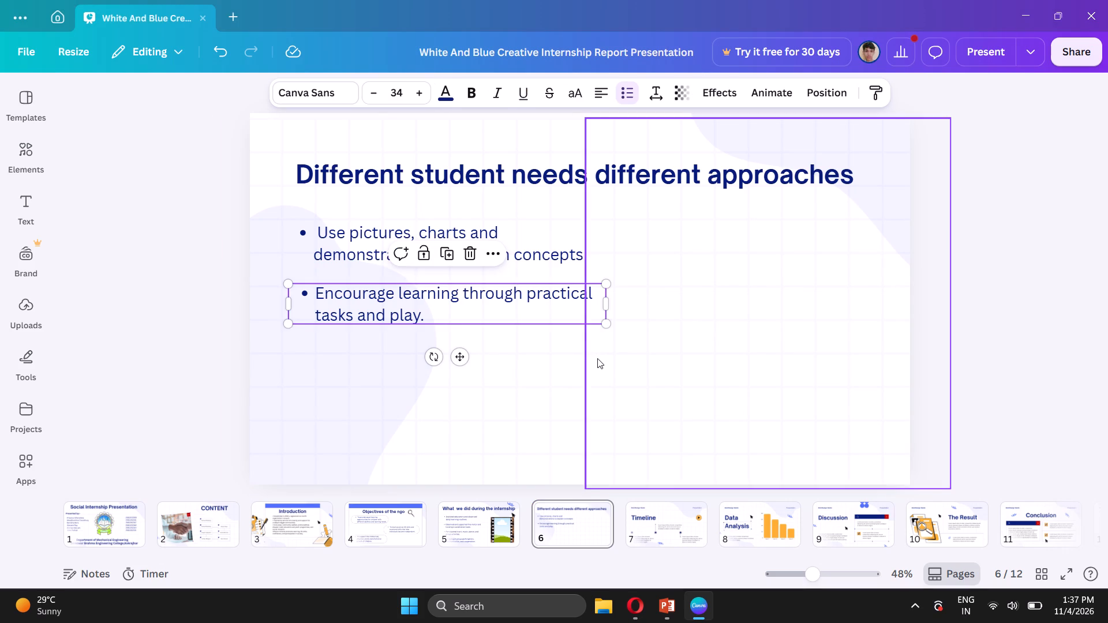
pyautogui.click(597, 358)
pyautogui.click(1107, 434)
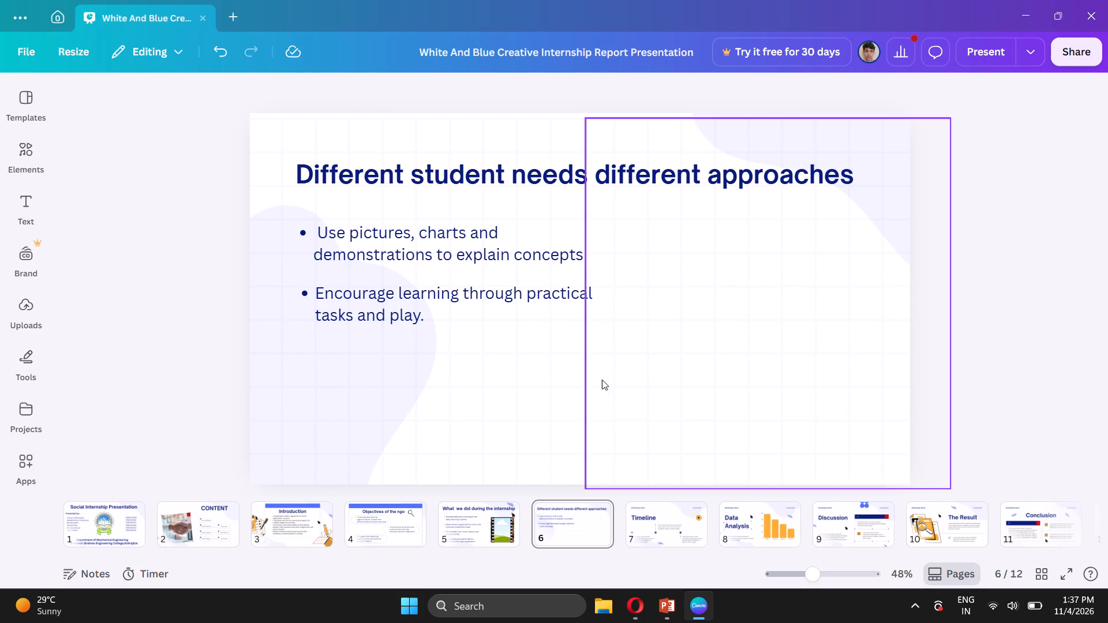
pyautogui.click(14, 216)
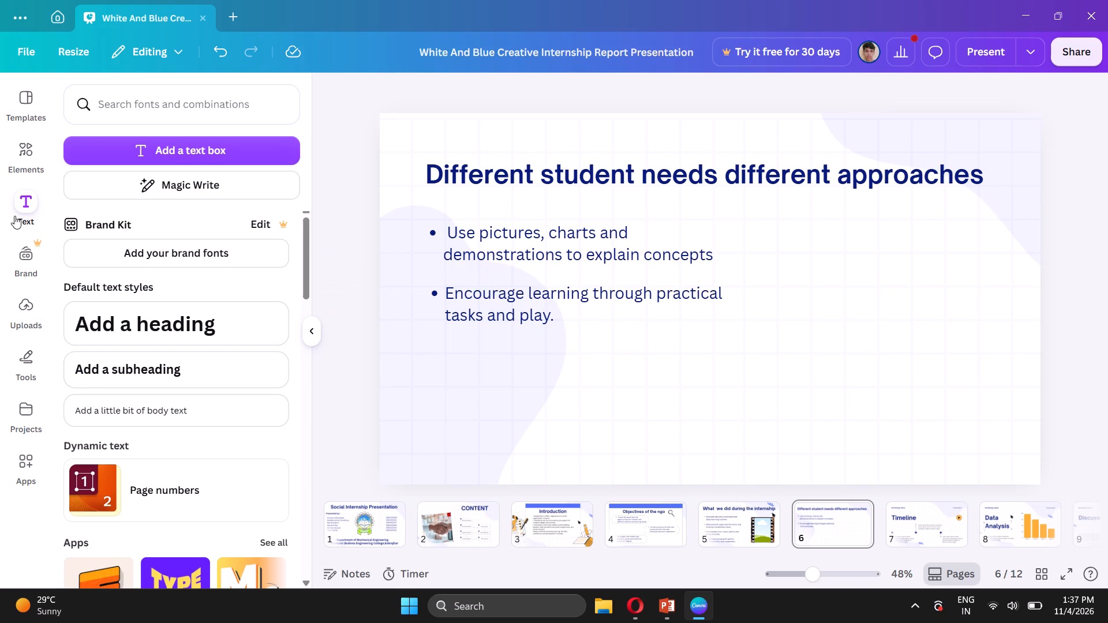
pyautogui.click(125, 422)
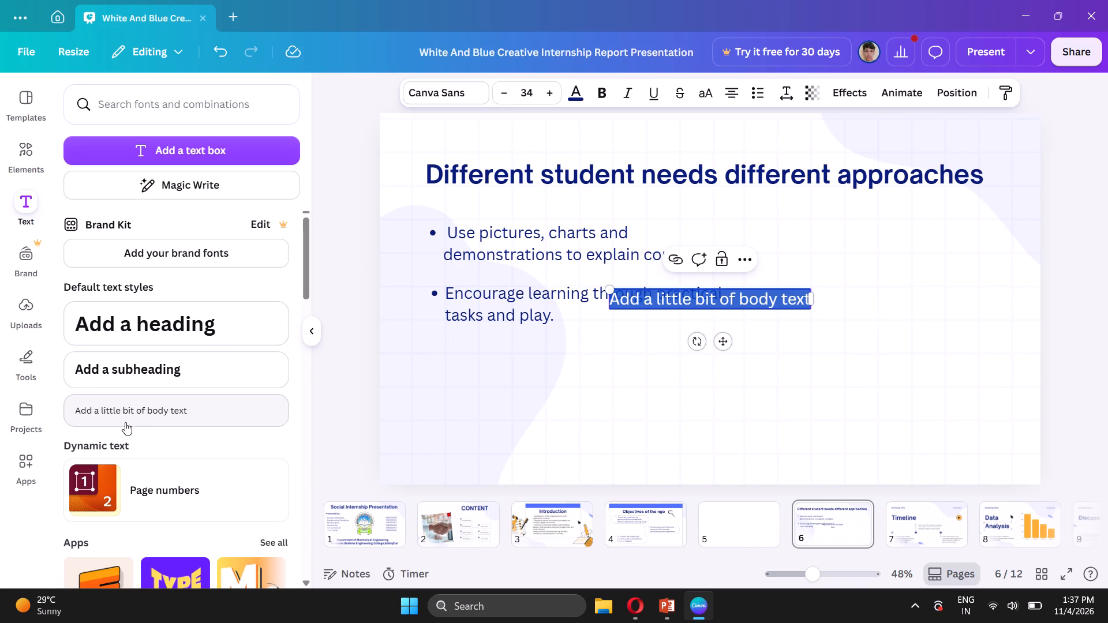
pyautogui.hotkey('ctrl', 'v')
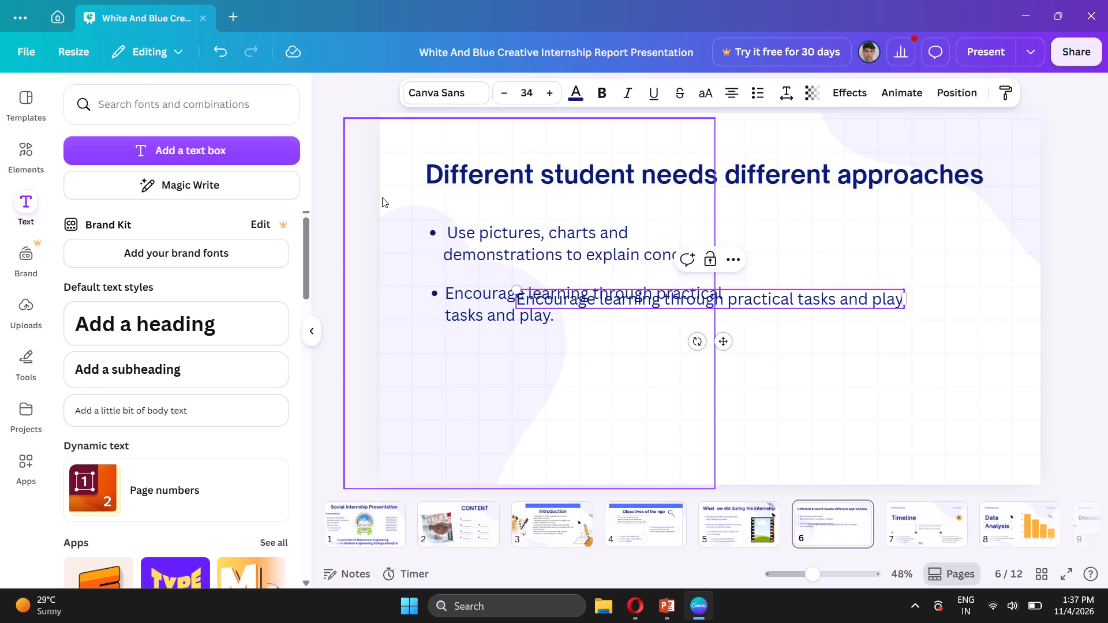
# Format the new text as a bulleted list and narrow its box so it wraps onto two lines.
pyautogui.click(761, 93)
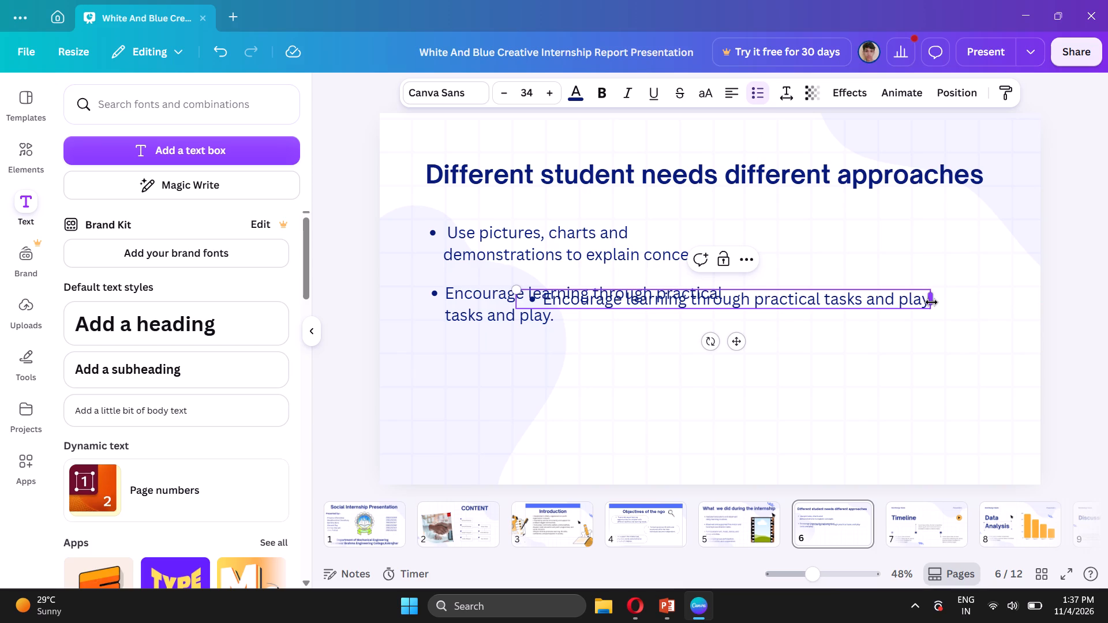
pyautogui.moveTo(932, 301); pyautogui.dragTo(768, 290)
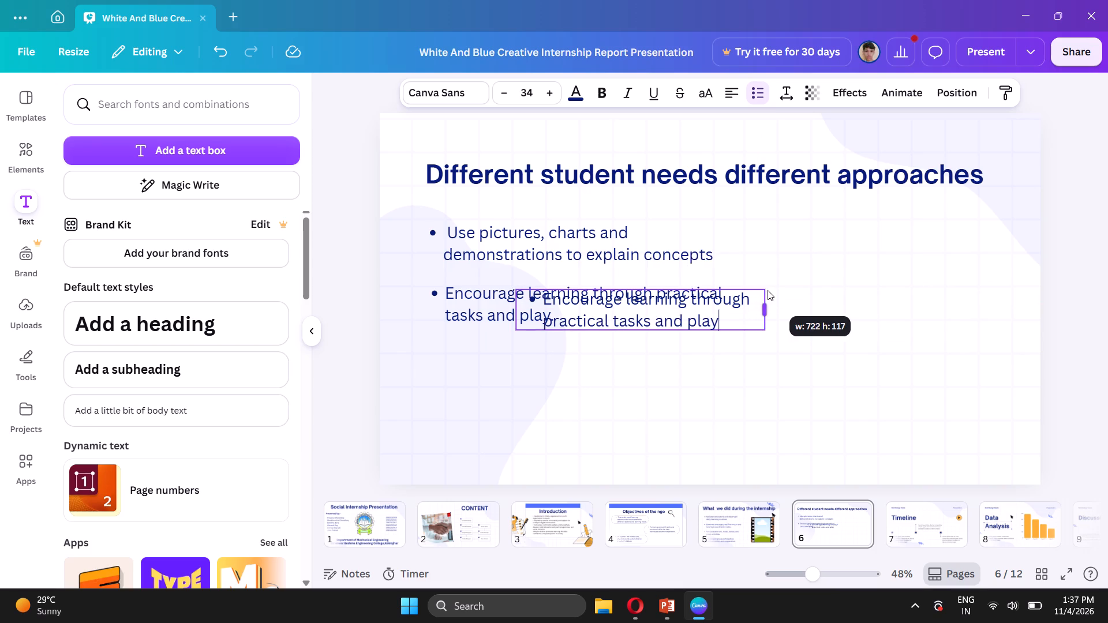
pyautogui.moveTo(768, 290); pyautogui.dragTo(780, 285)
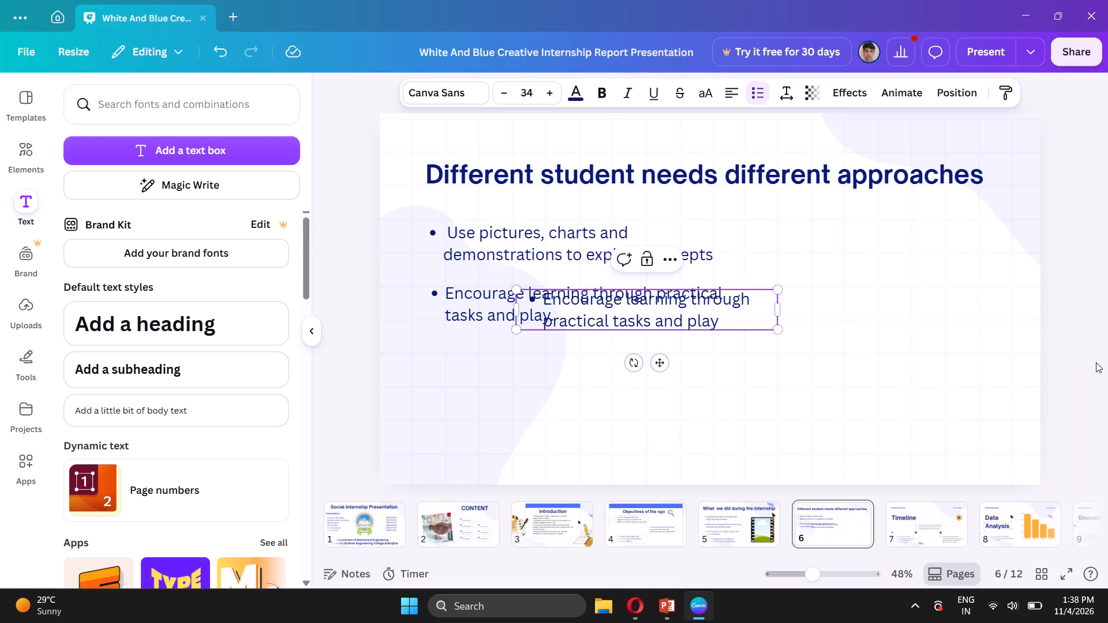
pyautogui.click(1096, 362)
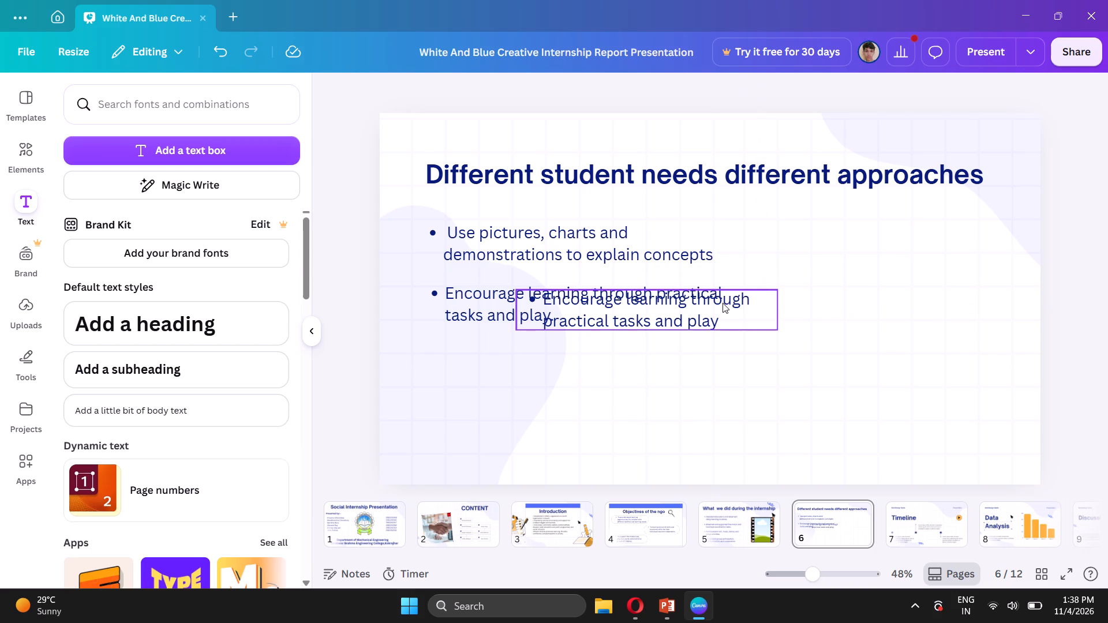
# Move the new bullet text just below page 6's second bullet, lining up its bullet point with those above.
pyautogui.moveTo(756, 319); pyautogui.dragTo(672, 385)
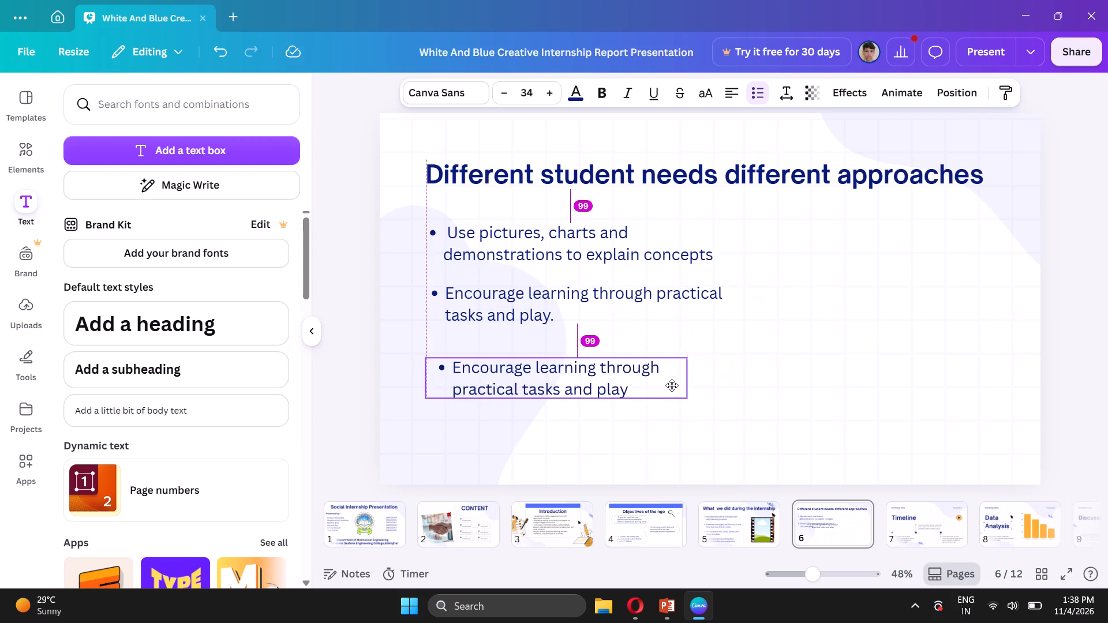
pyautogui.moveTo(672, 385); pyautogui.dragTo(678, 380)
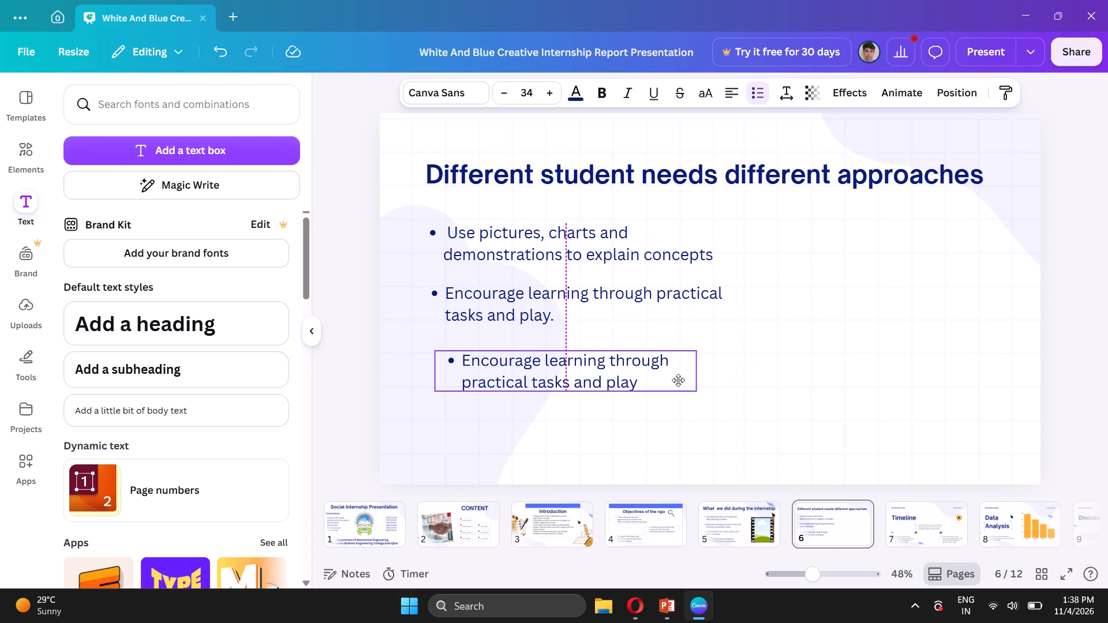
pyautogui.moveTo(678, 380); pyautogui.dragTo(664, 374)
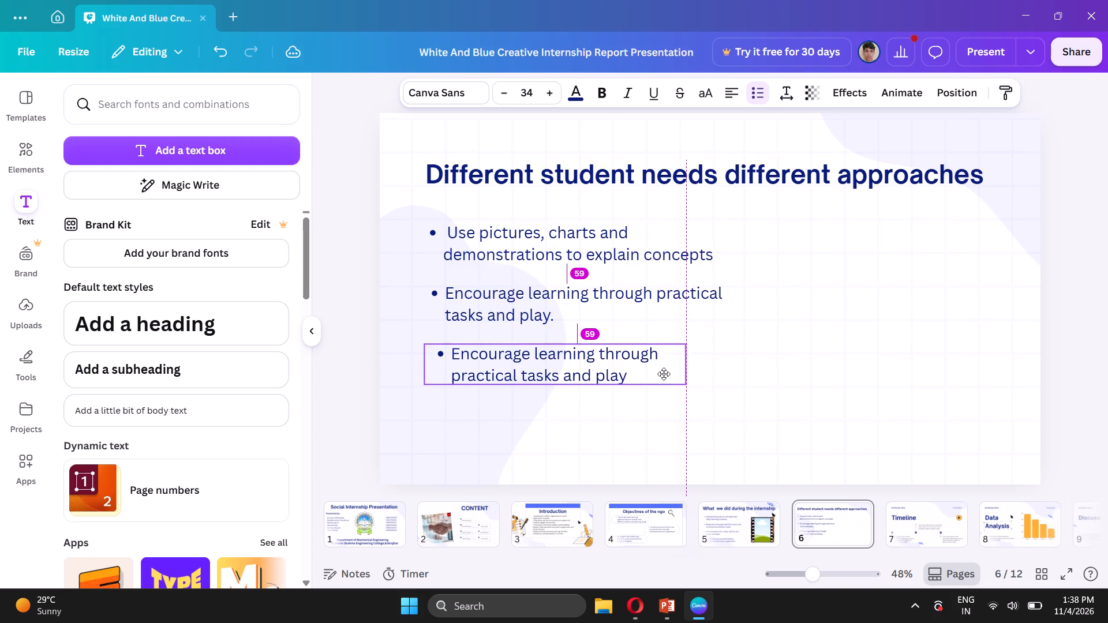
pyautogui.click(1066, 380)
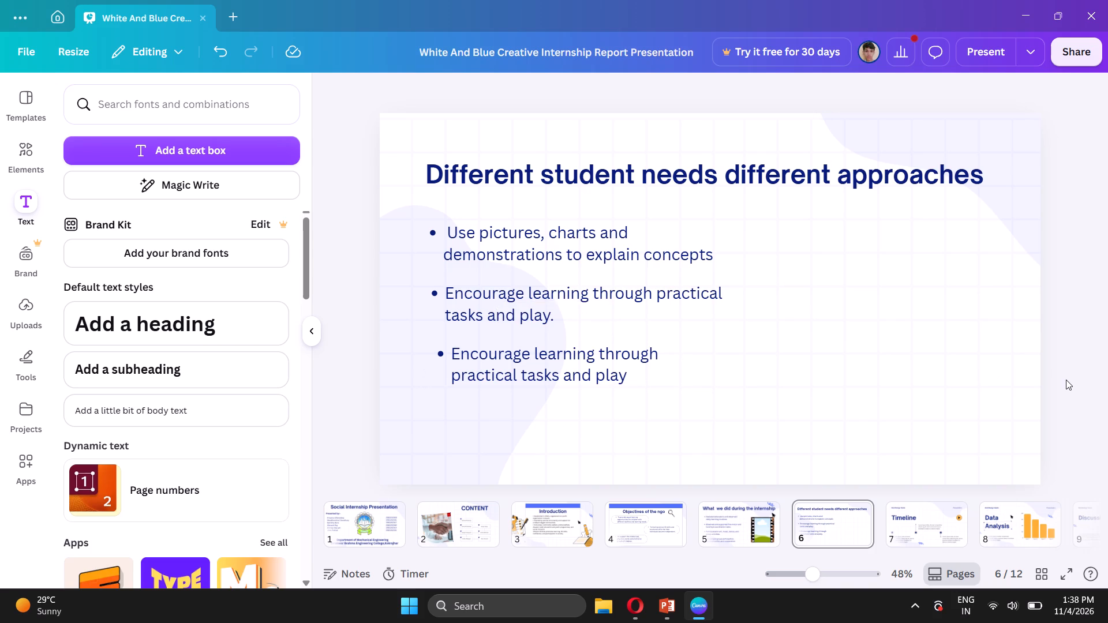
pyautogui.moveTo(533, 361); pyautogui.dragTo(526, 348)
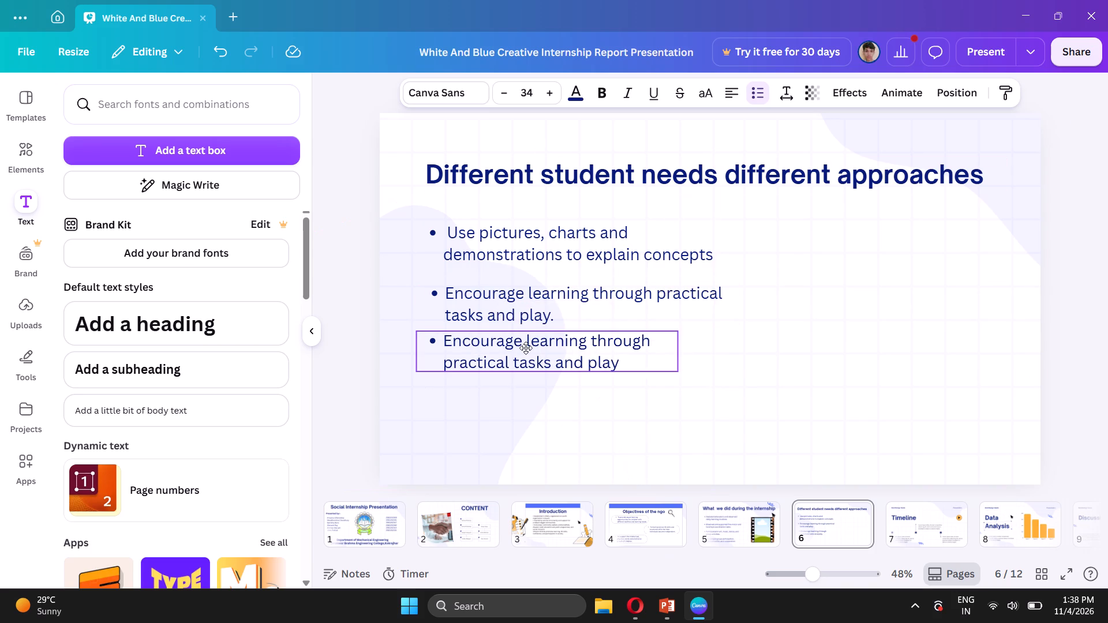
pyautogui.moveTo(526, 348); pyautogui.dragTo(525, 355)
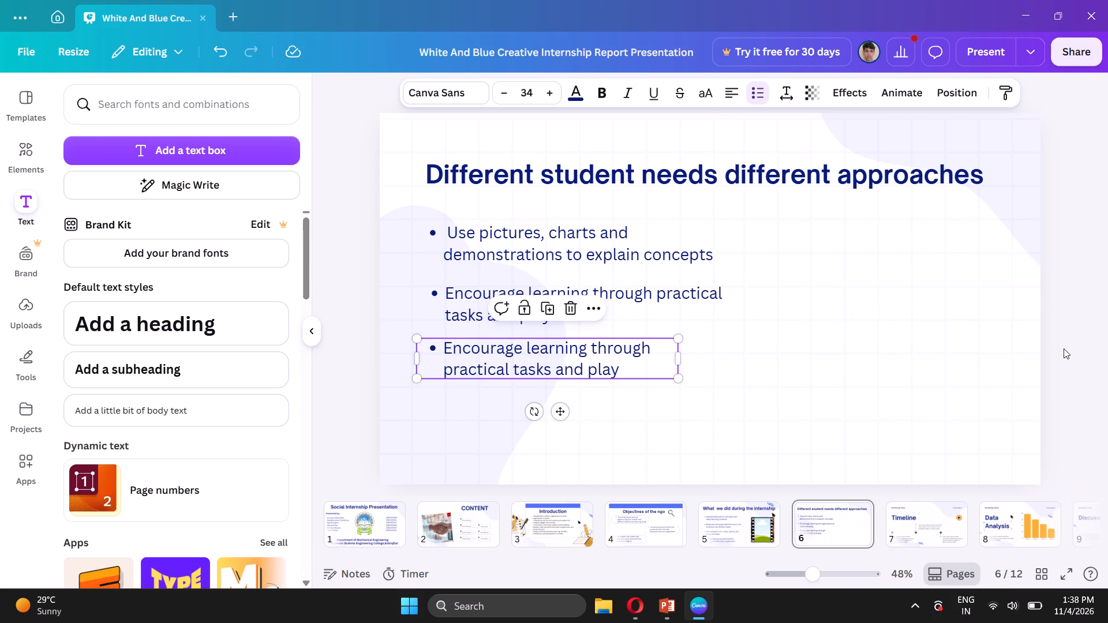
pyautogui.click(1064, 348)
# Add a full stop at the end of the third bullet on page 6.
pyautogui.click(544, 374)
pyautogui.click(624, 367)
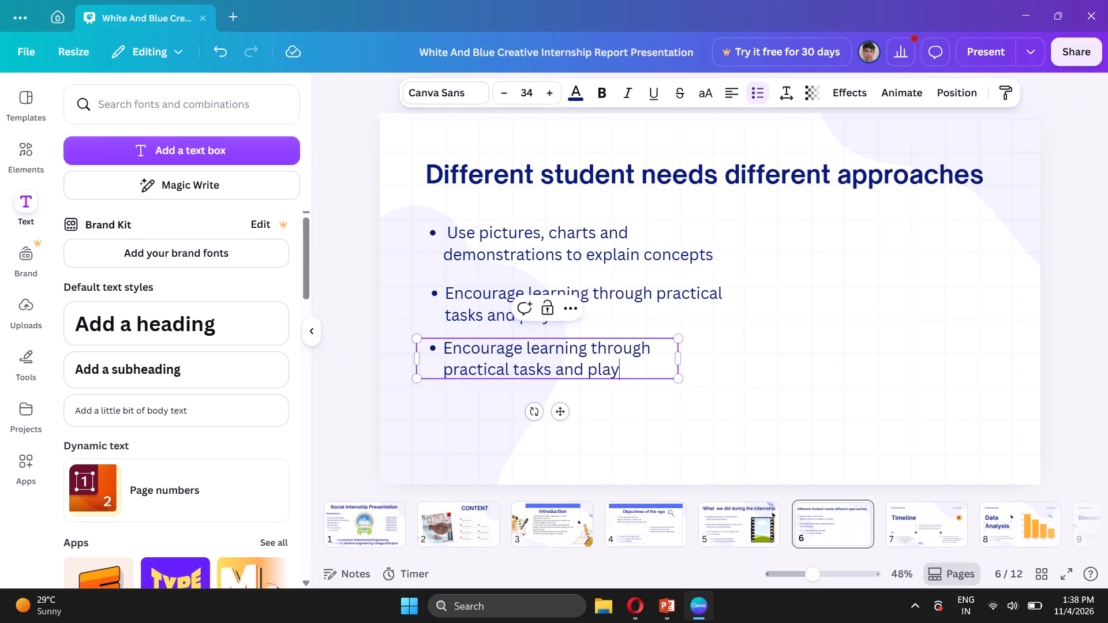
pyautogui.press('.')
pyautogui.click(1098, 331)
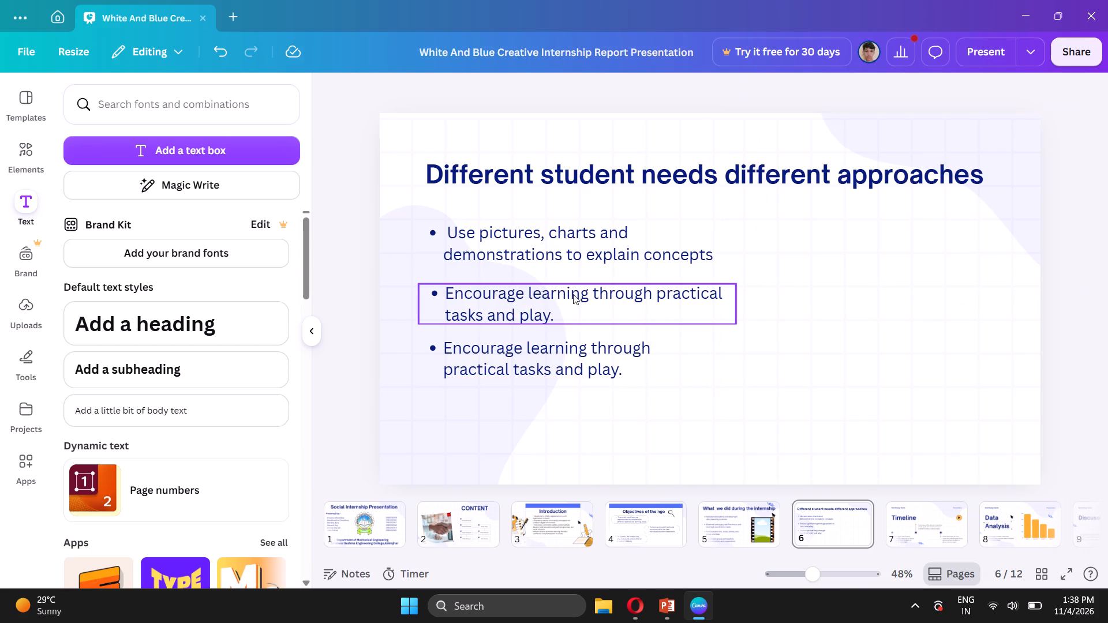
# Scale the third bullet's text box on page 6 down slightly, to font size 33.2.
pyautogui.click(567, 350)
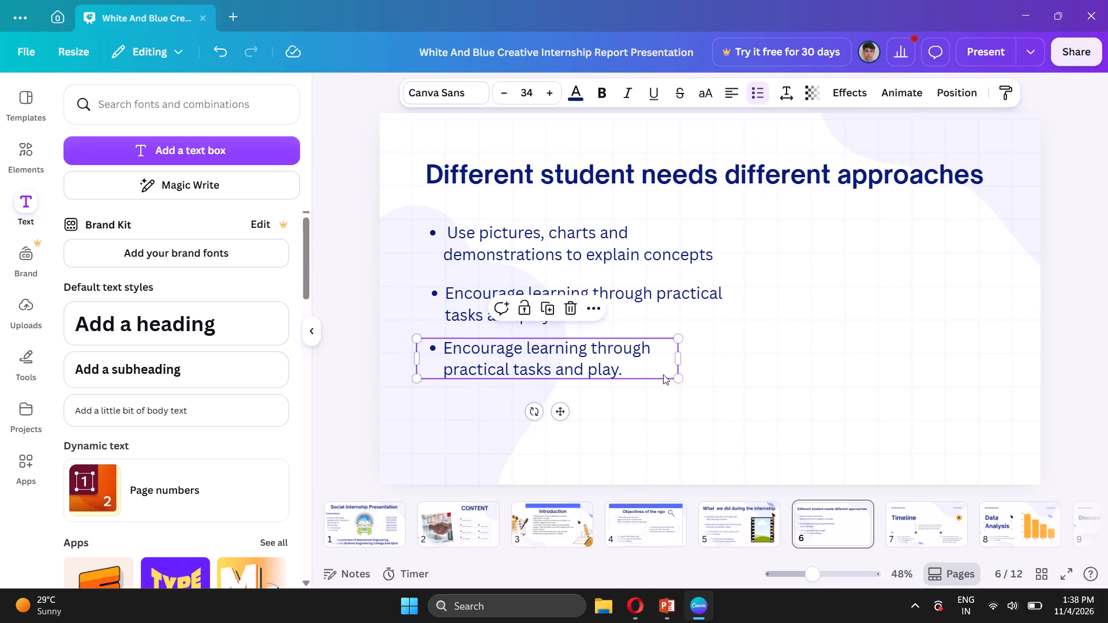
pyautogui.moveTo(673, 376); pyautogui.dragTo(665, 374)
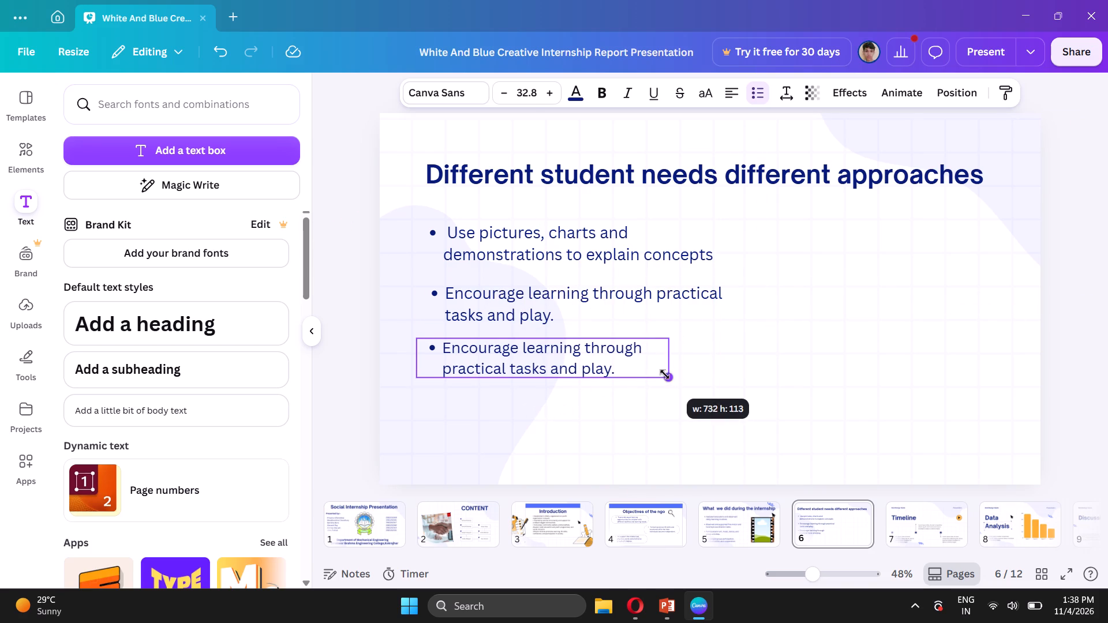
pyautogui.moveTo(665, 374); pyautogui.dragTo(667, 377)
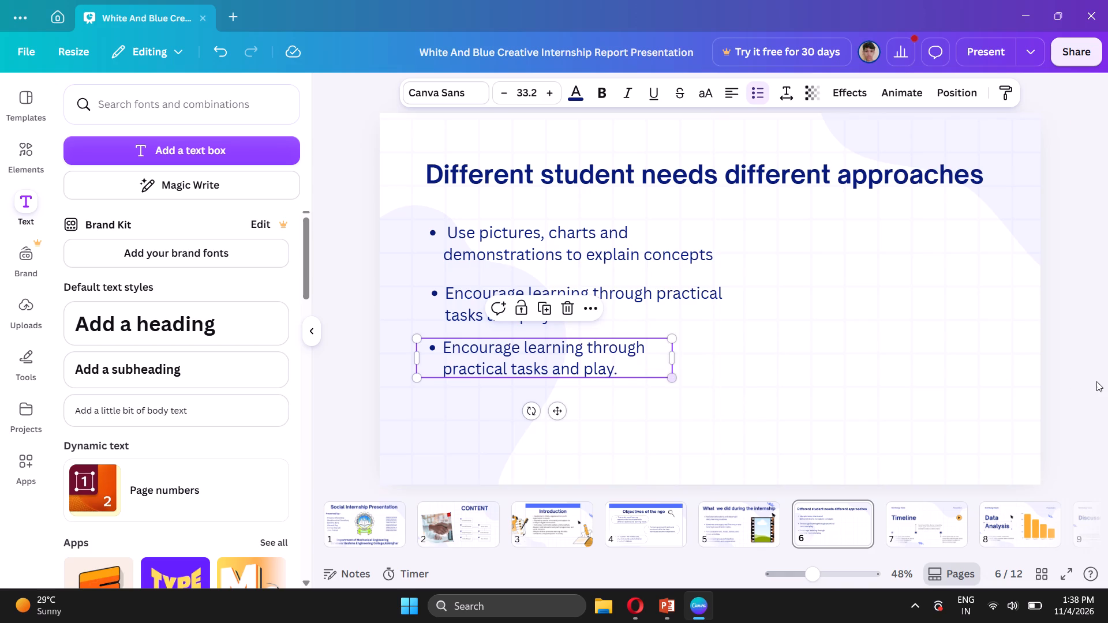
pyautogui.click(1095, 381)
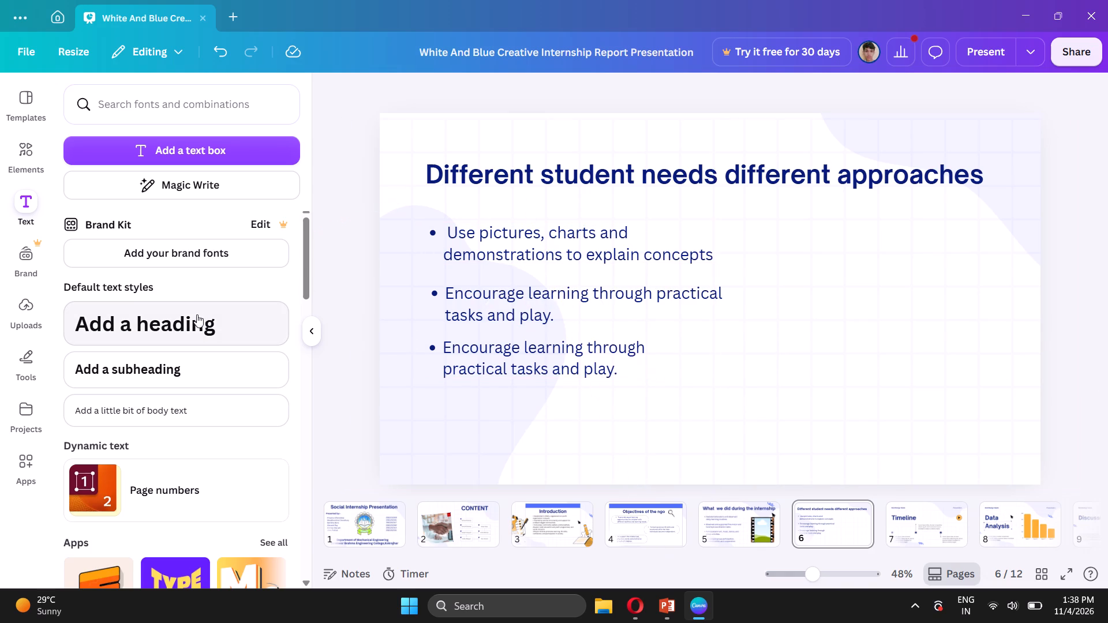
pyautogui.click(182, 410)
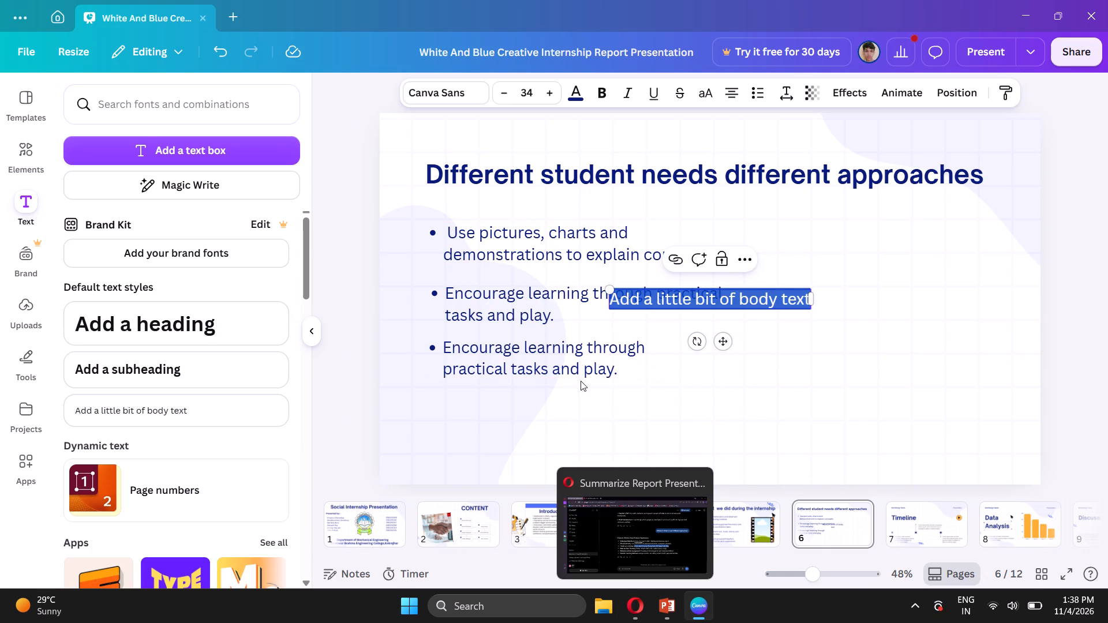
pyautogui.click(640, 618)
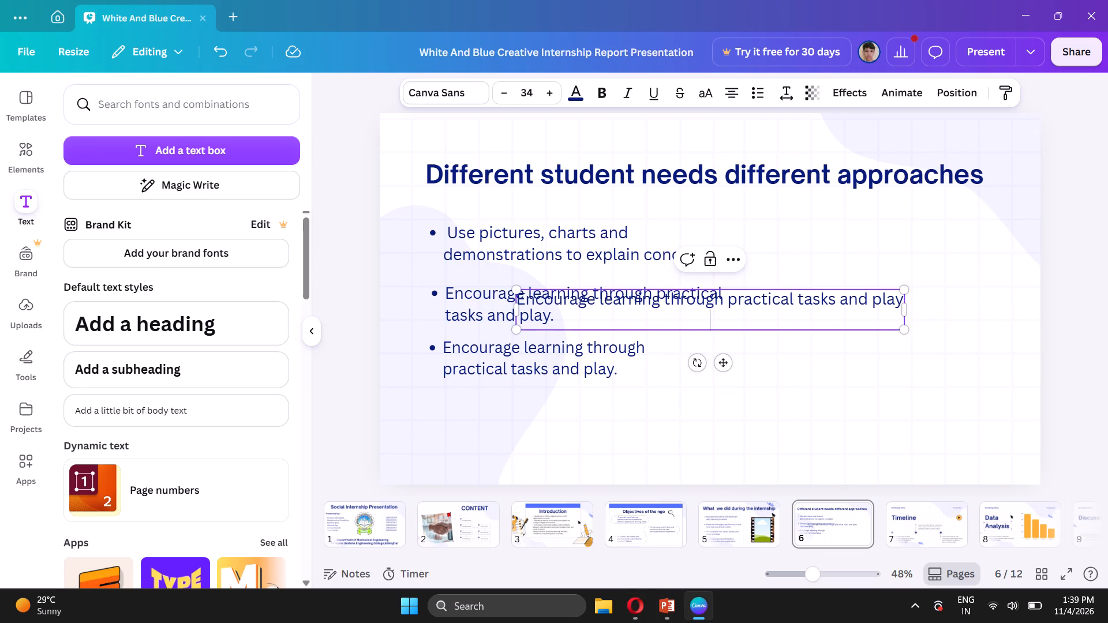
pyautogui.click(1068, 387)
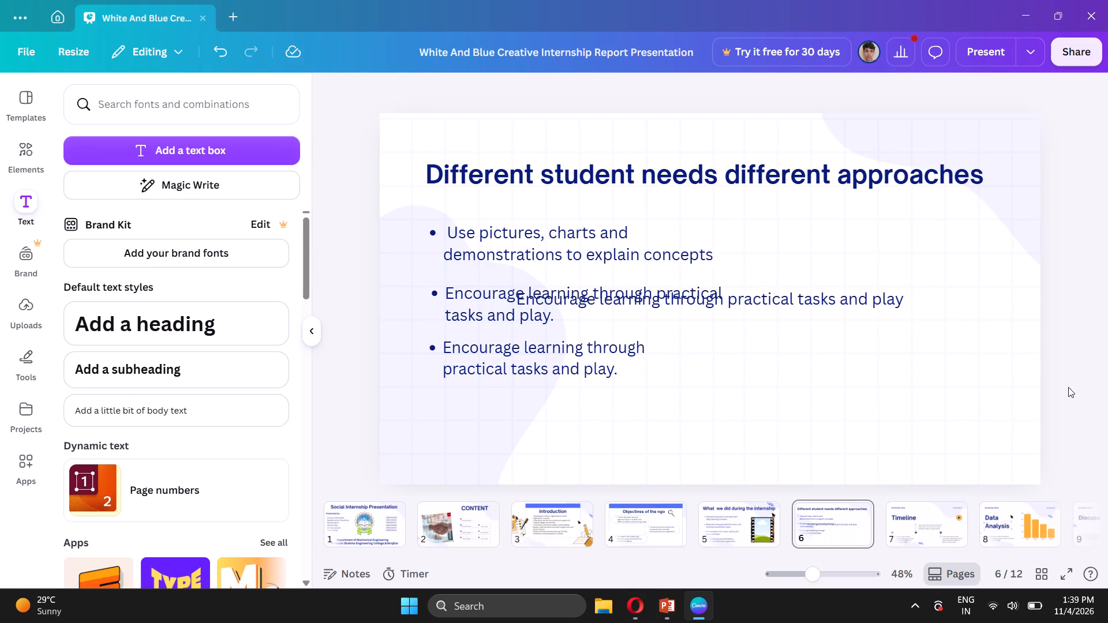
# Move the new text below the third bullet and narrow its box to about 748 wide so it wraps onto two lines.
pyautogui.moveTo(821, 315); pyautogui.dragTo(734, 415)
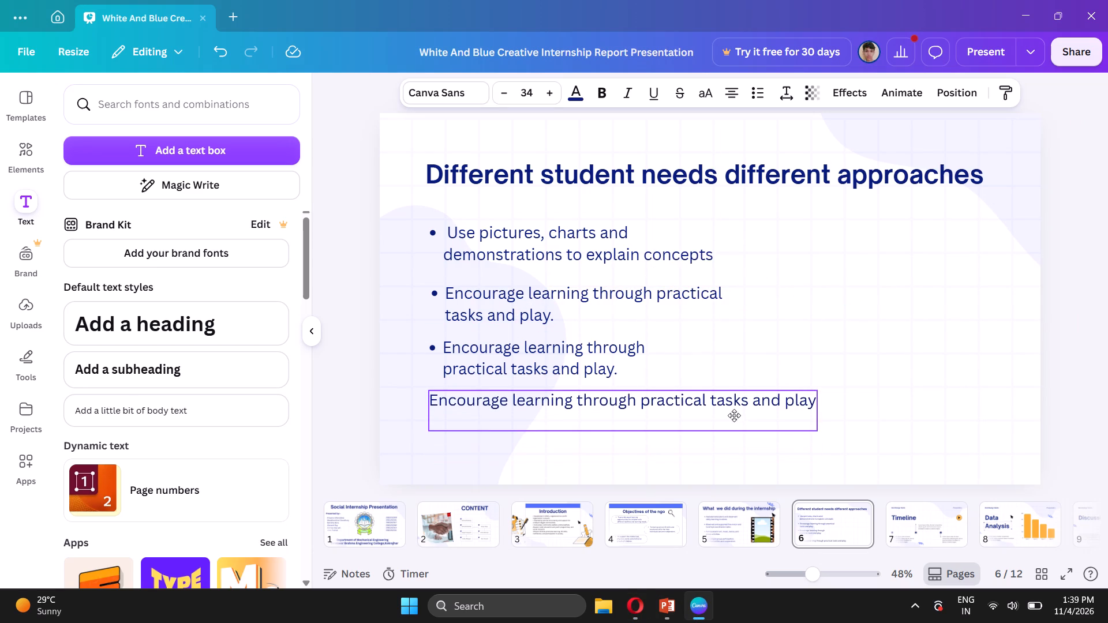
pyautogui.moveTo(734, 415); pyautogui.dragTo(736, 418)
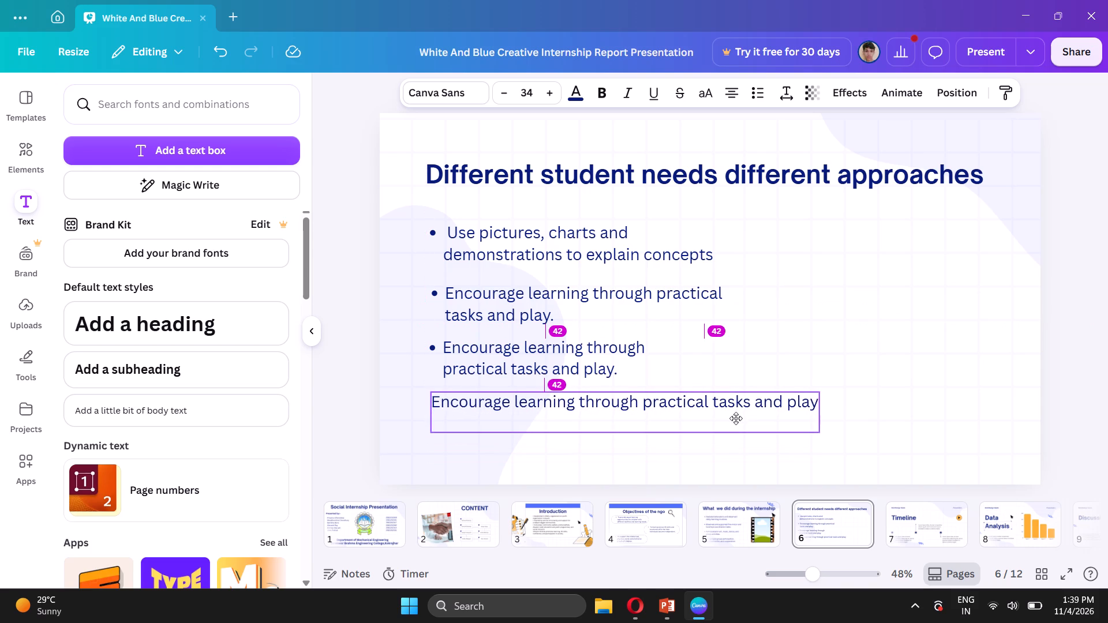
pyautogui.moveTo(736, 418); pyautogui.dragTo(739, 422)
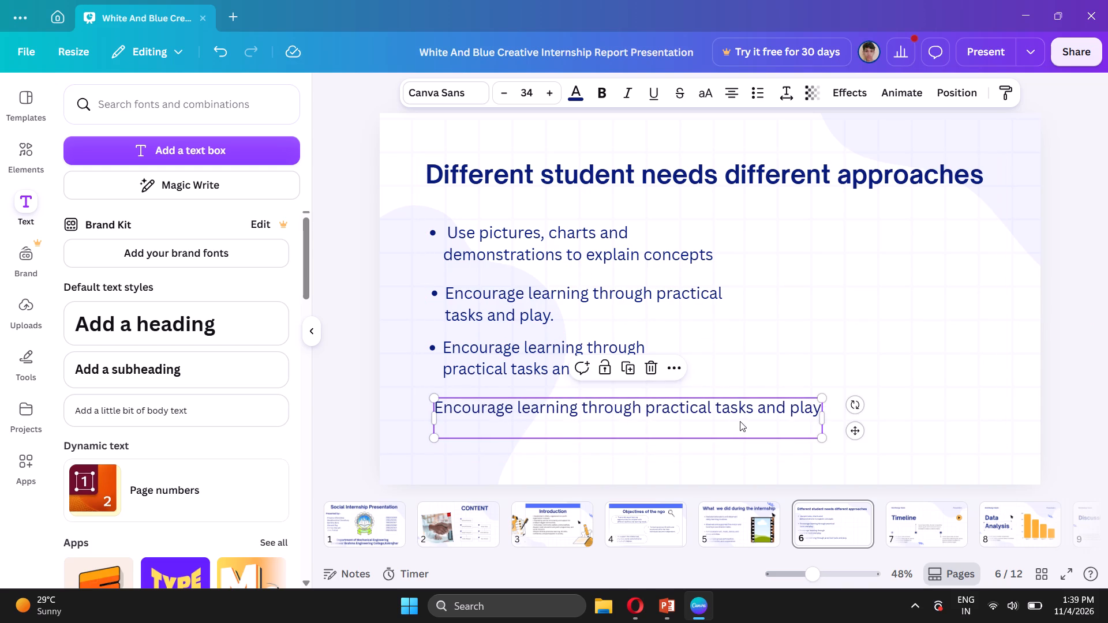
pyautogui.moveTo(822, 418); pyautogui.dragTo(692, 416)
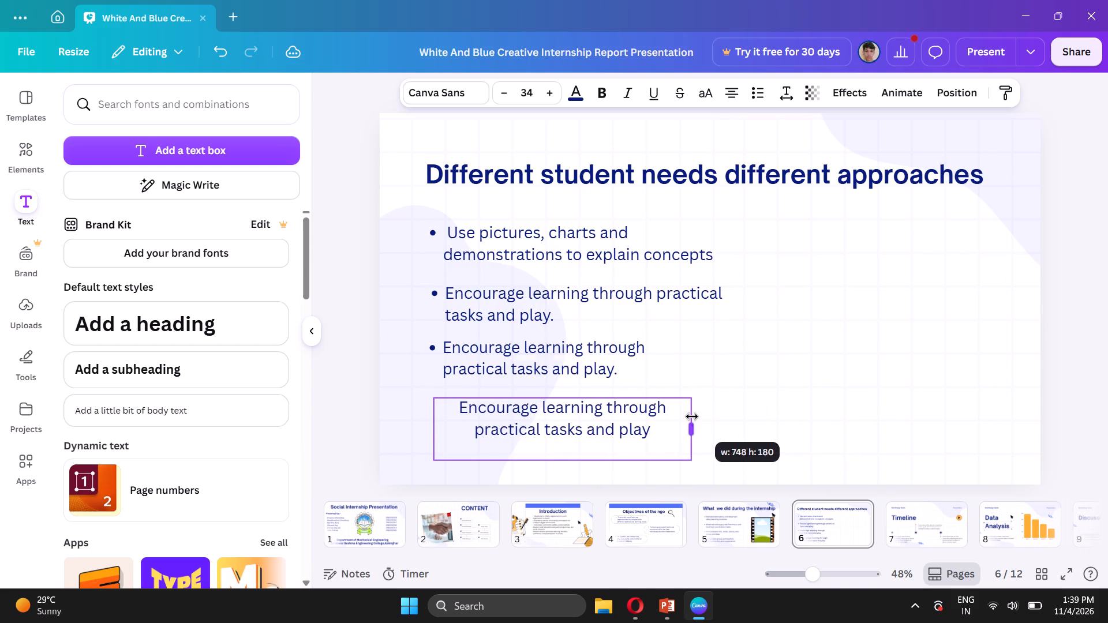
# Format the new text as a bulleted list and remove the empty bullet beneath it.
pyautogui.click(755, 95)
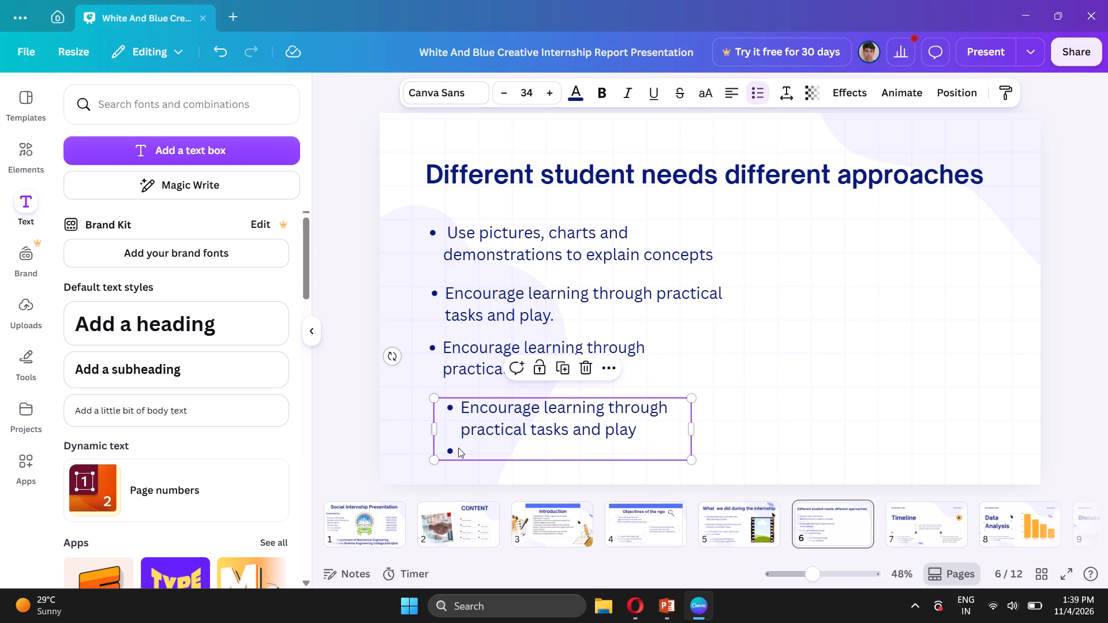
pyautogui.click(357, 432)
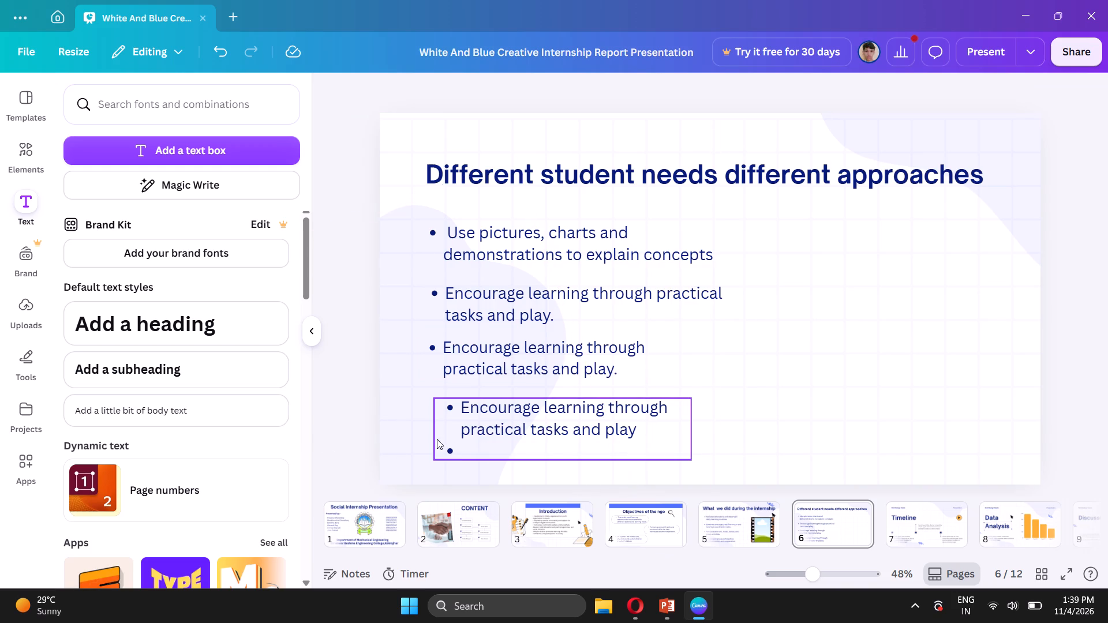
pyautogui.click(458, 451)
pyautogui.click(458, 451)
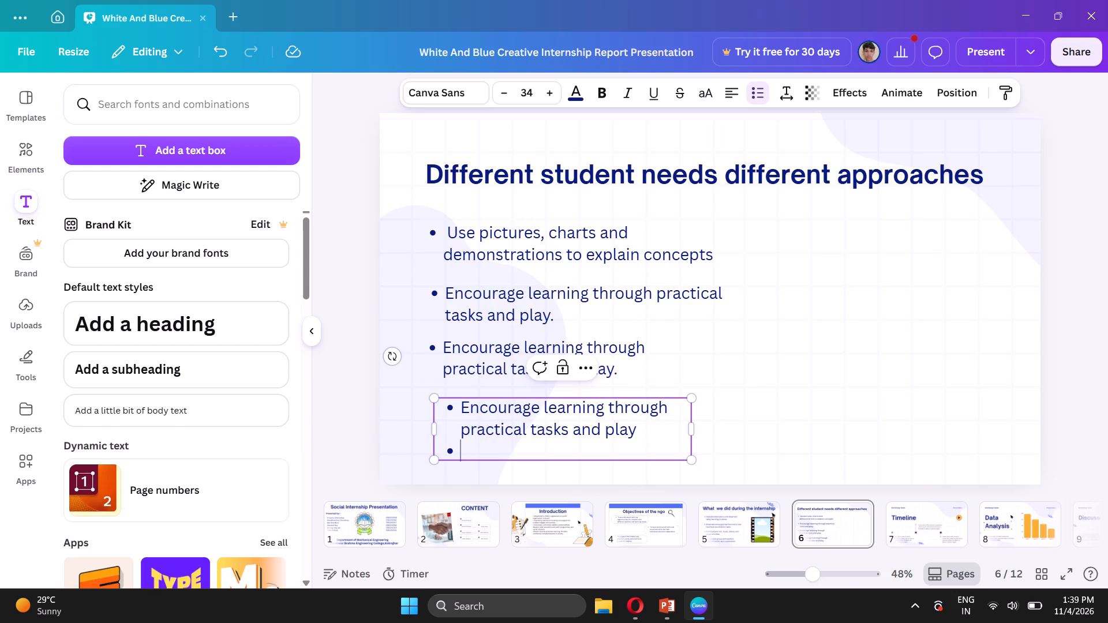
pyautogui.press('BackSpace')
# Add a full stop at the end of the fourth bullet on page 6.
pyautogui.click(634, 430)
pyautogui.press('.')
pyautogui.click(1107, 336)
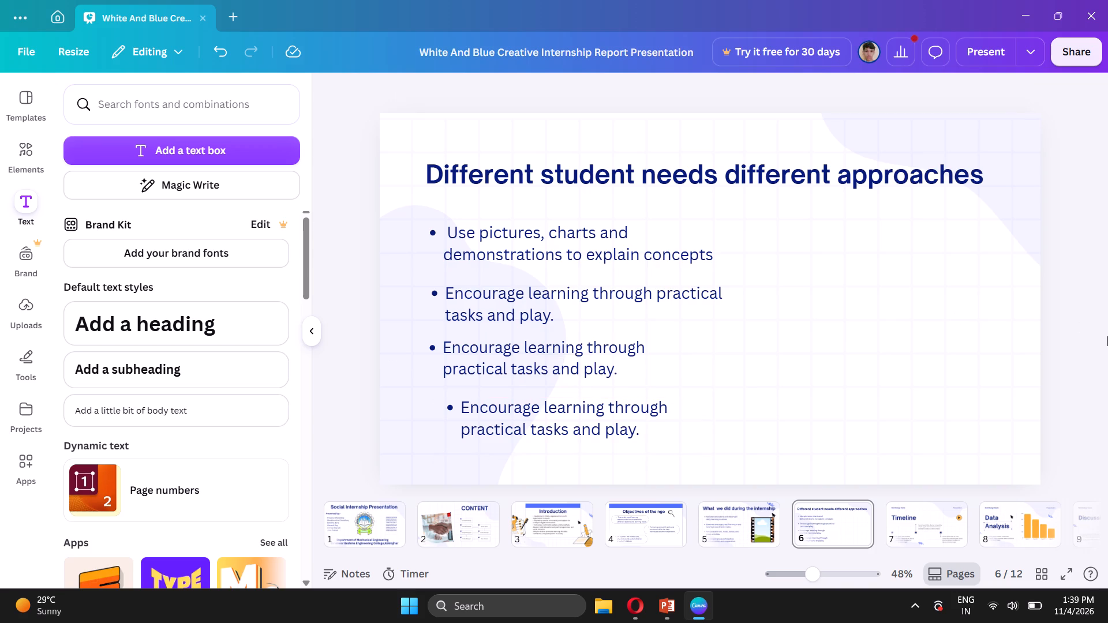
# Shift the fourth bullet's text box sideways so its bullet point lines up with those above.
pyautogui.moveTo(519, 412); pyautogui.dragTo(499, 414)
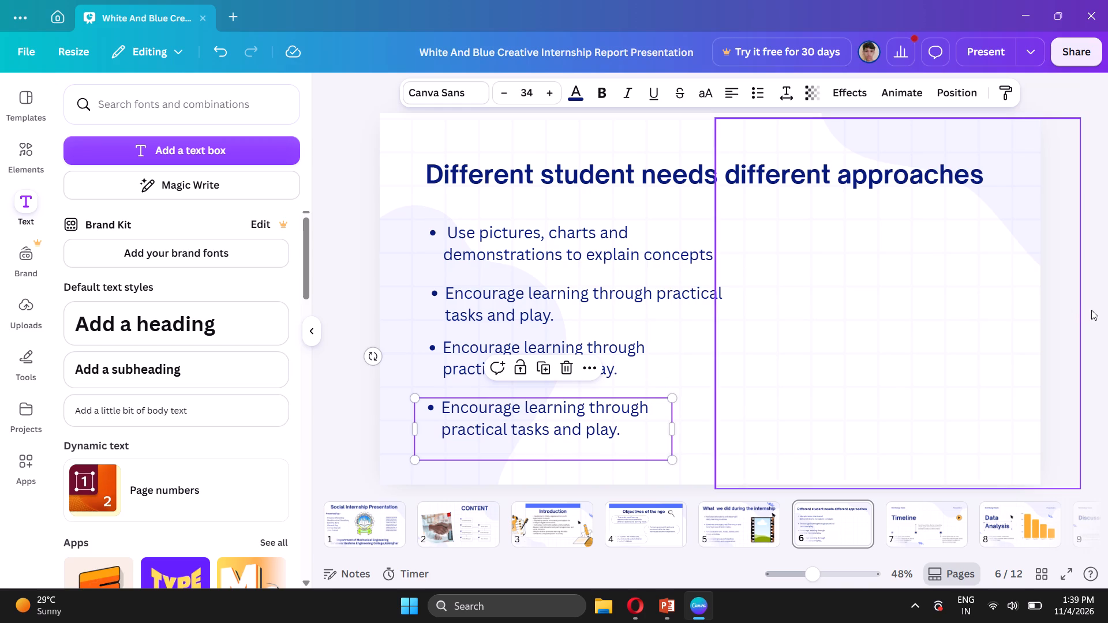
pyautogui.click(1091, 310)
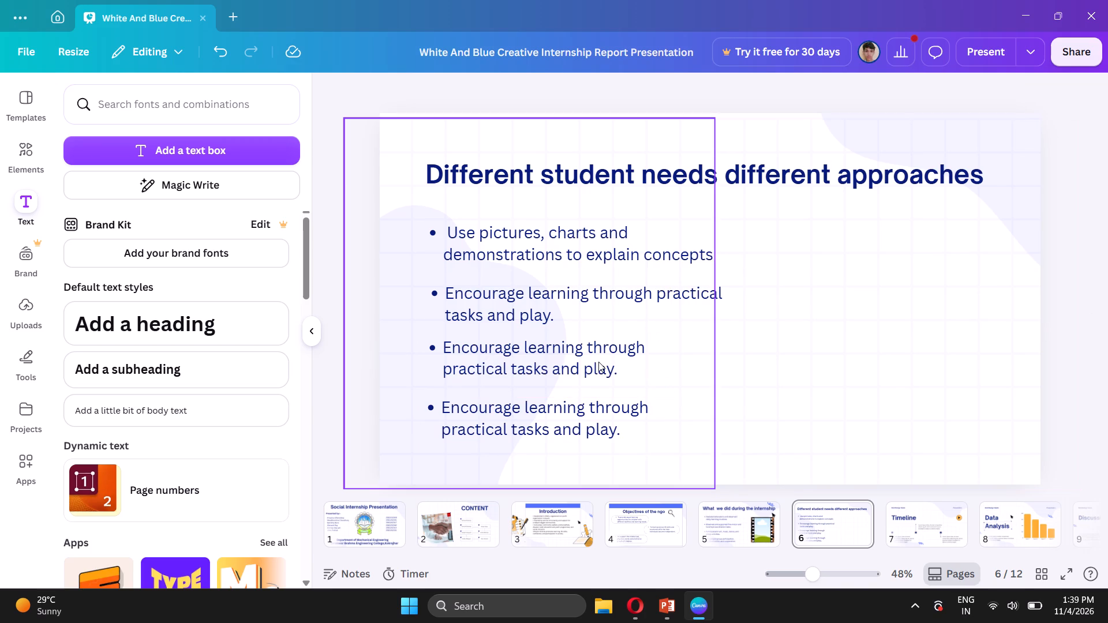
# Widen the third bullet's text box so that "practical" moves up to its first line.
pyautogui.click(598, 362)
pyautogui.moveTo(672, 358); pyautogui.dragTo(708, 352)
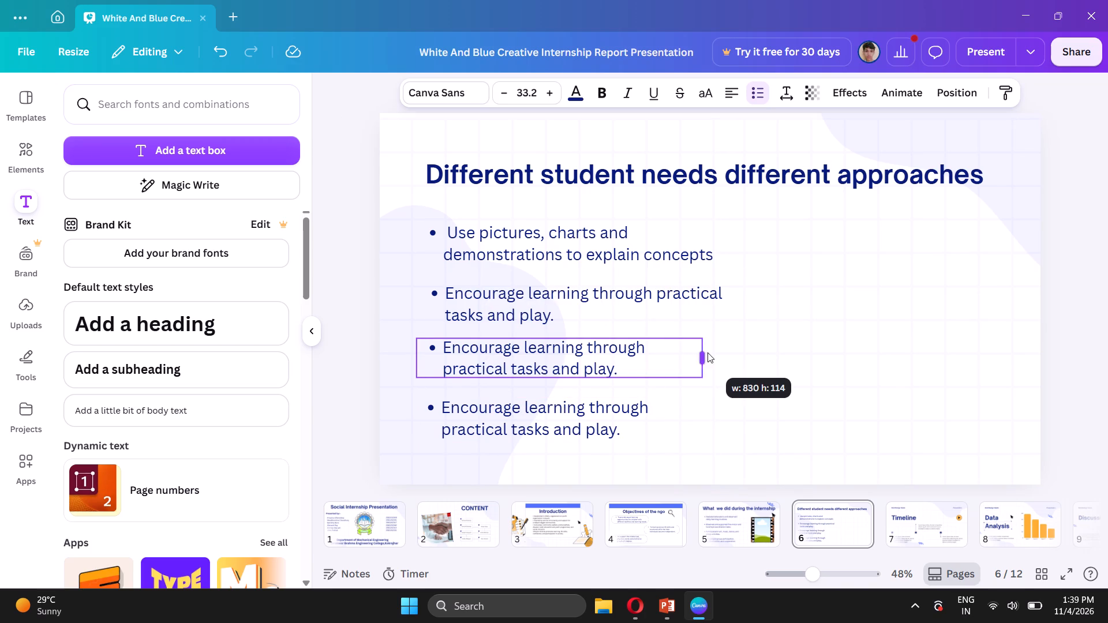
pyautogui.moveTo(708, 352); pyautogui.dragTo(717, 352)
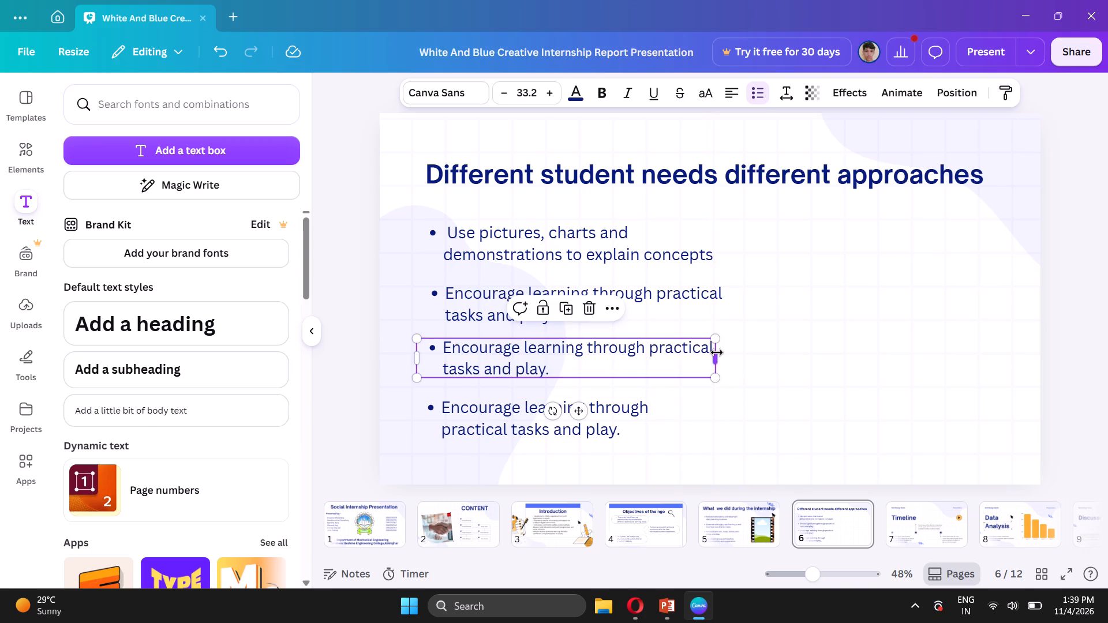
# Widen the fourth bullet's text box to match the width of the third bullet's box.
pyautogui.click(596, 433)
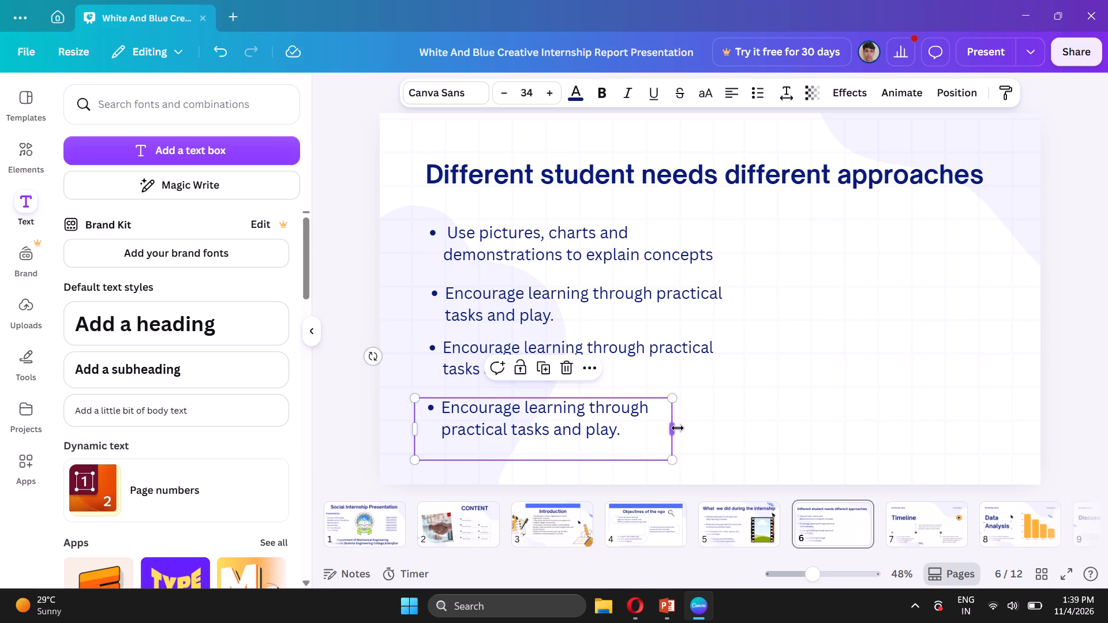
pyautogui.moveTo(677, 428); pyautogui.dragTo(720, 421)
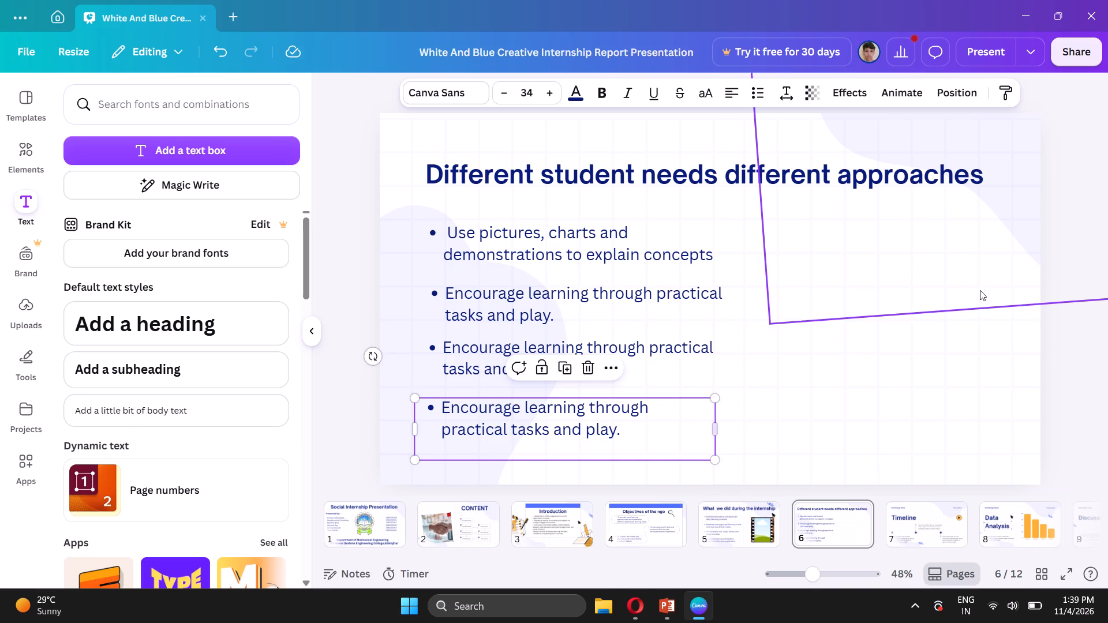
pyautogui.click(1058, 312)
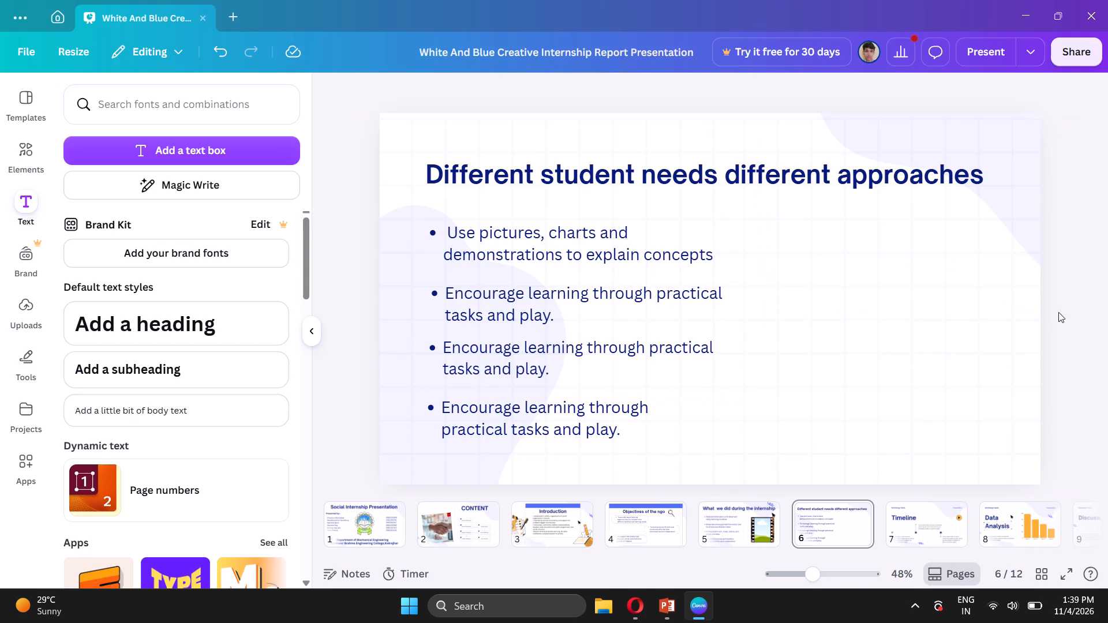
# Review the slides from page 2 to page 6, comparing the layouts of pages 5 and 6.
pyautogui.press('Left')
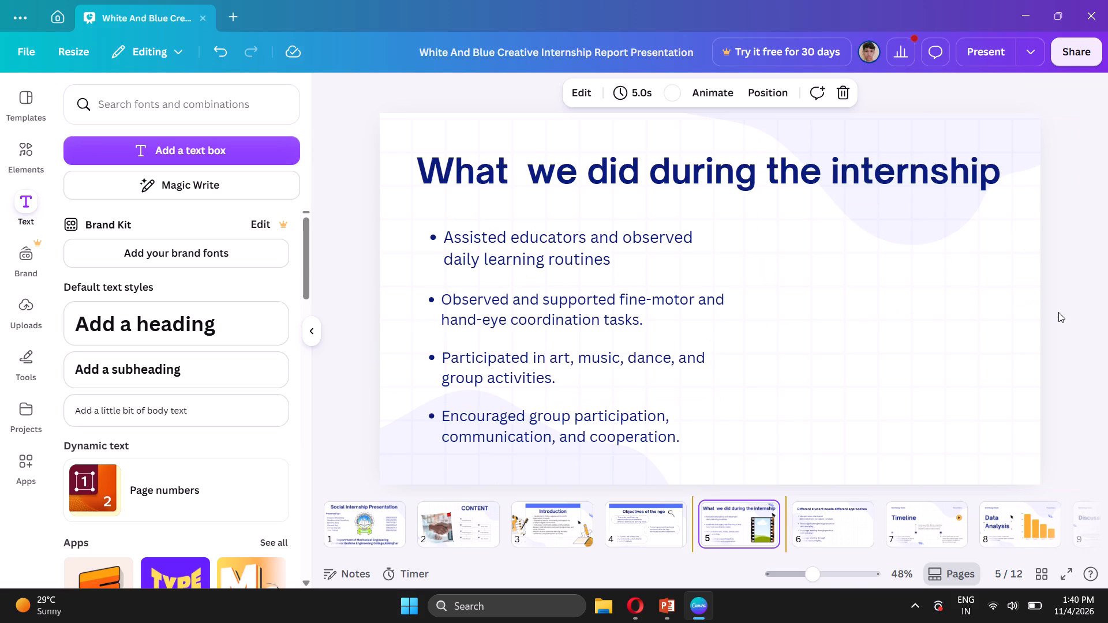
pyautogui.press('Left')
pyautogui.press('Left')
pyautogui.press('Left')
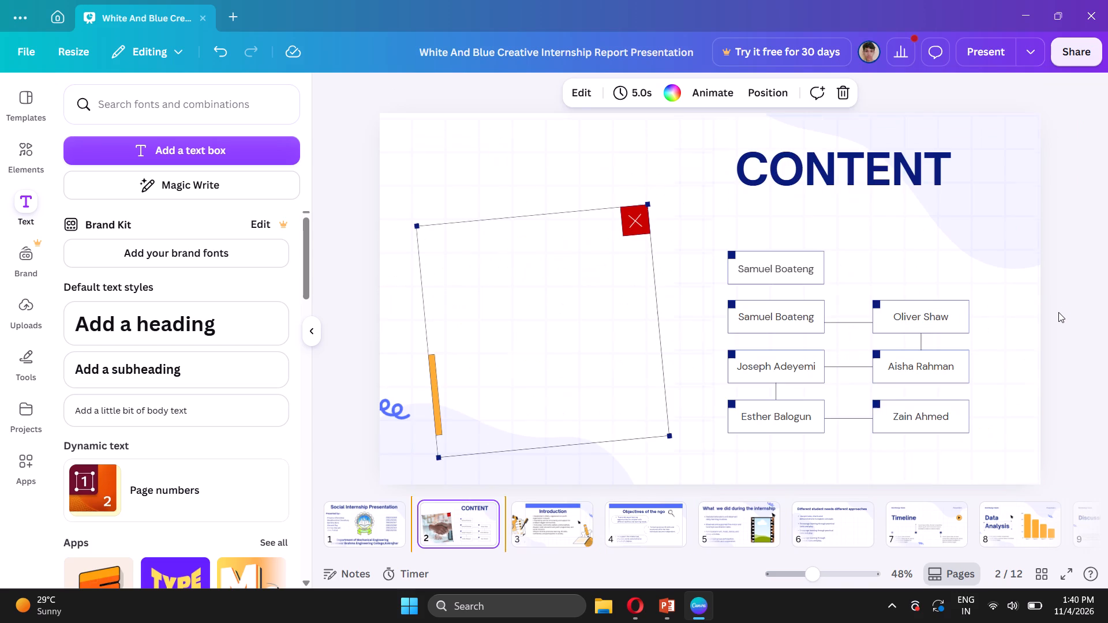
pyautogui.press('Right')
pyautogui.press('Right')
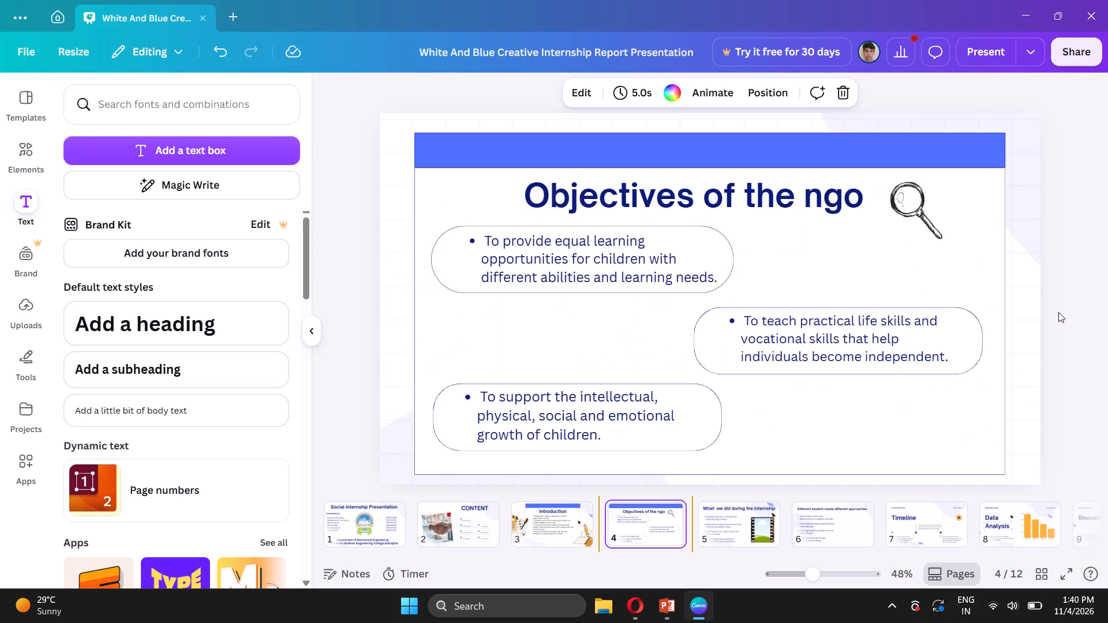
pyautogui.press('Right')
pyautogui.press('Right')
pyautogui.press('Left')
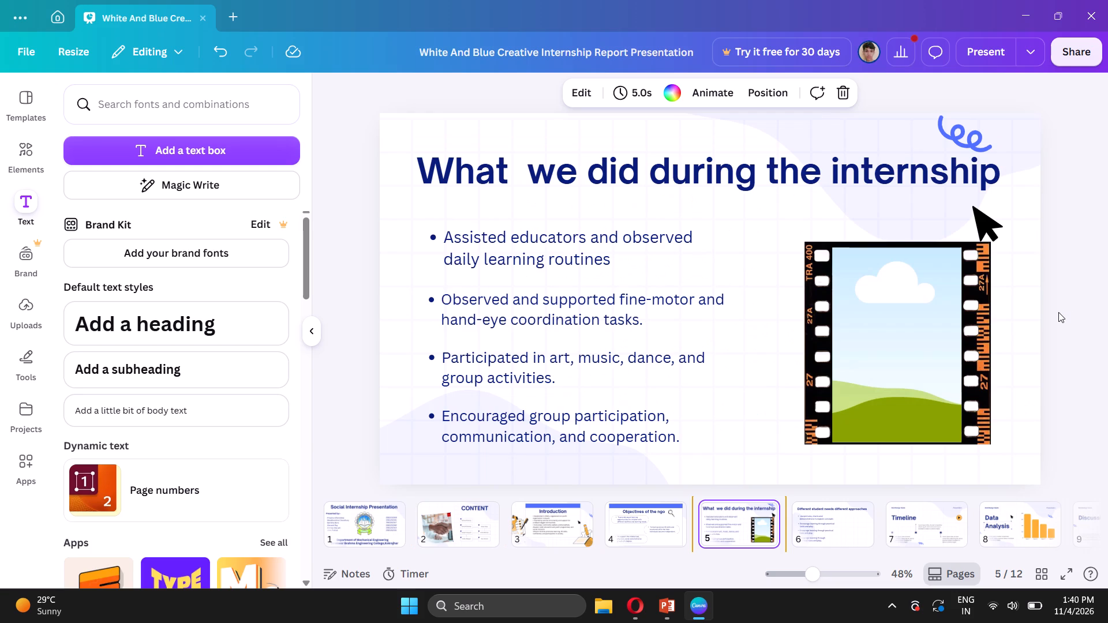
pyautogui.press('Right')
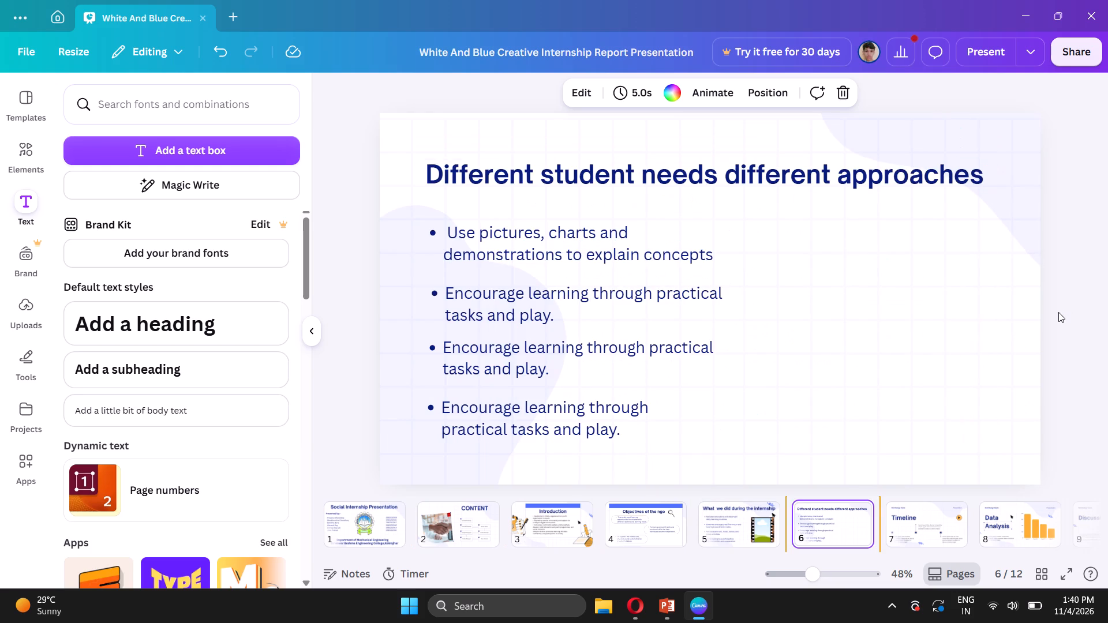
pyautogui.press('Left')
pyautogui.press('Right')
pyautogui.press('Left')
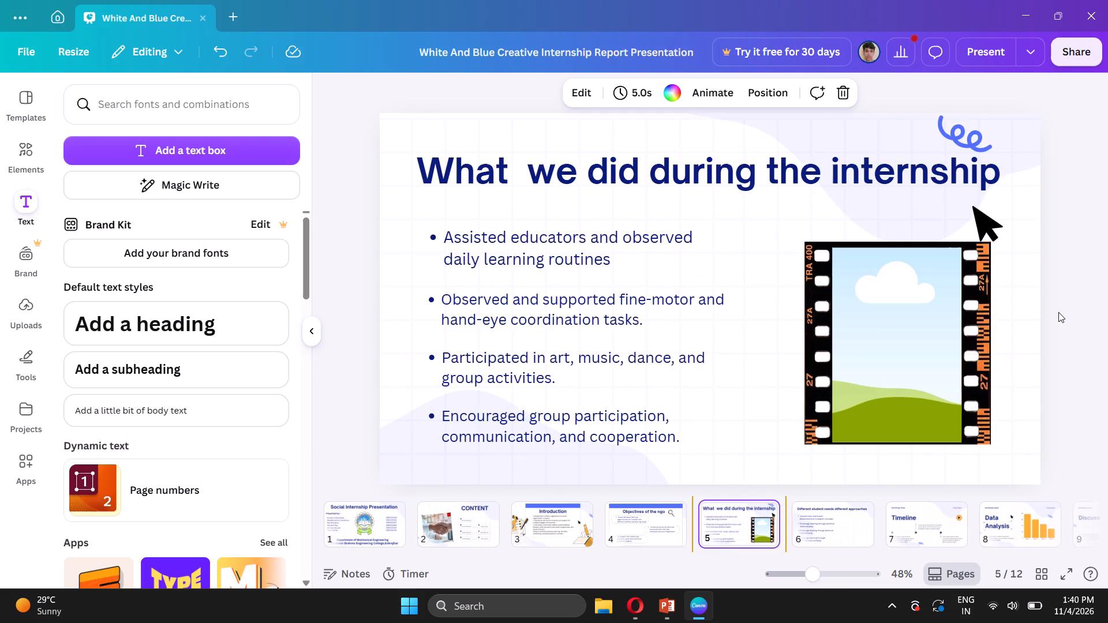
# Delete the Timeline page and the Data Analysis page that follow page 6.
pyautogui.press('Right')
pyautogui.press('Right')
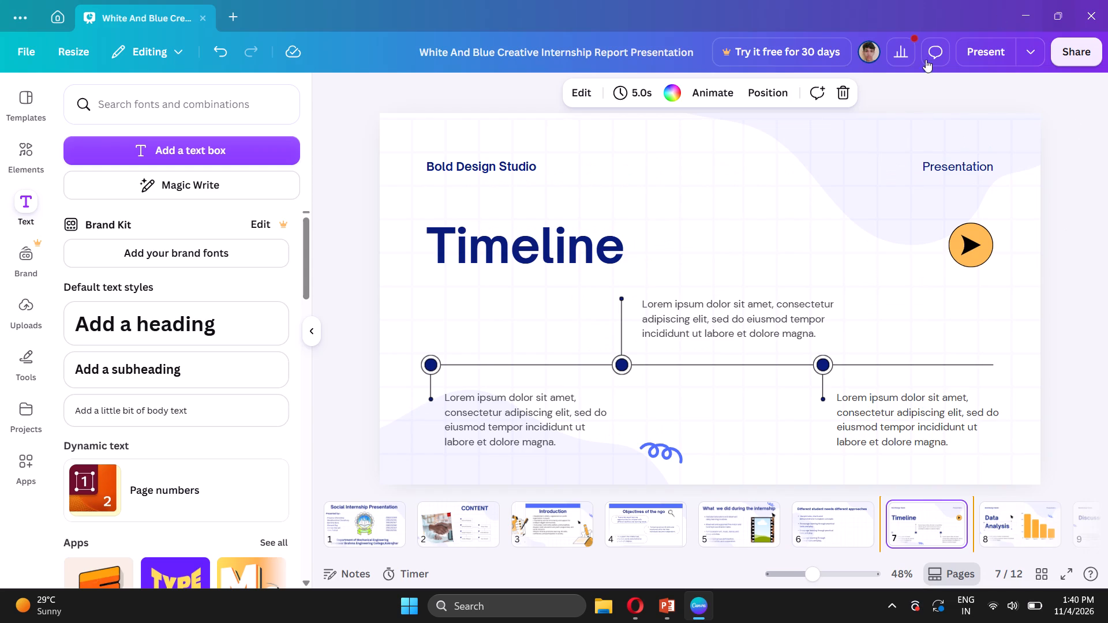
pyautogui.click(843, 96)
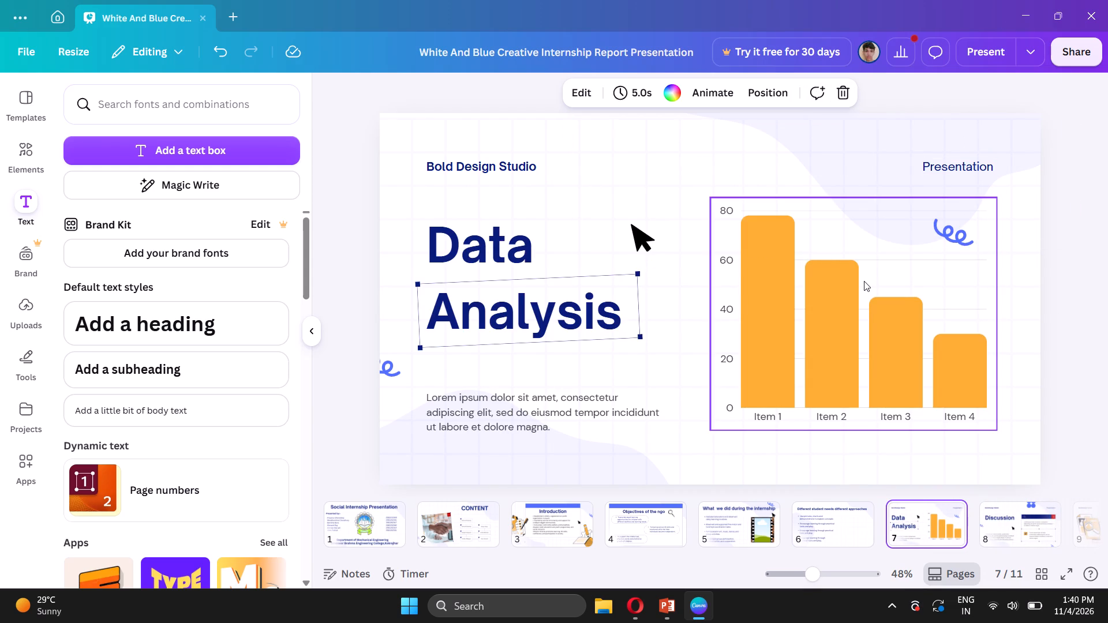
pyautogui.click(847, 93)
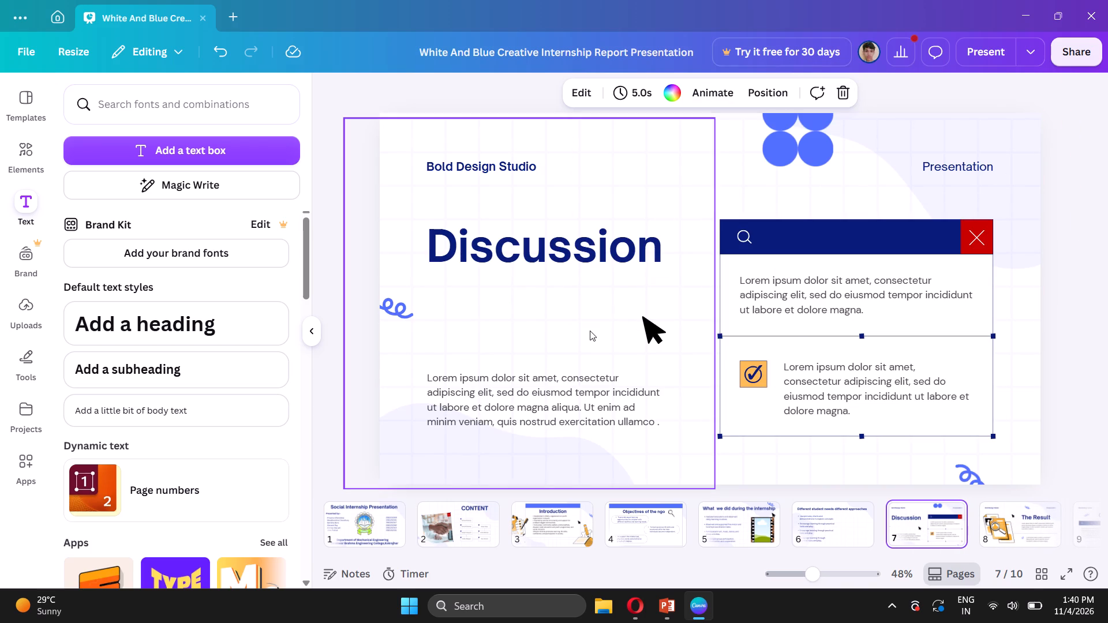
# Replace the Discussion design on page 7 with the Overview layout from the White And Blue Creative Internship Report template.
pyautogui.click(20, 100)
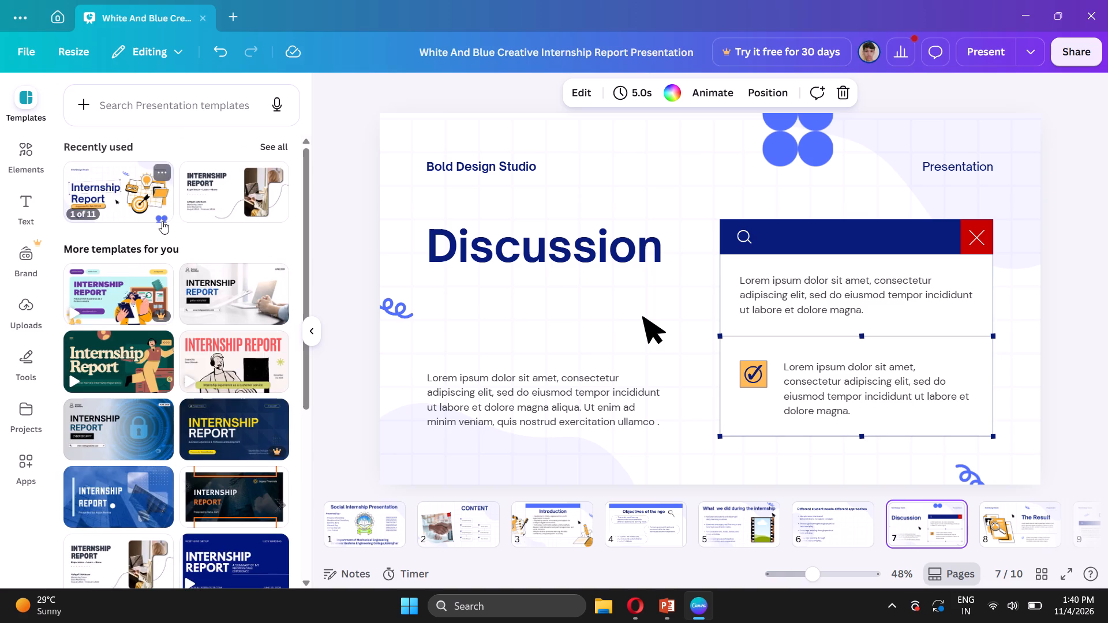
pyautogui.click(129, 192)
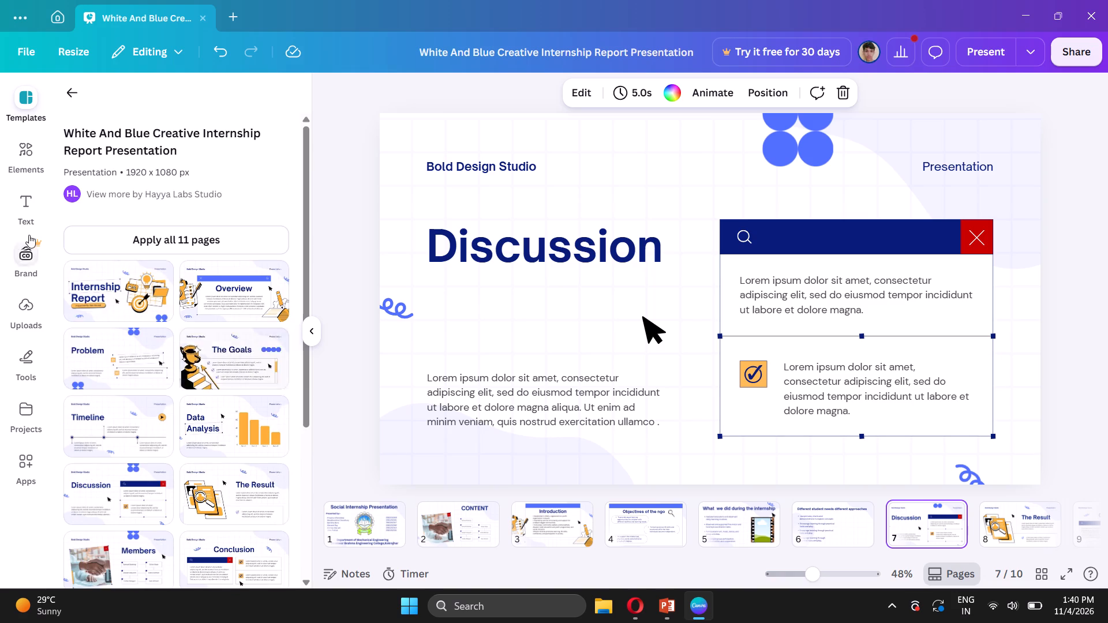
pyautogui.hscroll(-1, 158, 356)
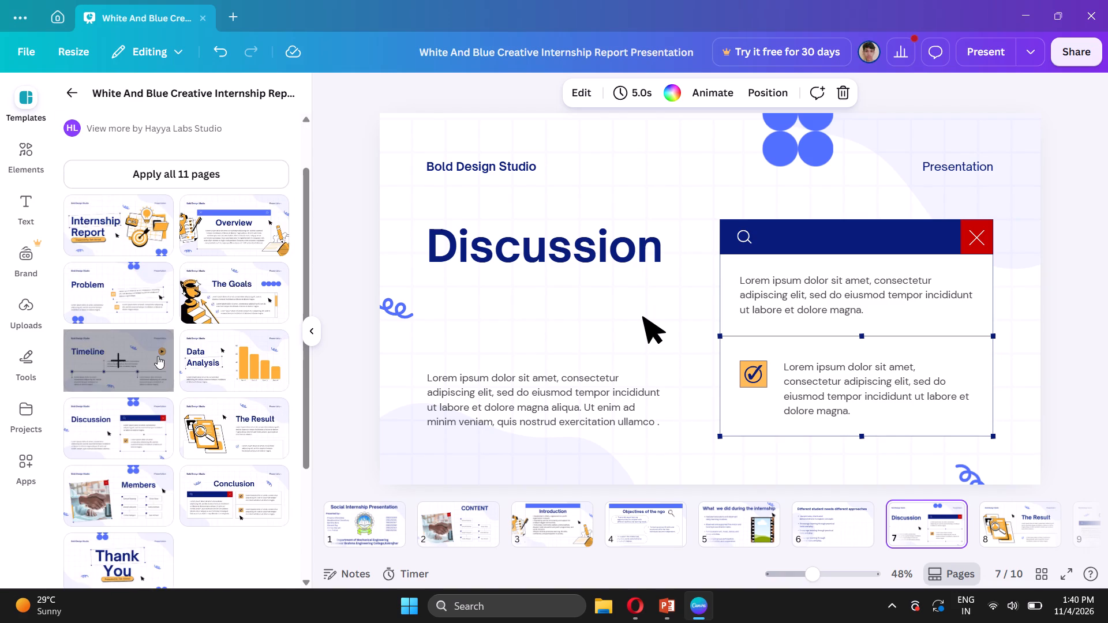
pyautogui.moveTo(216, 217); pyautogui.dragTo(457, 392)
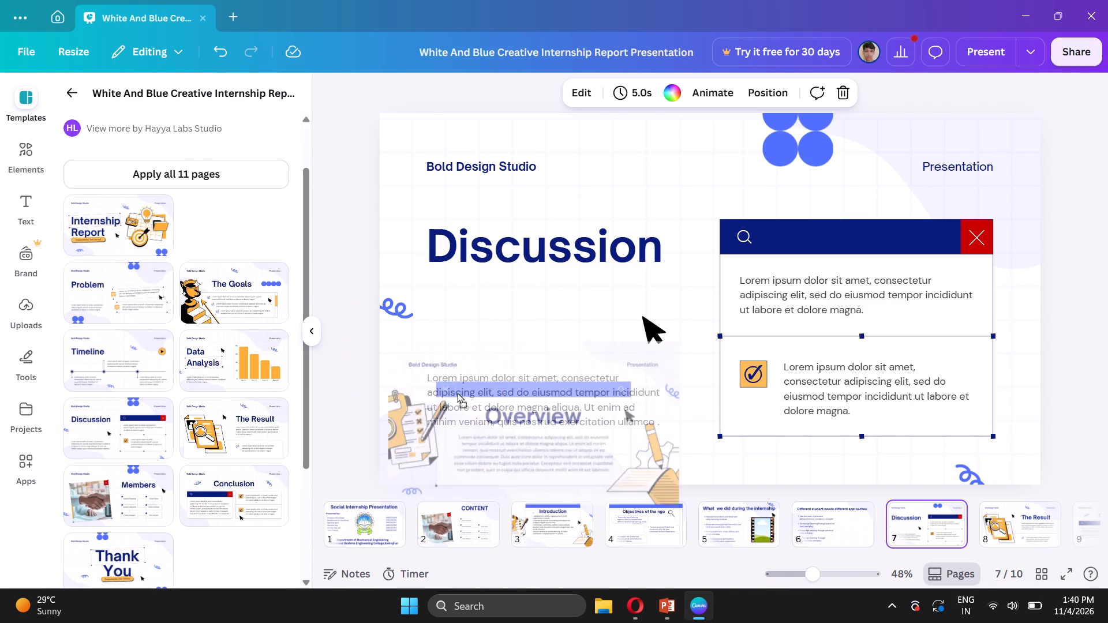
pyautogui.moveTo(457, 392); pyautogui.dragTo(754, 507)
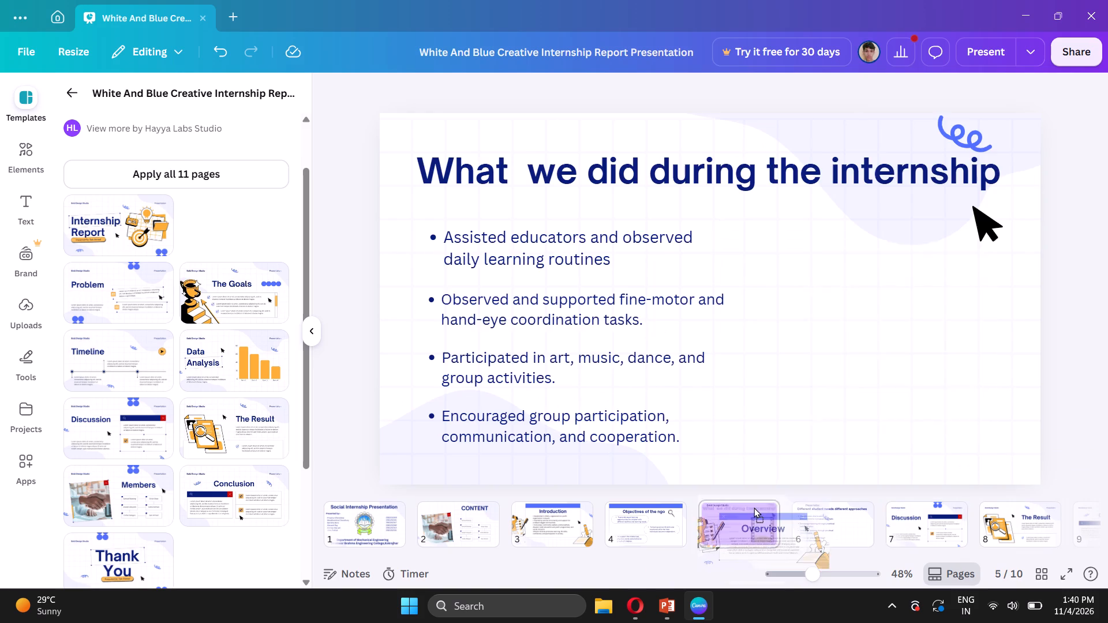
pyautogui.moveTo(754, 507); pyautogui.dragTo(976, 491)
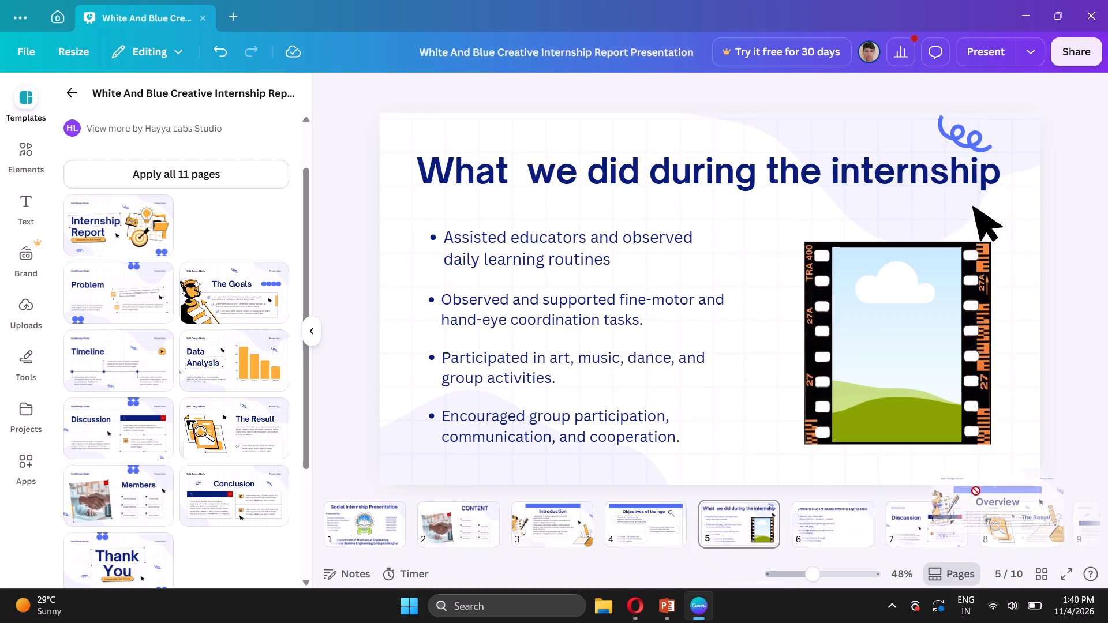
pyautogui.moveTo(976, 491); pyautogui.dragTo(909, 506)
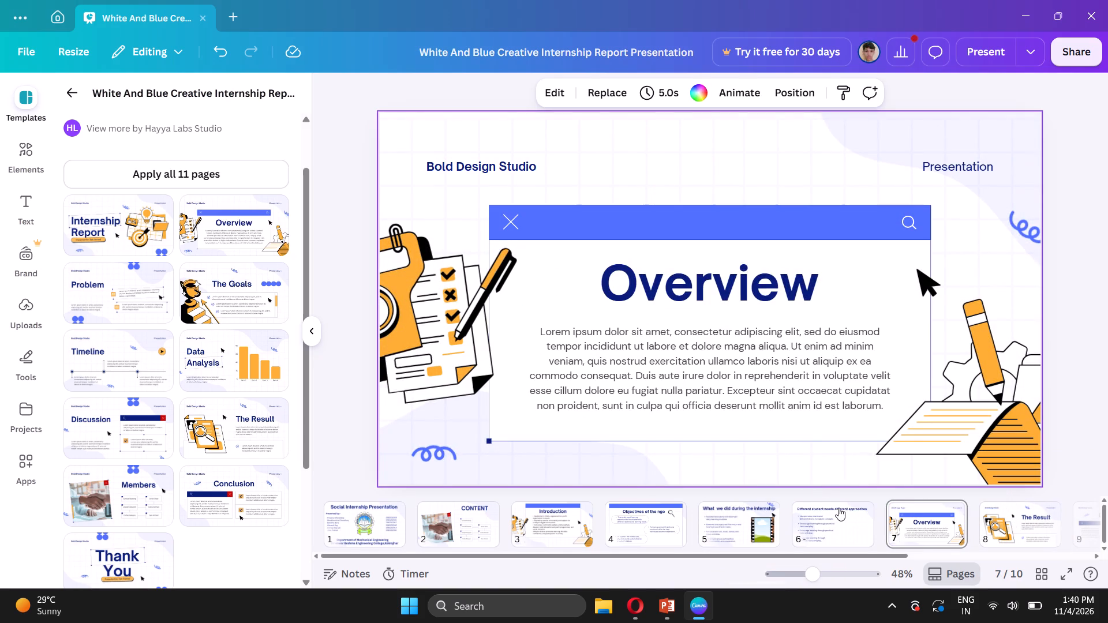
# Delete the large outlined rectangle and the blue banner from page 4's "Objectives of the ngo" slide.
pyautogui.click(836, 510)
pyautogui.press('Left')
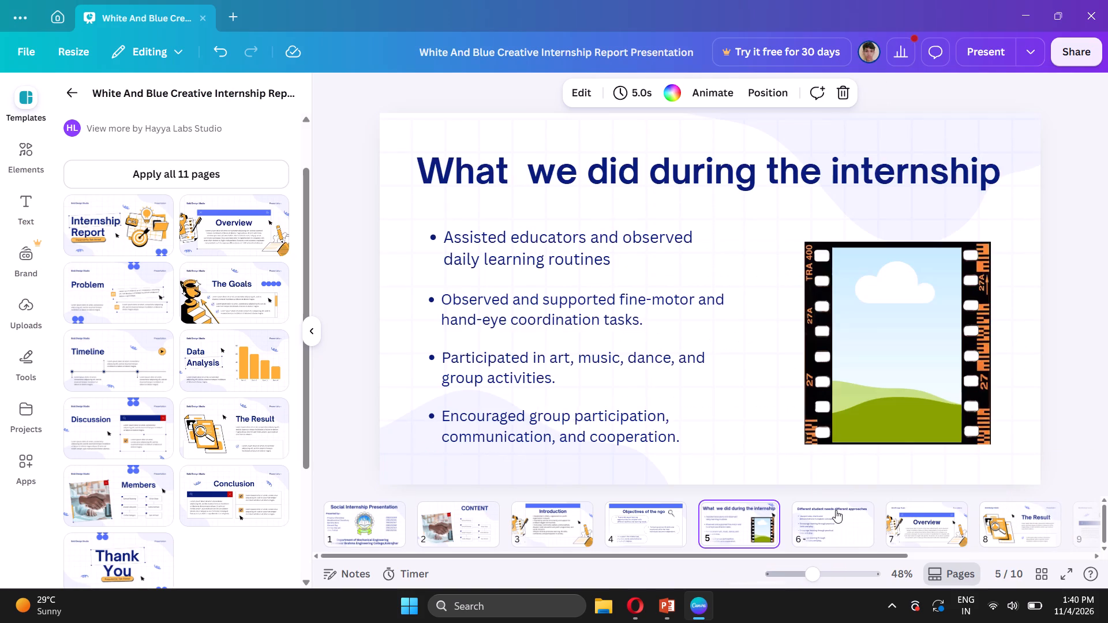
pyautogui.press('Right')
pyautogui.press('Left')
pyautogui.press('Right')
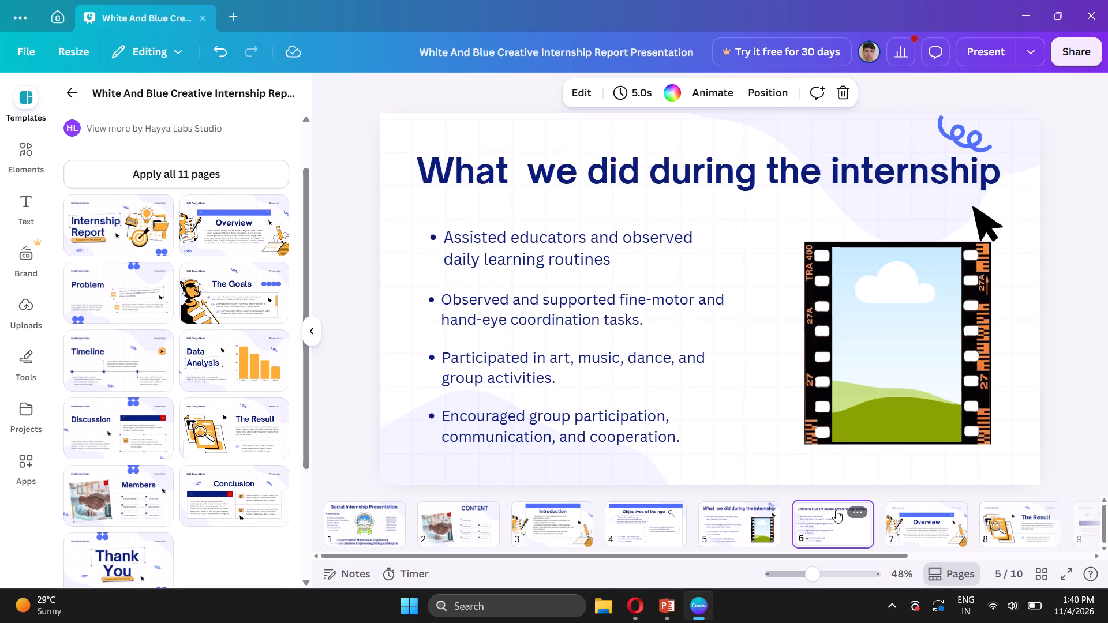
pyautogui.press('Left')
pyautogui.press('Left')
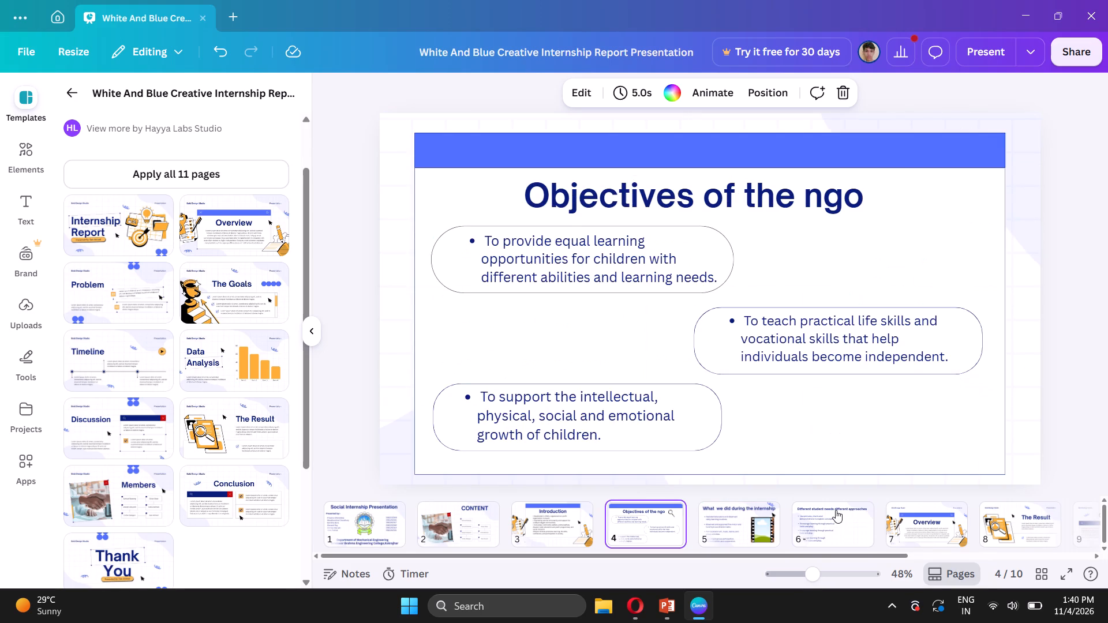
pyautogui.click(820, 283)
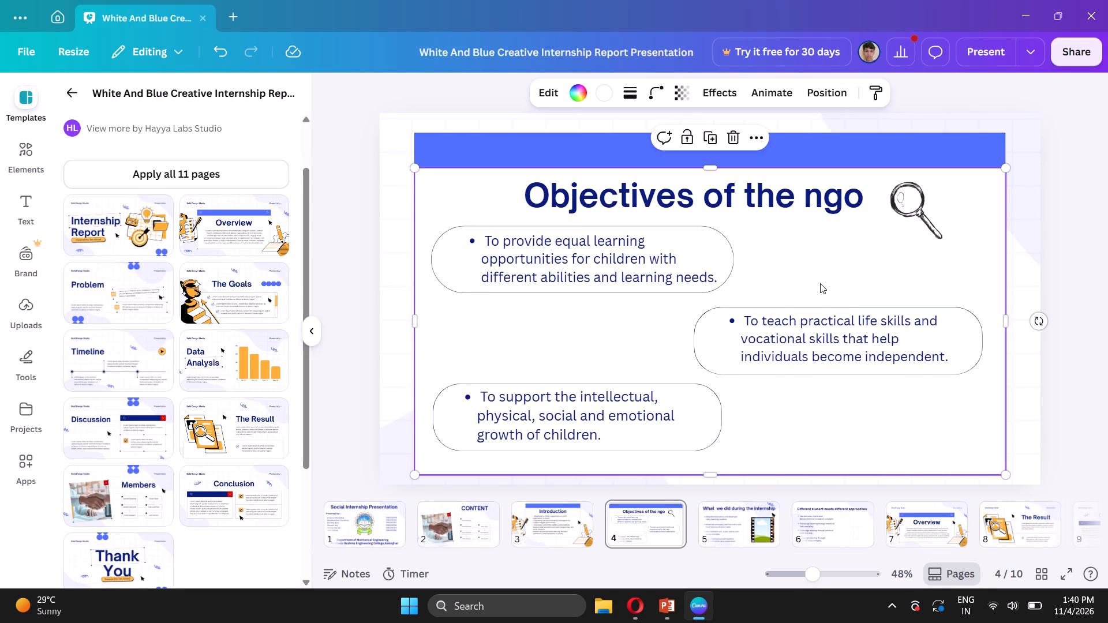
pyautogui.press('Delete')
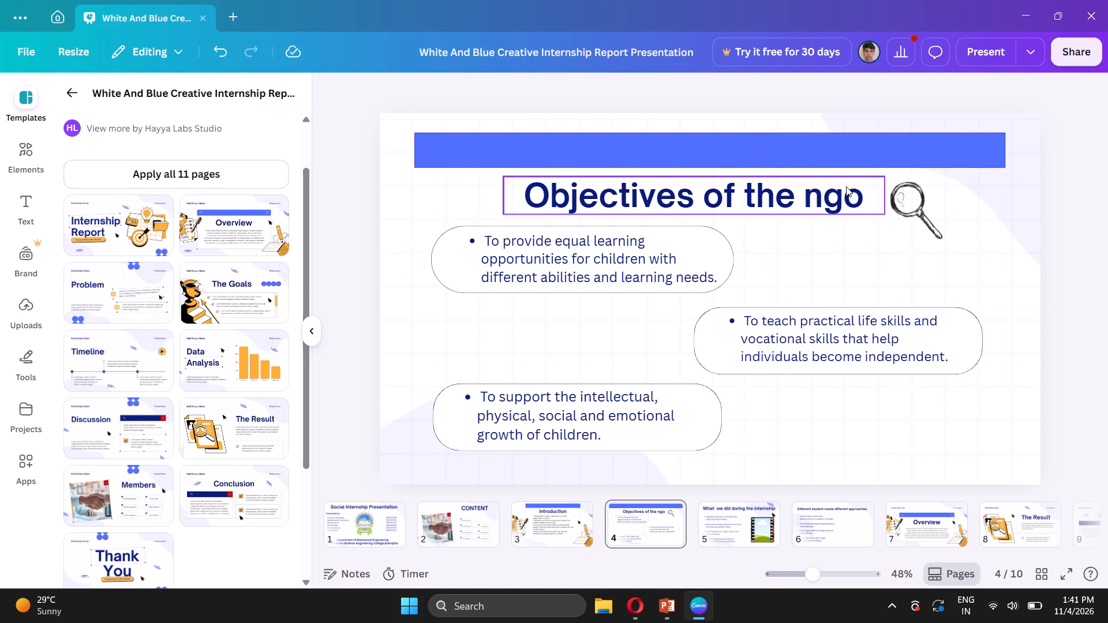
pyautogui.click(878, 160)
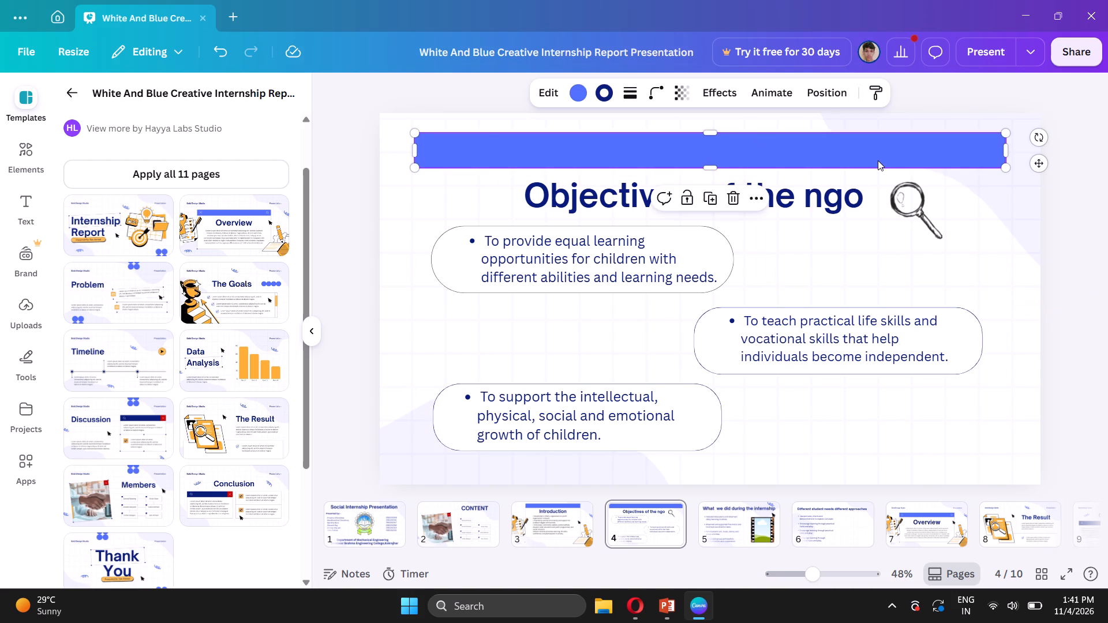
pyautogui.press('Delete')
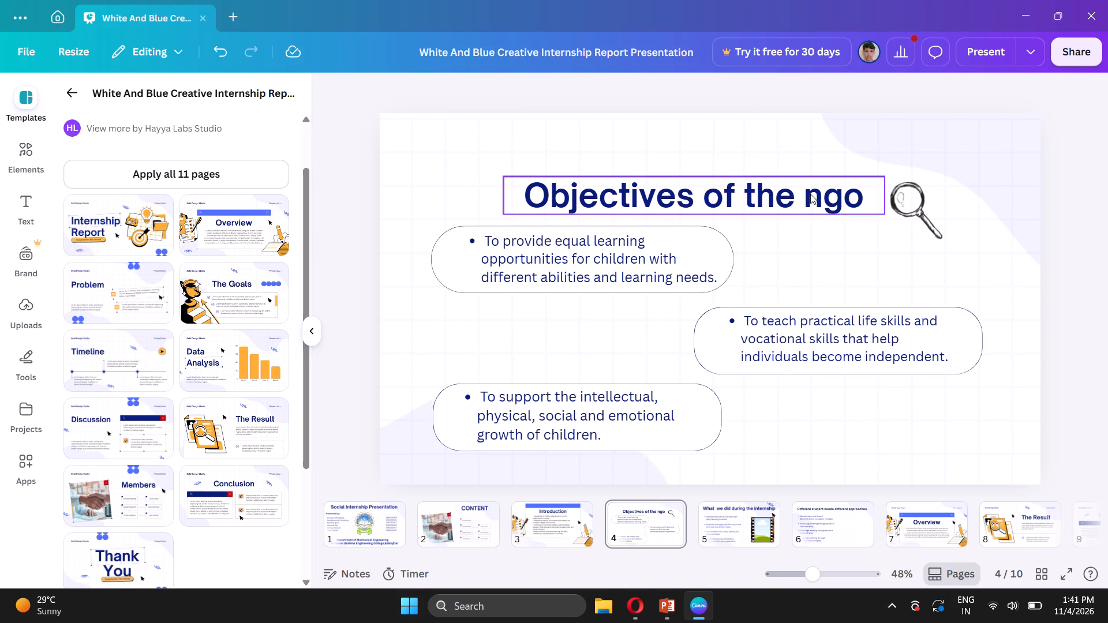
# Move the "Objectives of the ngo" title up the slide and place the magnifying glass right beside its last word.
pyautogui.moveTo(810, 194); pyautogui.dragTo(806, 155)
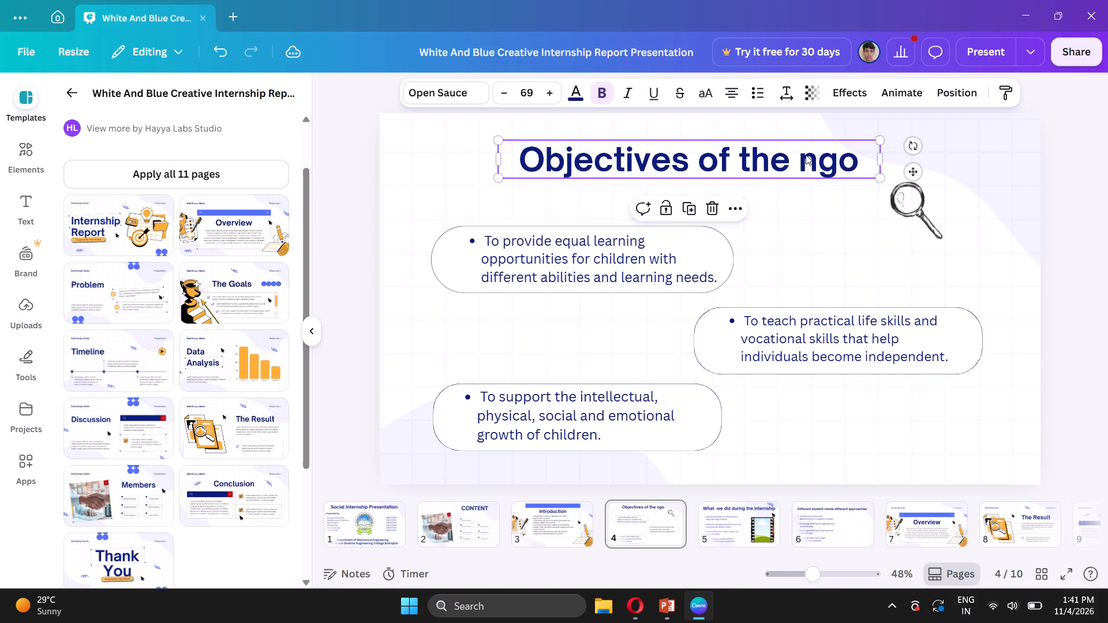
pyautogui.moveTo(931, 210); pyautogui.dragTo(938, 170)
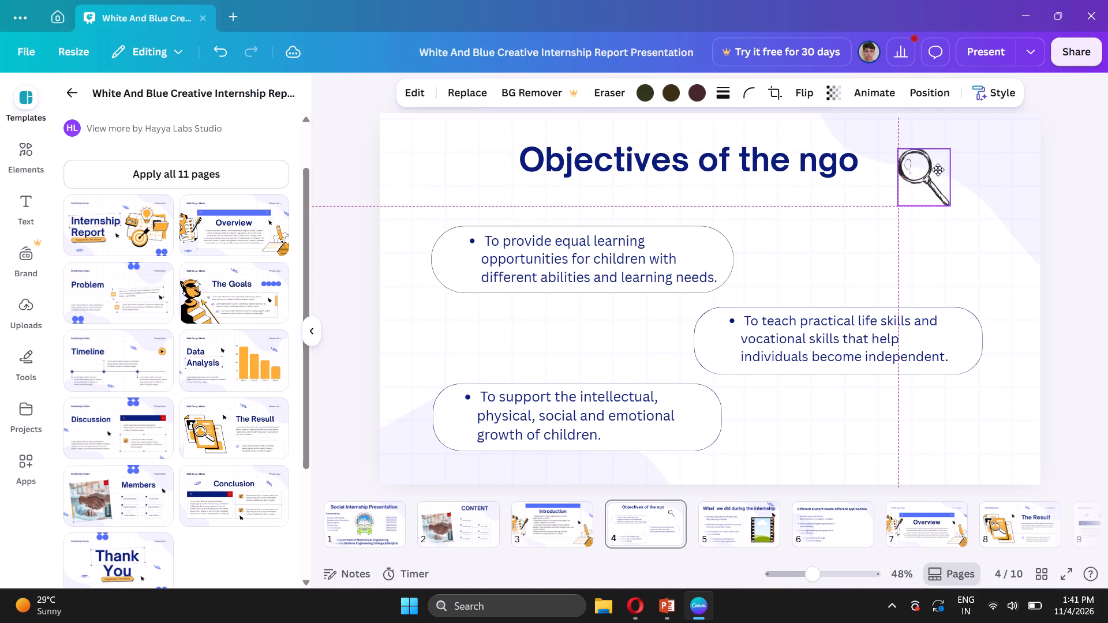
pyautogui.moveTo(938, 170); pyautogui.dragTo(937, 167)
pyautogui.click(1064, 179)
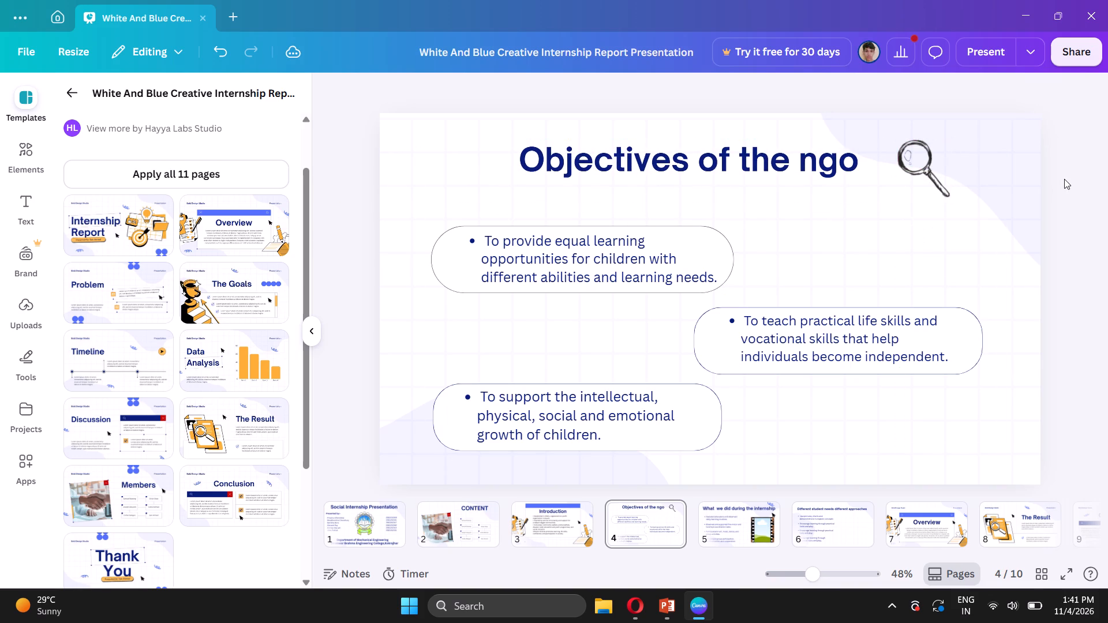
pyautogui.moveTo(934, 173); pyautogui.dragTo(913, 180)
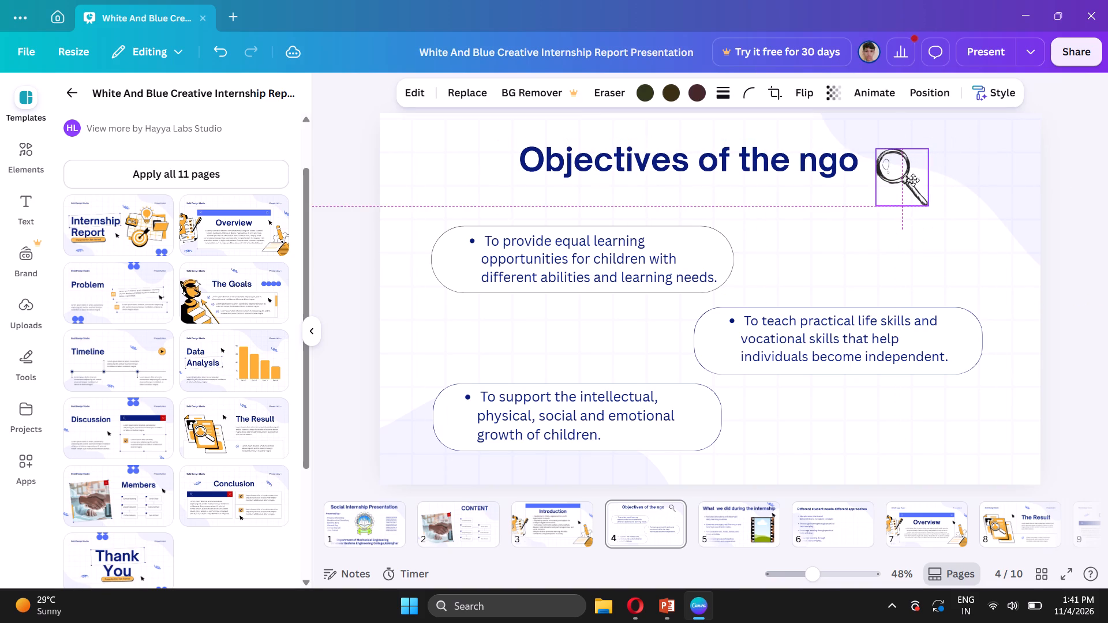
pyautogui.moveTo(913, 180); pyautogui.dragTo(913, 176)
pyautogui.click(1087, 209)
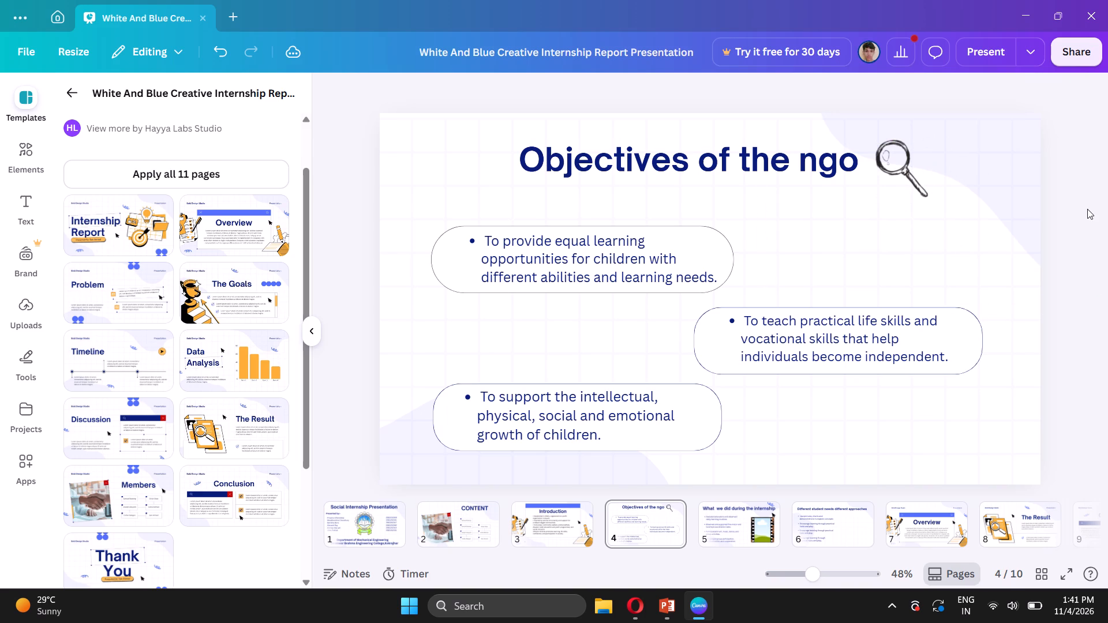
# Move the "equal learning opportunities" text and its rounded outline up to just below the title, near the slide's left edge.
pyautogui.moveTo(647, 258); pyautogui.dragTo(600, 237)
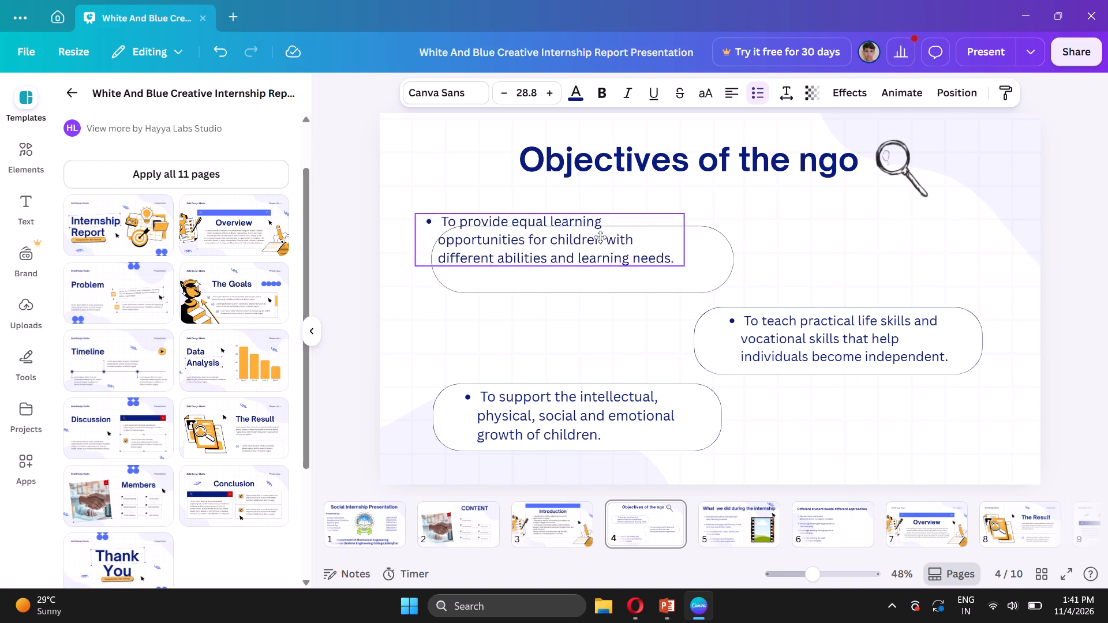
pyautogui.moveTo(600, 237); pyautogui.dragTo(586, 215)
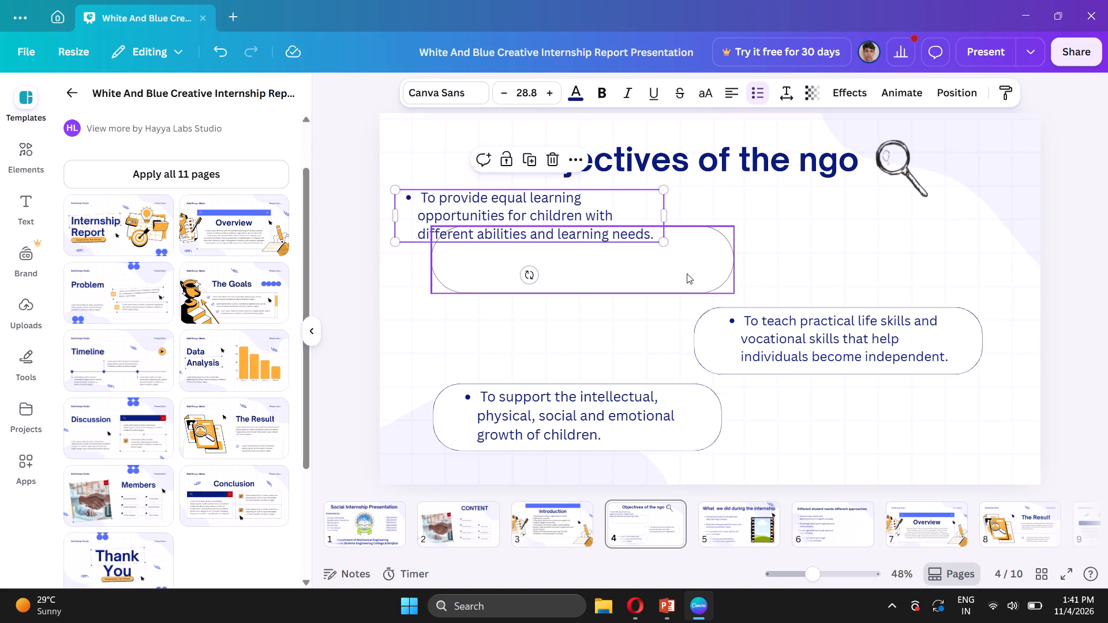
pyautogui.moveTo(687, 273); pyautogui.dragTo(642, 232)
pyautogui.click(1099, 272)
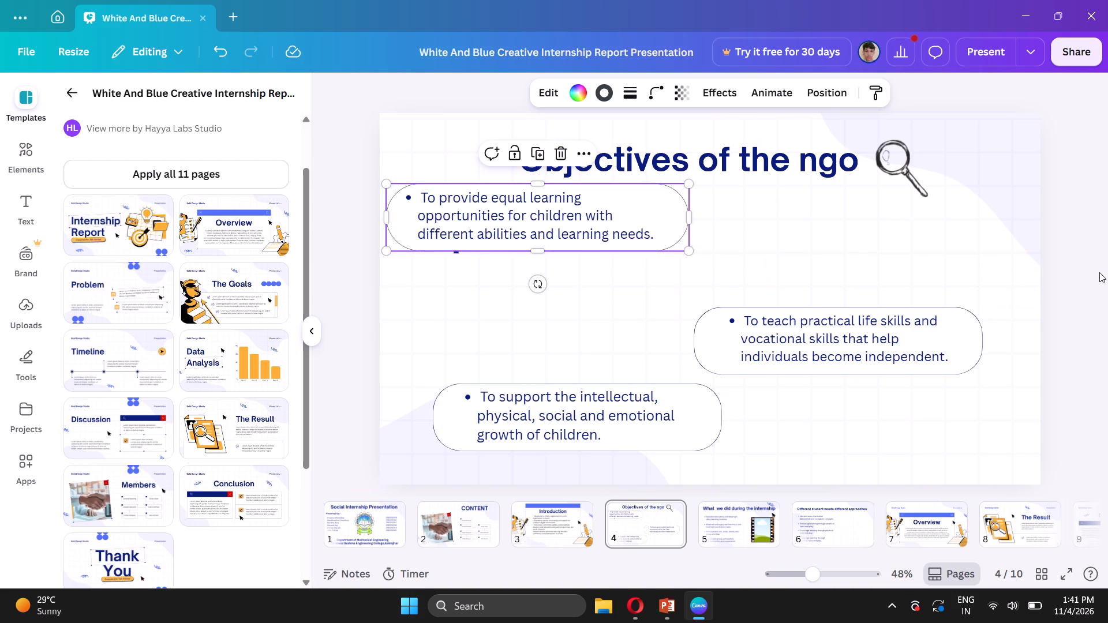
# Move the "practical life skills" text and its rounded outline up and closer to the slide's right edge.
pyautogui.moveTo(966, 350); pyautogui.dragTo(991, 299)
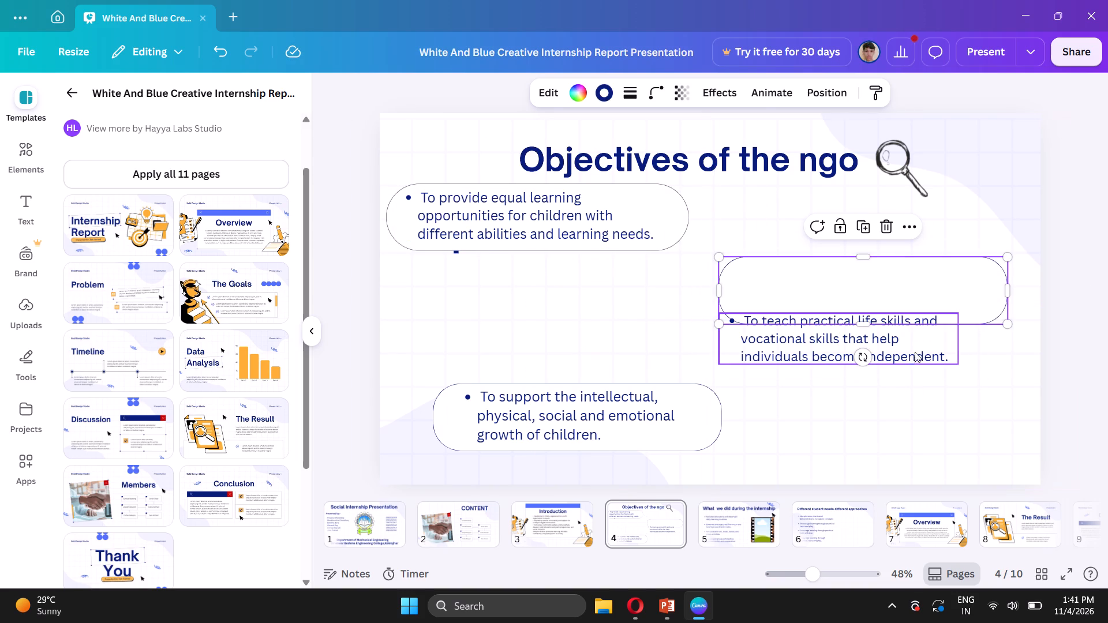
pyautogui.moveTo(909, 352); pyautogui.dragTo(932, 303)
pyautogui.click(1083, 323)
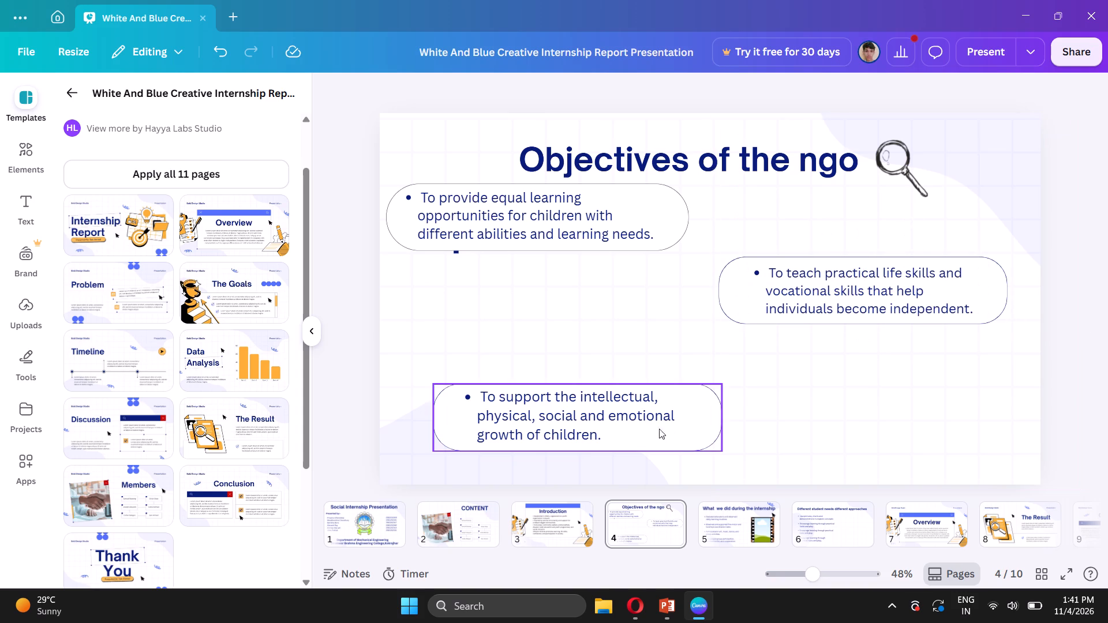
# Move the "intellectual, physical, social and emotional growth" text and its rounded outline up, aligning the outline's left edge with the first objective's.
pyautogui.moveTo(631, 427); pyautogui.dragTo(597, 367)
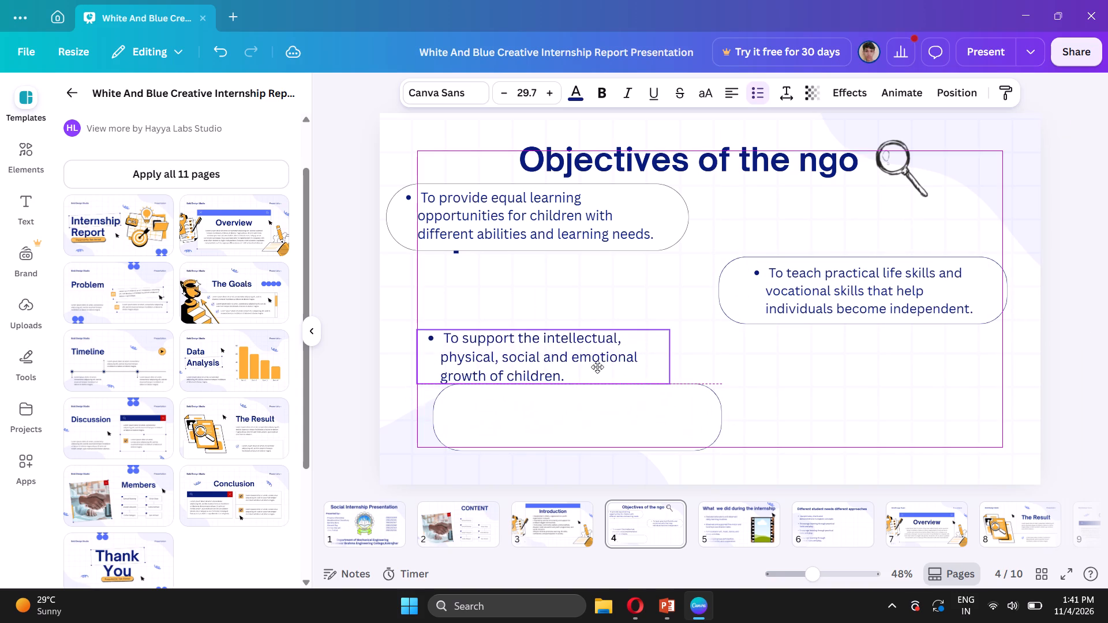
pyautogui.moveTo(597, 367); pyautogui.dragTo(594, 362)
pyautogui.moveTo(642, 408); pyautogui.dragTo(596, 343)
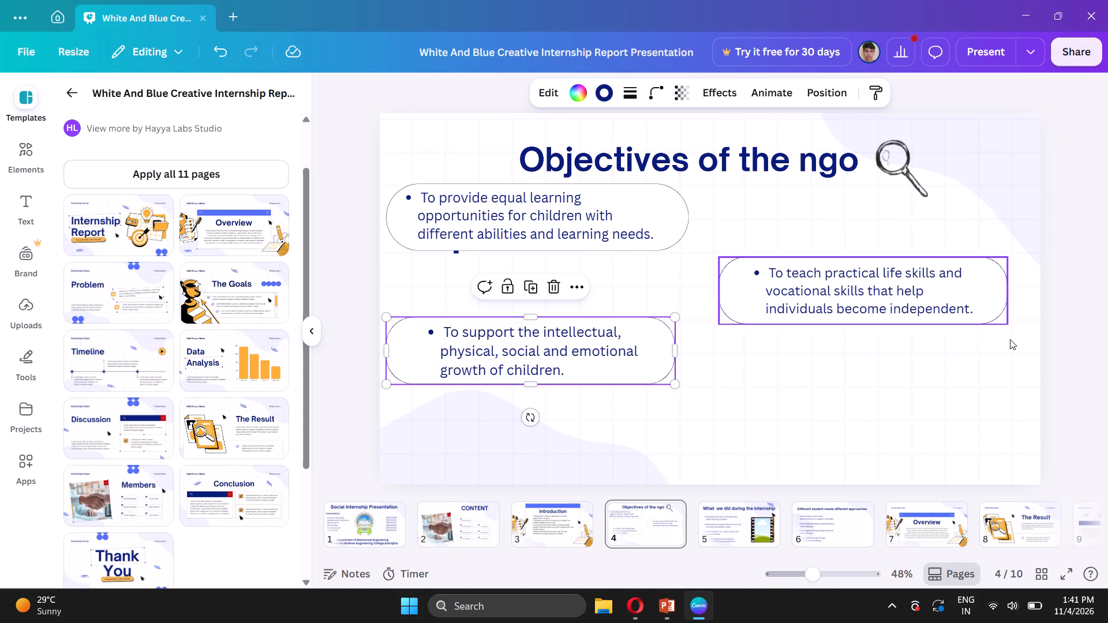
# Shift the "intellectual, physical, social and emotional growth" text and its rounded outline slightly towards the slide's centre.
pyautogui.click(1082, 337)
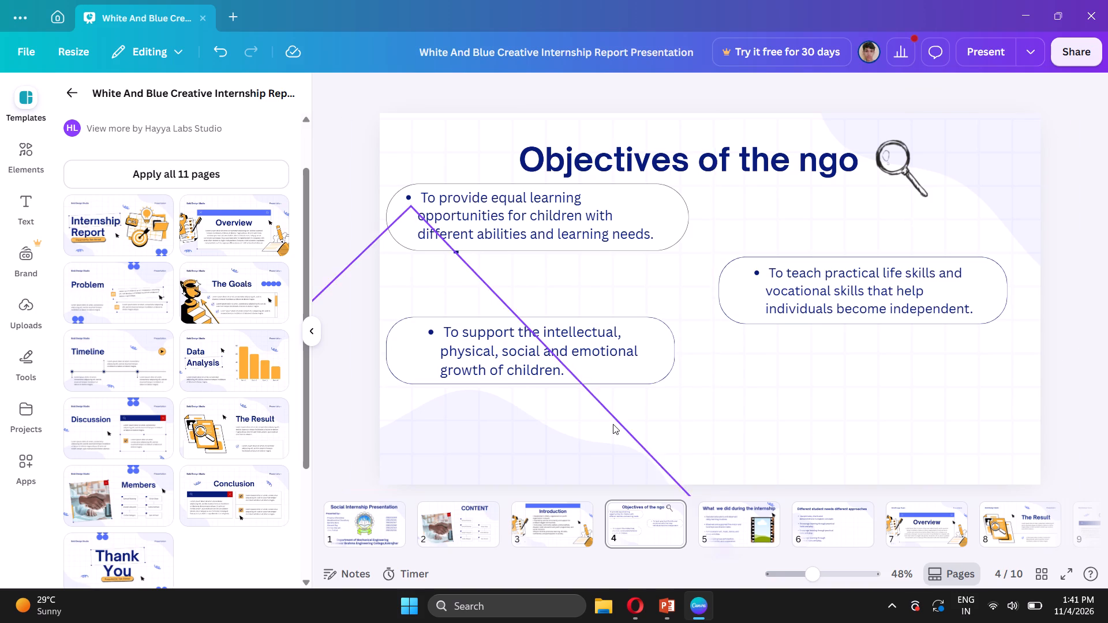
pyautogui.click(645, 370)
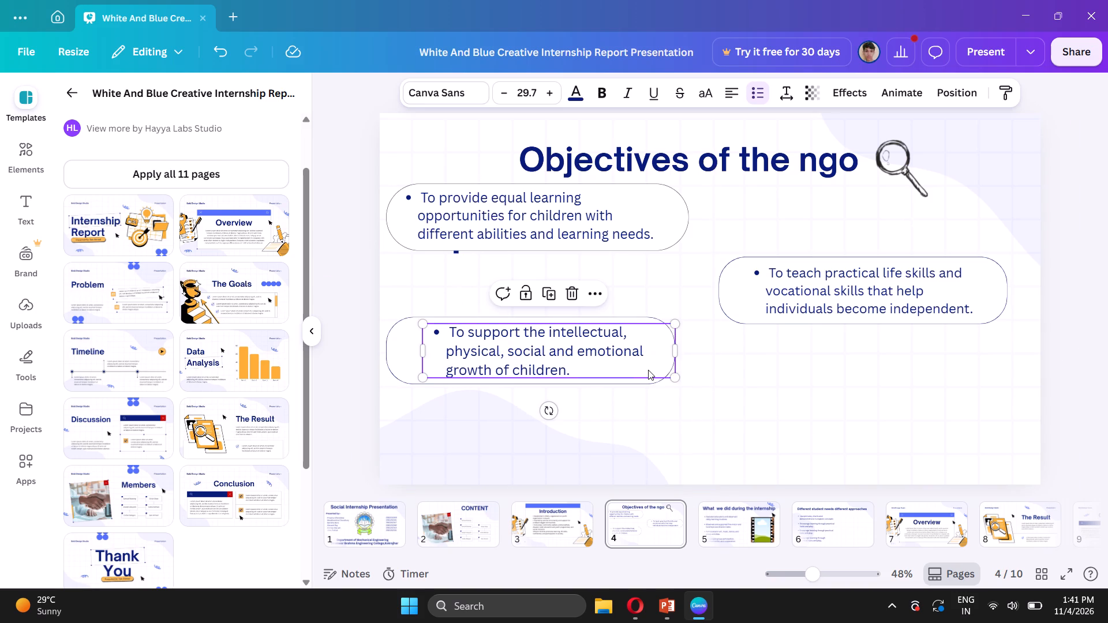
pyautogui.moveTo(638, 382); pyautogui.dragTo(649, 382)
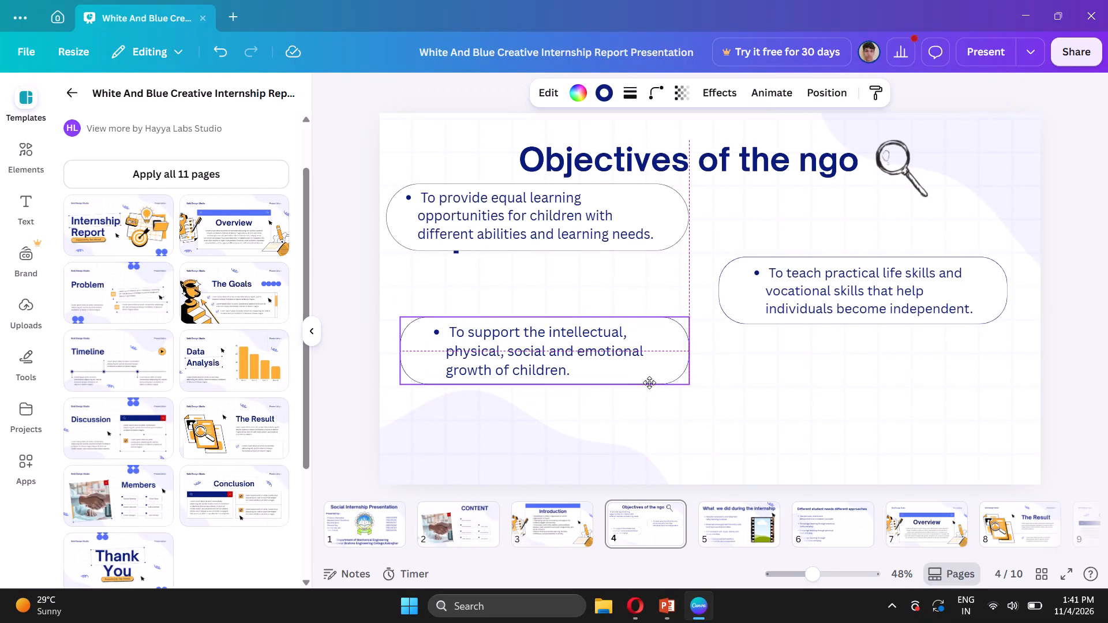
pyautogui.moveTo(649, 382); pyautogui.dragTo(657, 382)
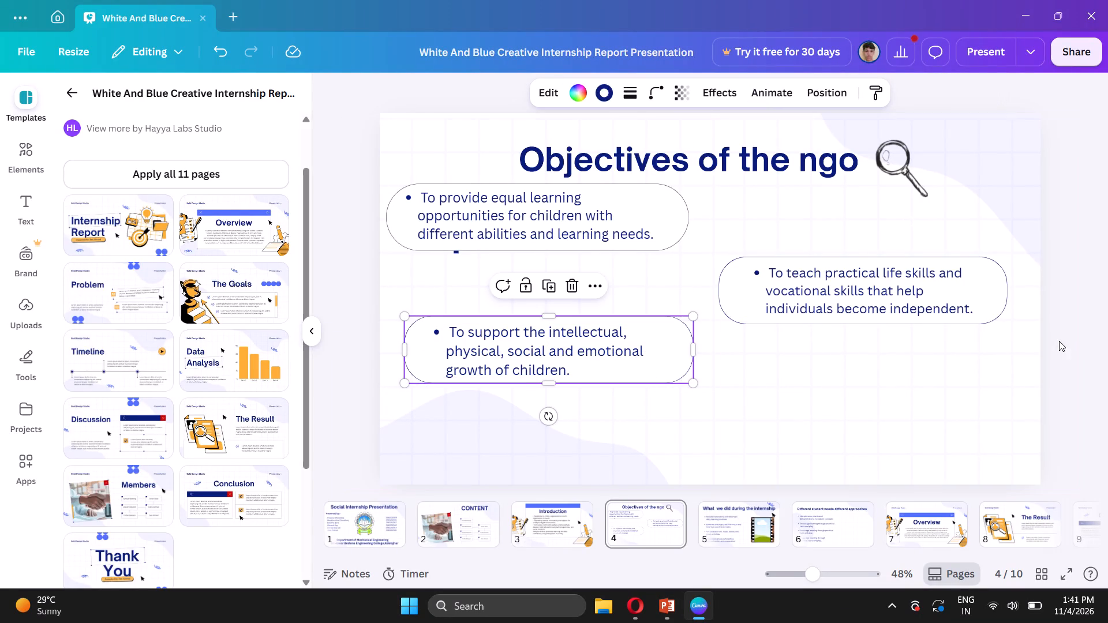
pyautogui.click(1084, 344)
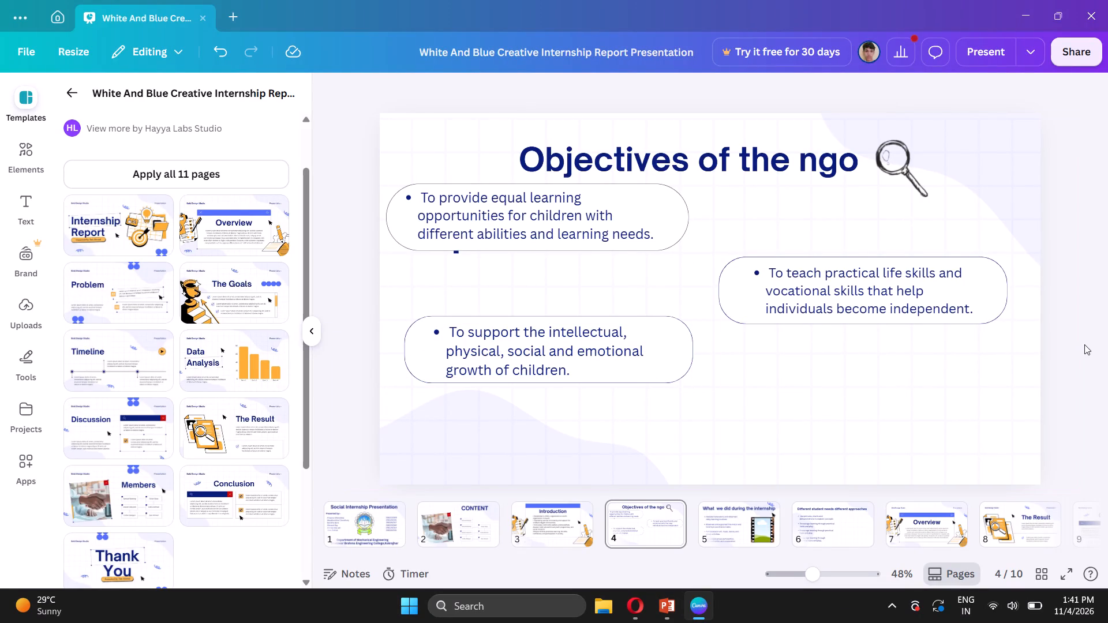
# Delete the stray small blue square below the "equal learning opportunities" outline.
pyautogui.click(455, 251)
pyautogui.press('Delete')
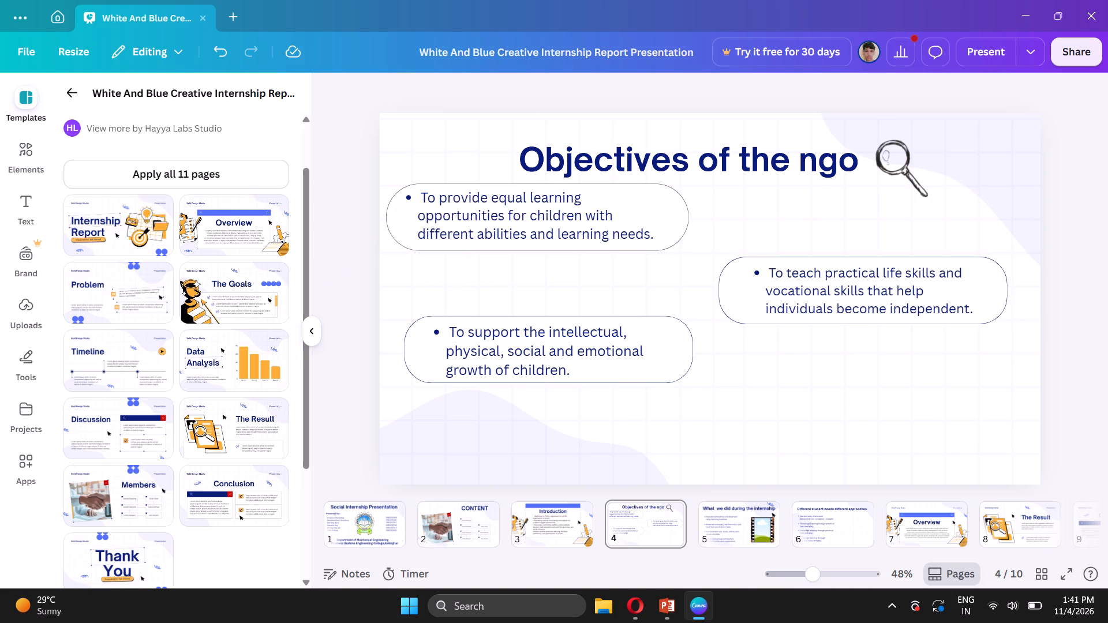
# Duplicate the "practical life skills" rounded outline and place the empty copy below it, aligned with the original's edges.
pyautogui.click(722, 288)
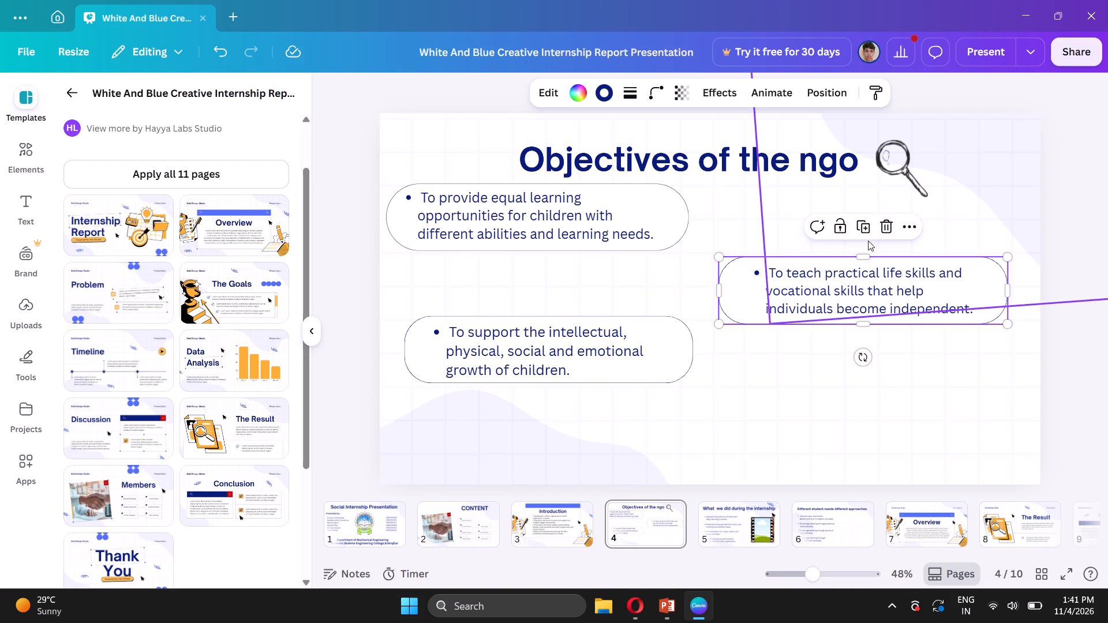
pyautogui.click(860, 228)
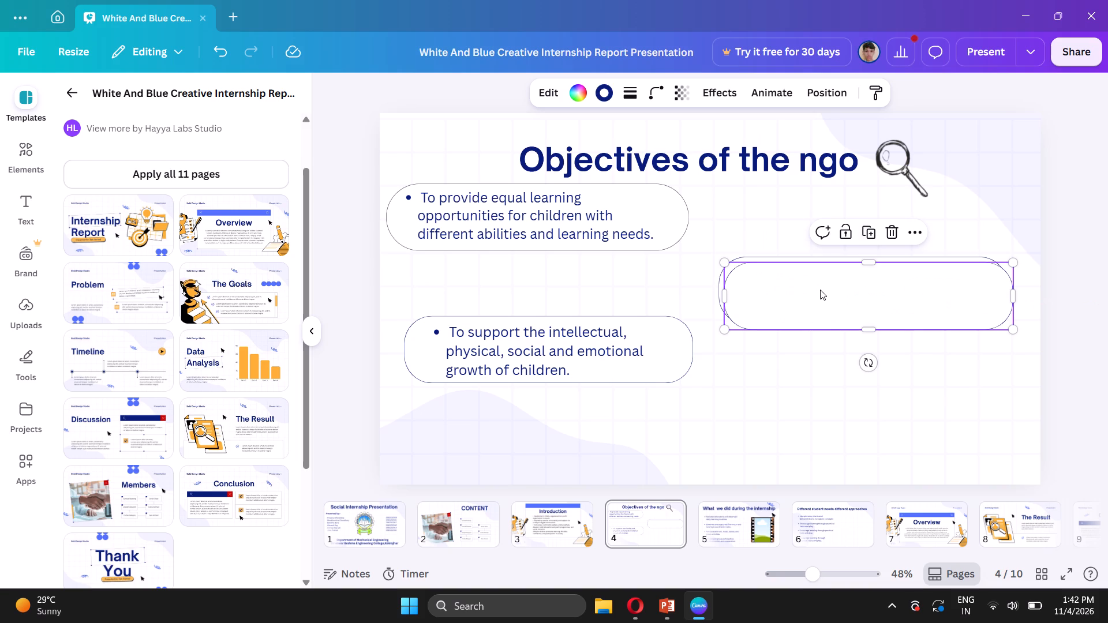
pyautogui.moveTo(820, 290); pyautogui.dragTo(826, 413)
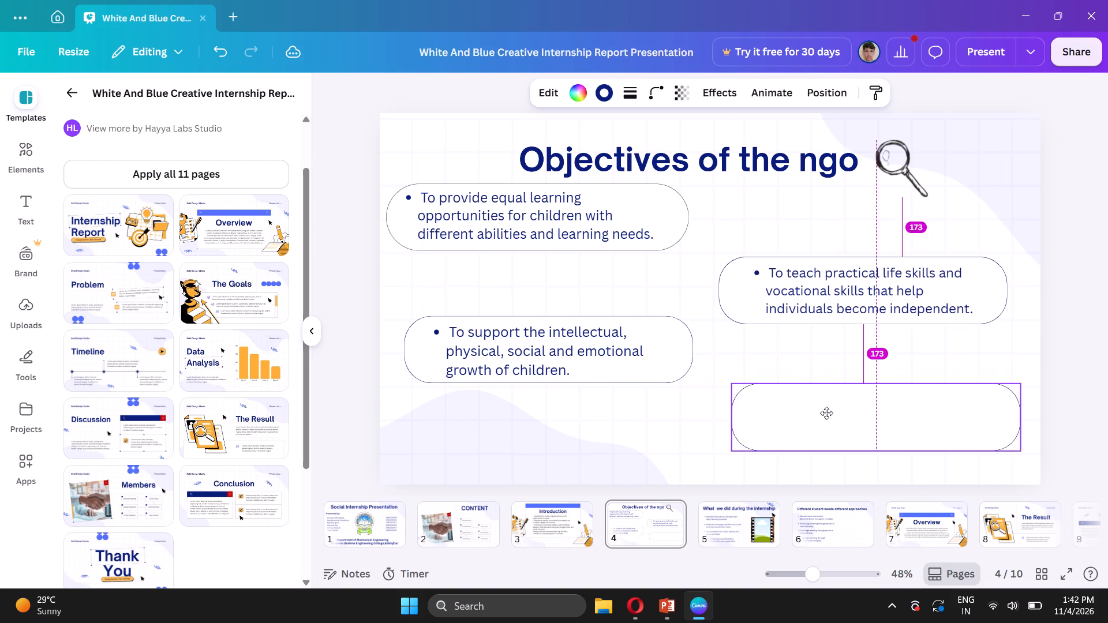
pyautogui.moveTo(826, 413); pyautogui.dragTo(821, 413)
pyautogui.click(1061, 306)
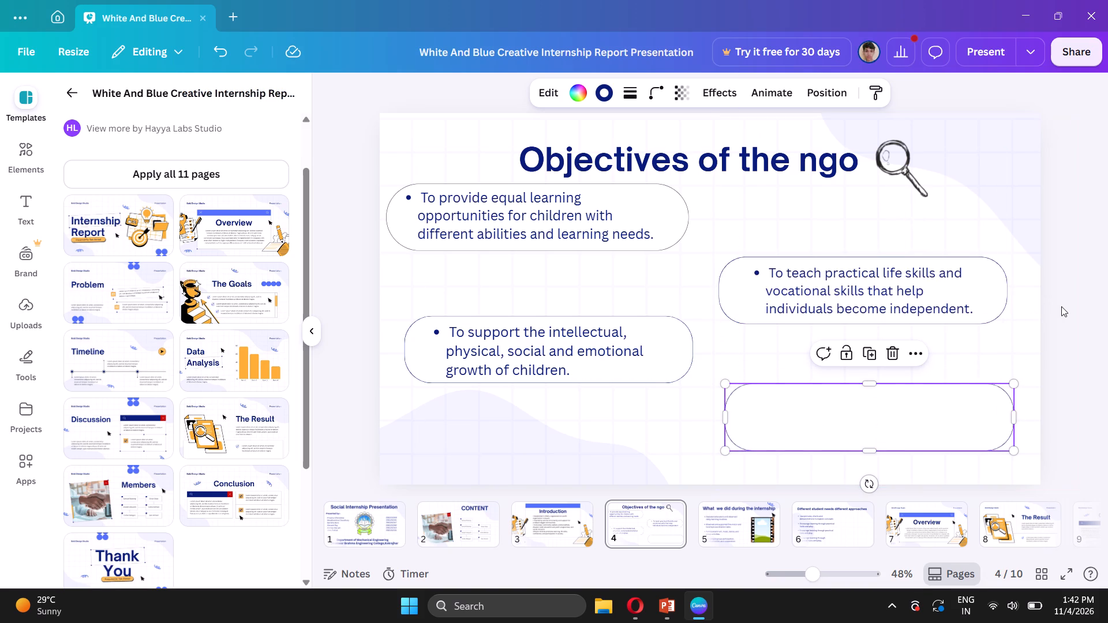
pyautogui.moveTo(858, 393); pyautogui.dragTo(852, 383)
pyautogui.click(1087, 350)
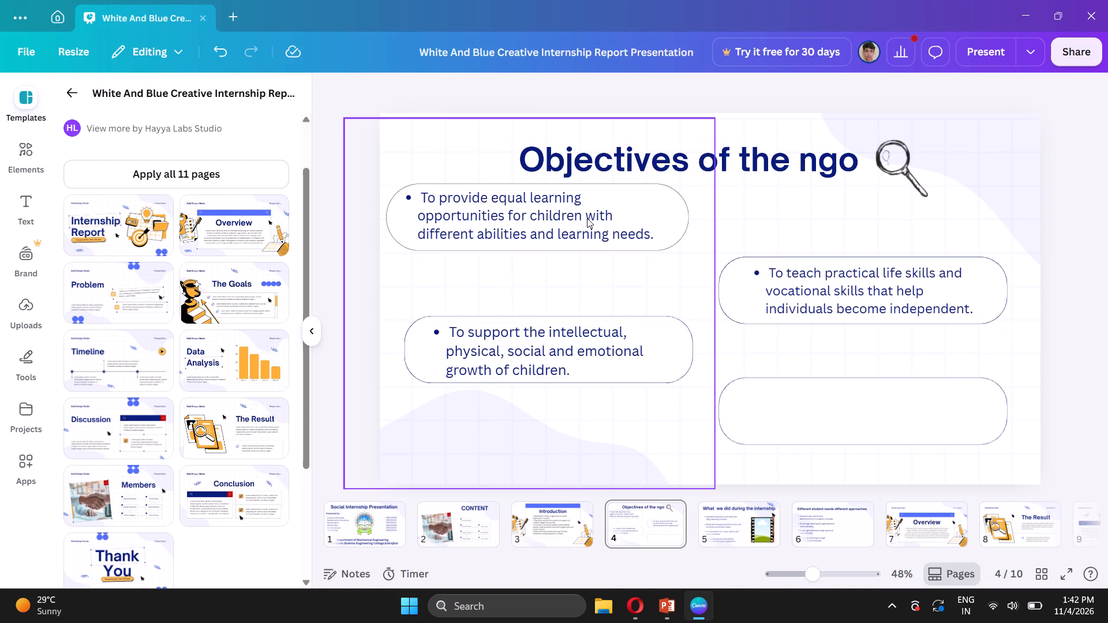
# Lower the "equal learning opportunities" rounded outline and its text slightly, away from the slide title.
pyautogui.moveTo(669, 212); pyautogui.dragTo(669, 218)
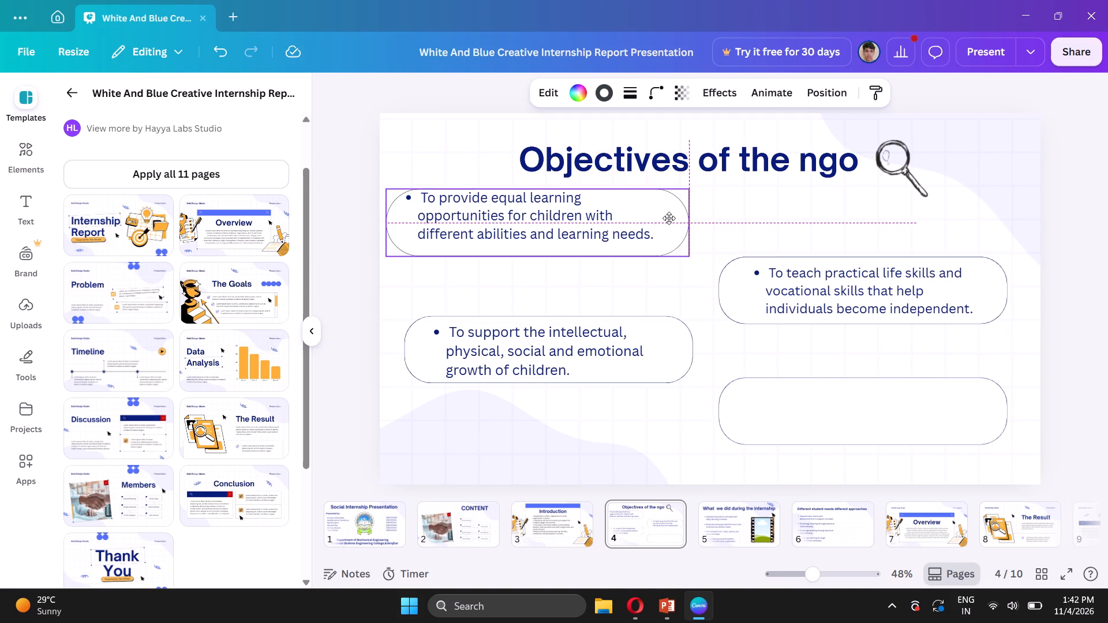
pyautogui.moveTo(669, 218); pyautogui.dragTo(669, 220)
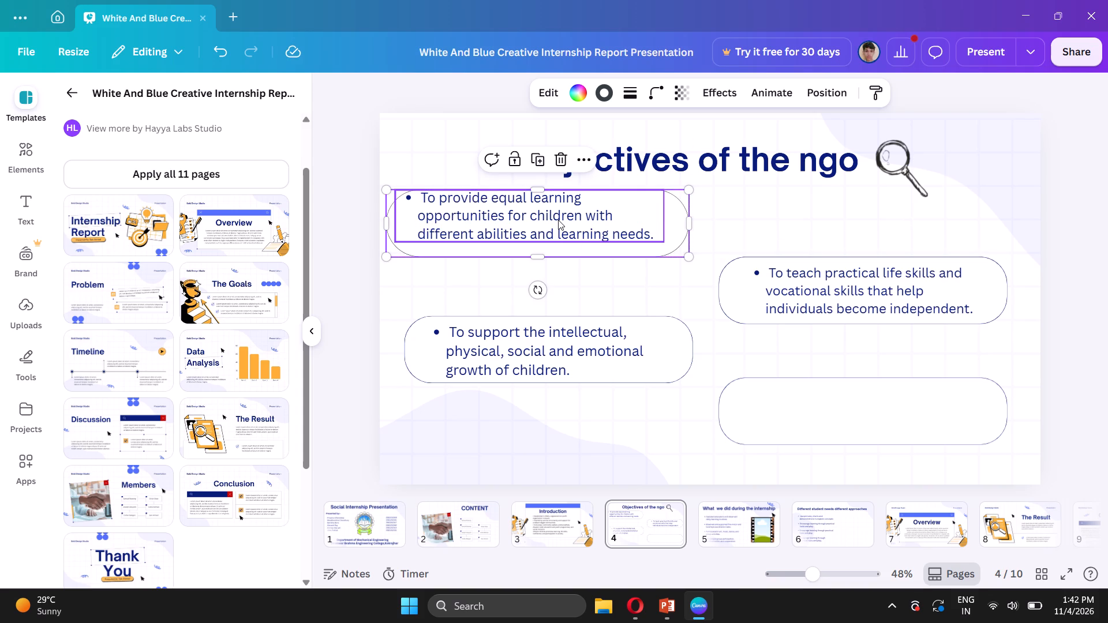
pyautogui.click(558, 220)
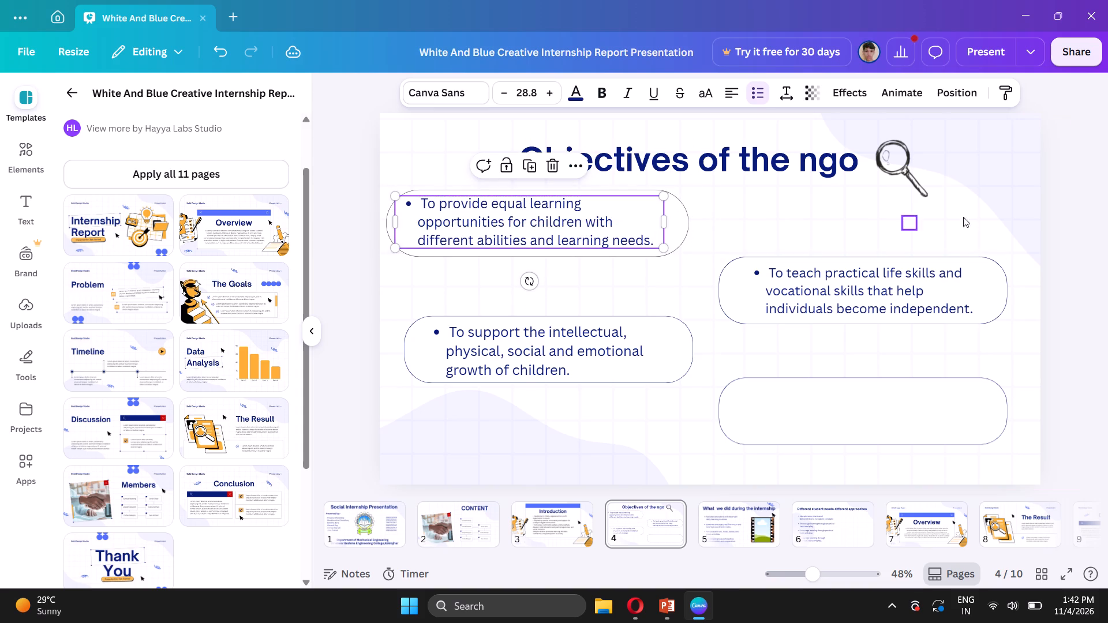
pyautogui.click(1067, 209)
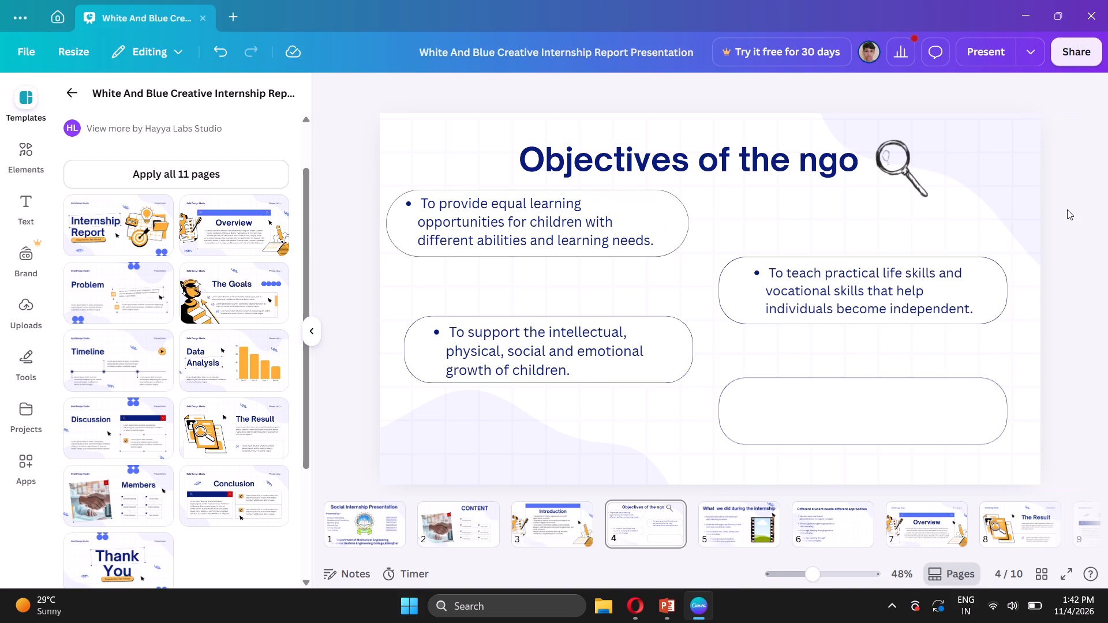
# Review the content and layout of pages 1 to 7, and return to the "Objectives of the ngo" page.
pyautogui.press('Left')
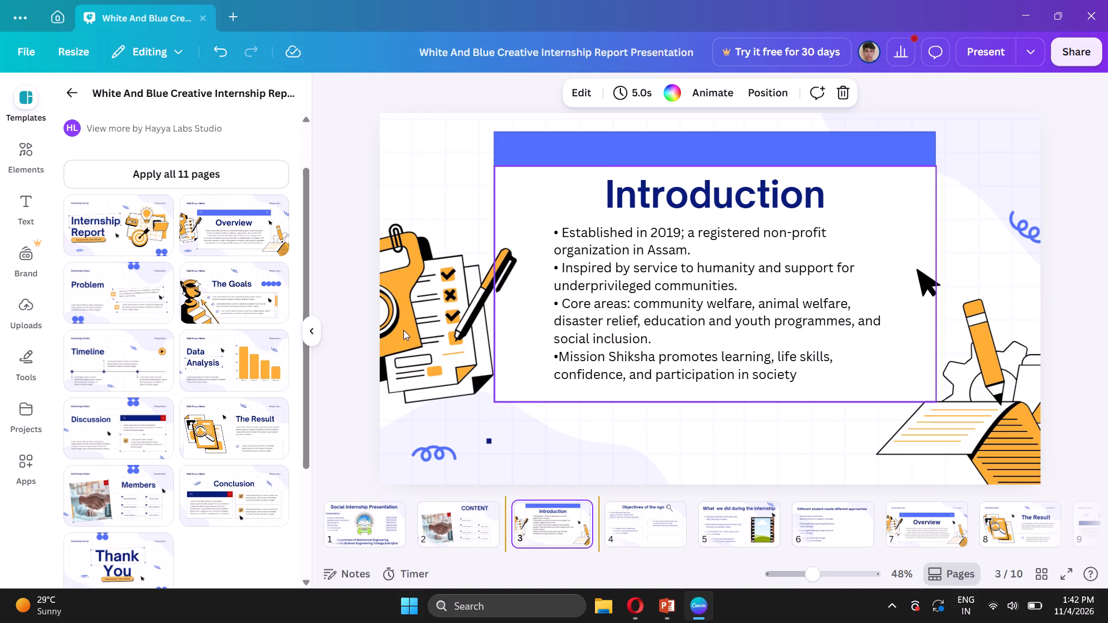
pyautogui.click(403, 330)
pyautogui.click(403, 330)
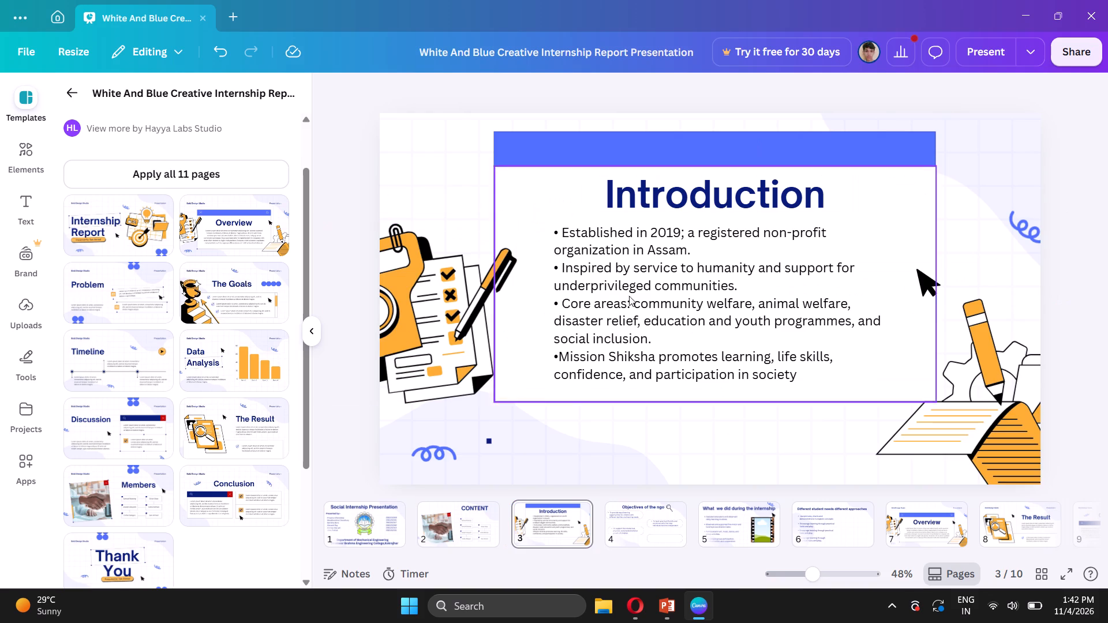
pyautogui.click(1107, 225)
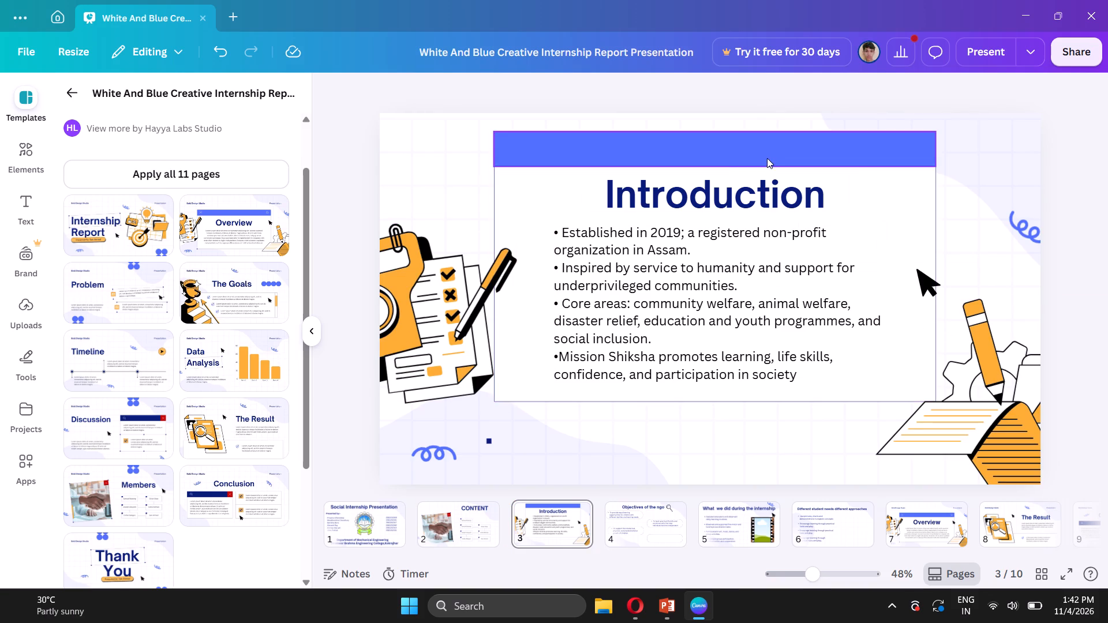
pyautogui.press('Left')
pyautogui.press('Left')
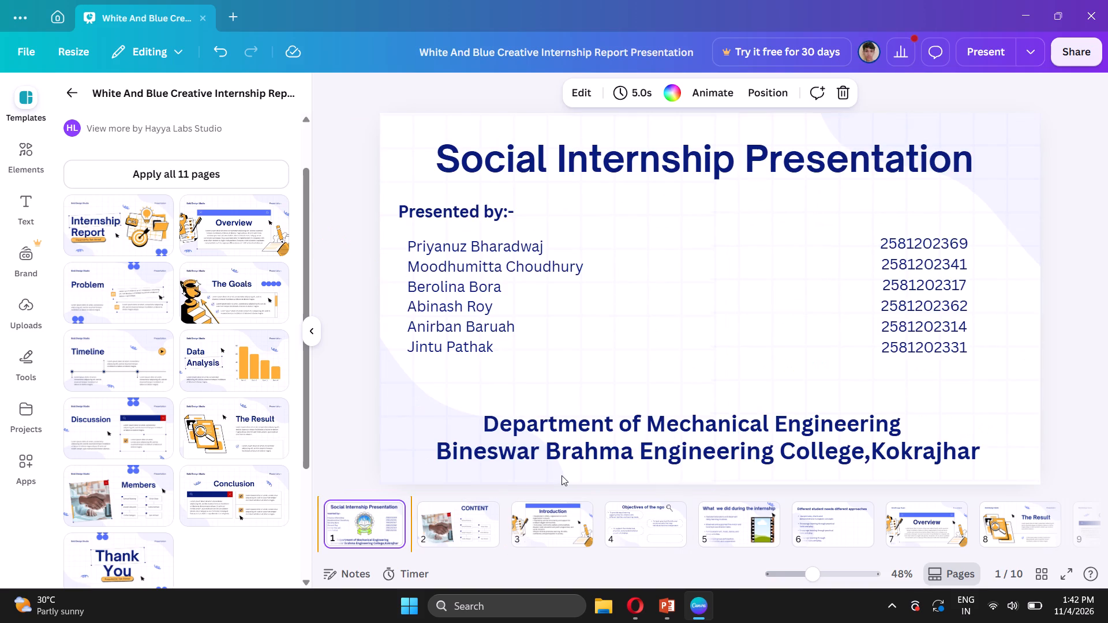
pyautogui.press('Right')
pyautogui.press('Right')
pyautogui.press('Left')
pyautogui.press('Left')
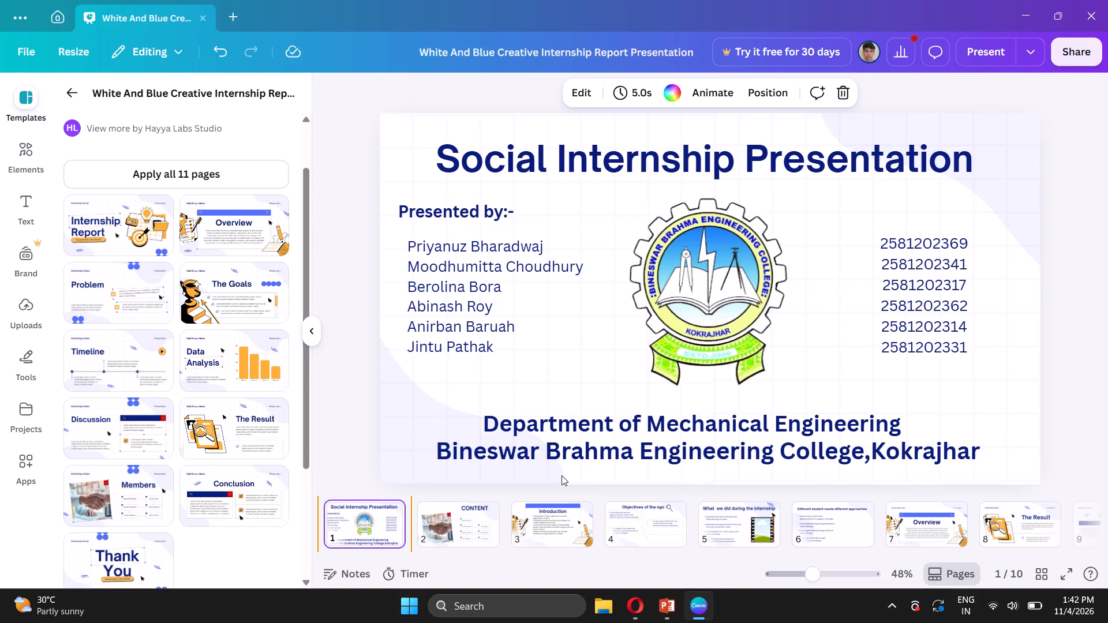
pyautogui.press('Right')
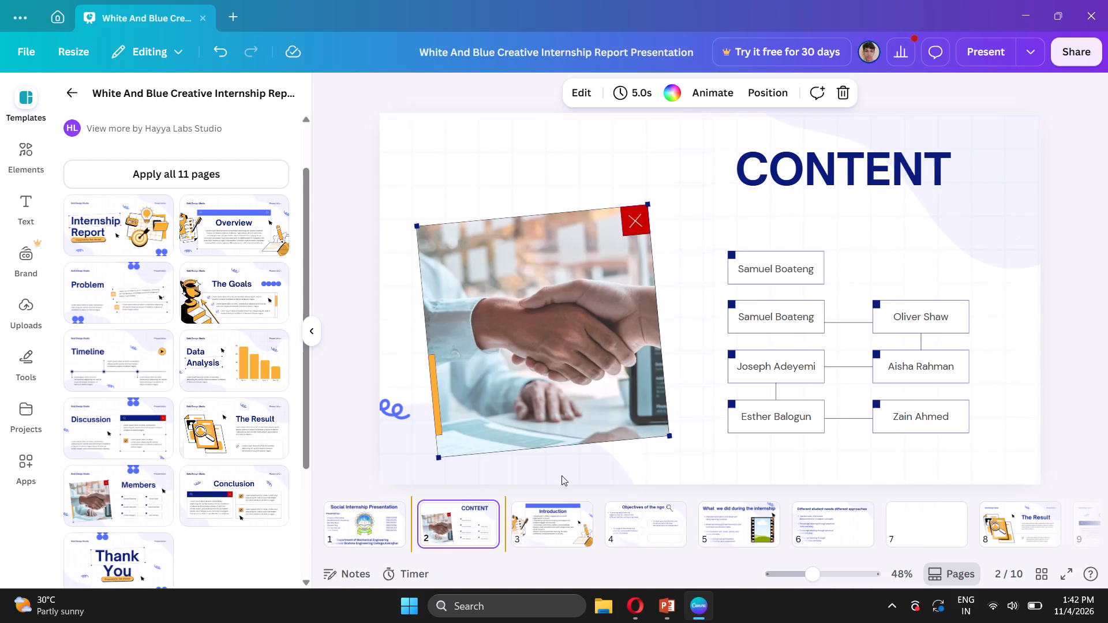
pyautogui.press('Right')
pyautogui.press('Right')
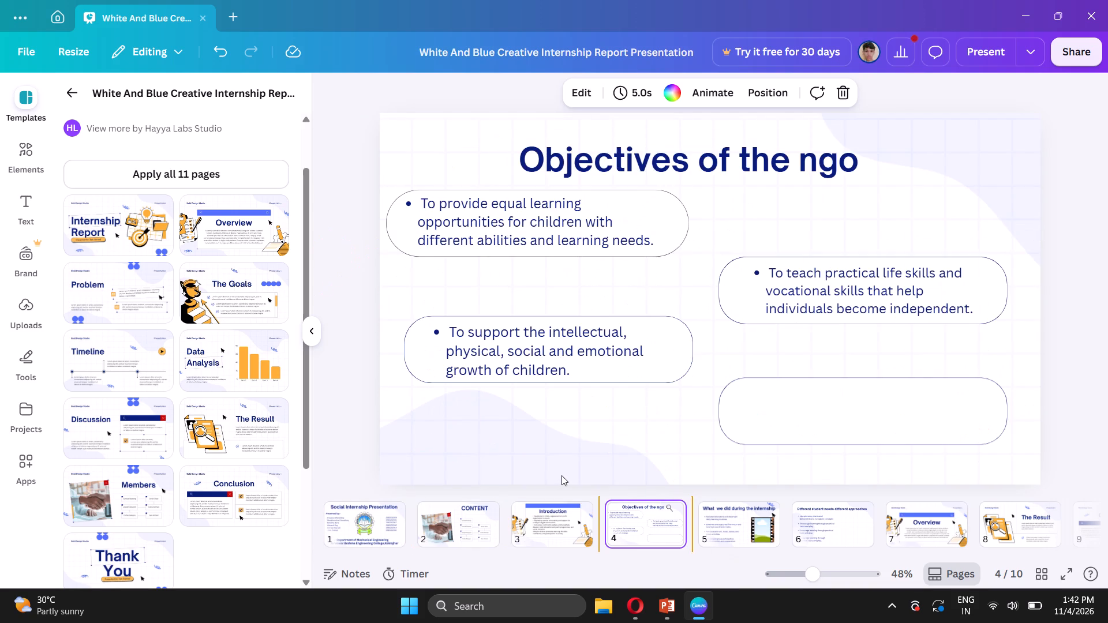
pyautogui.press('Right')
pyautogui.press('Right')
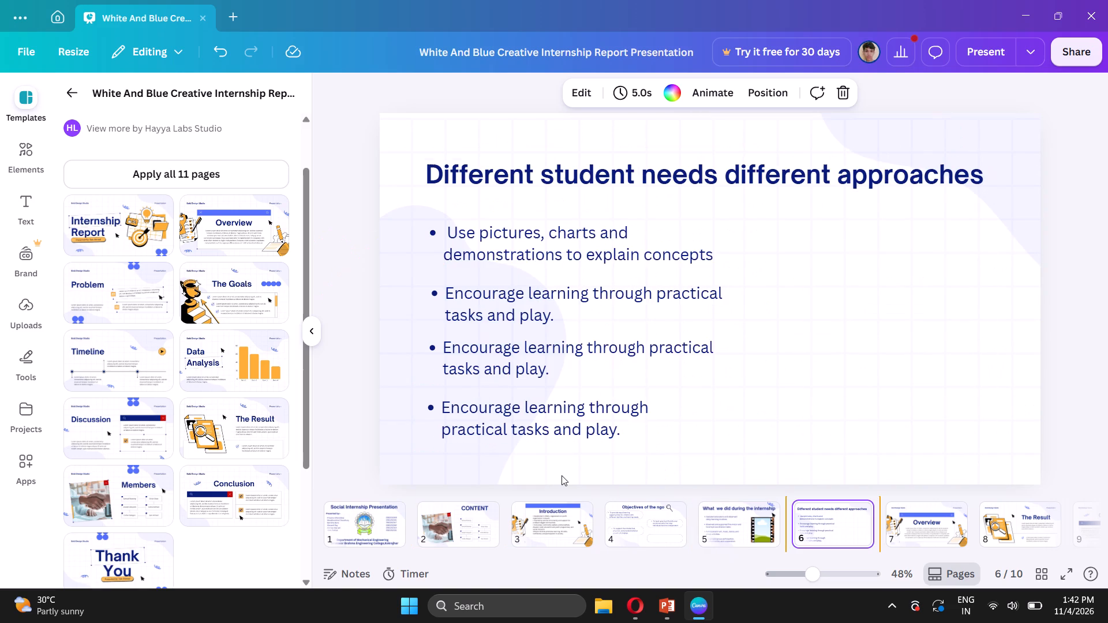
pyautogui.press('Right')
pyautogui.press('Left')
pyautogui.press('Left')
pyautogui.press('Left')
pyautogui.press('Right')
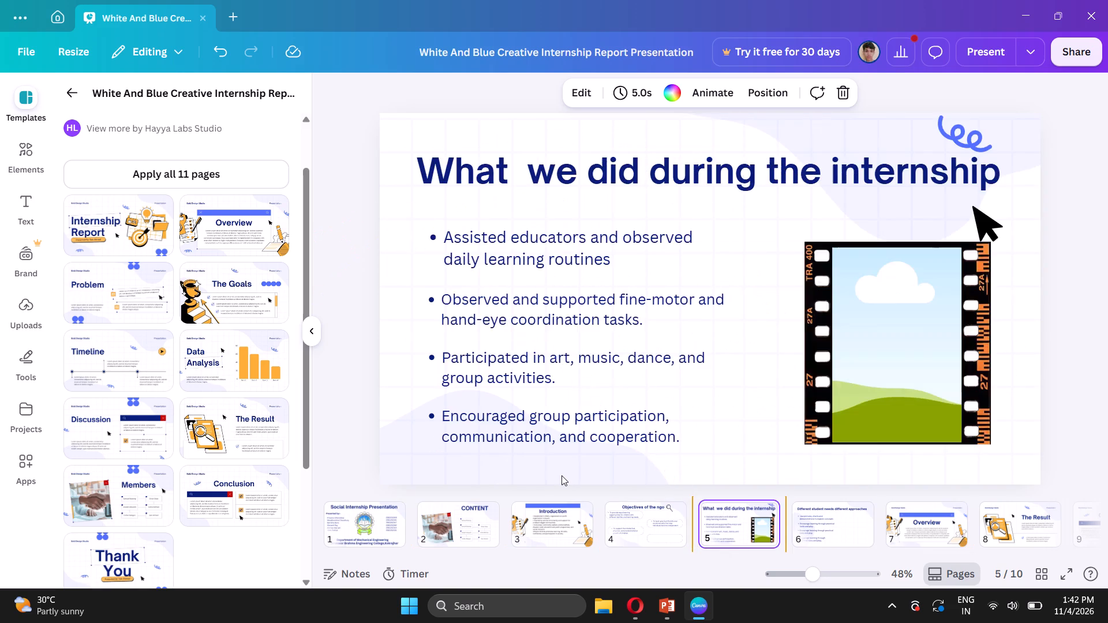
pyautogui.press('Right')
pyautogui.press('Left')
pyautogui.press('Left')
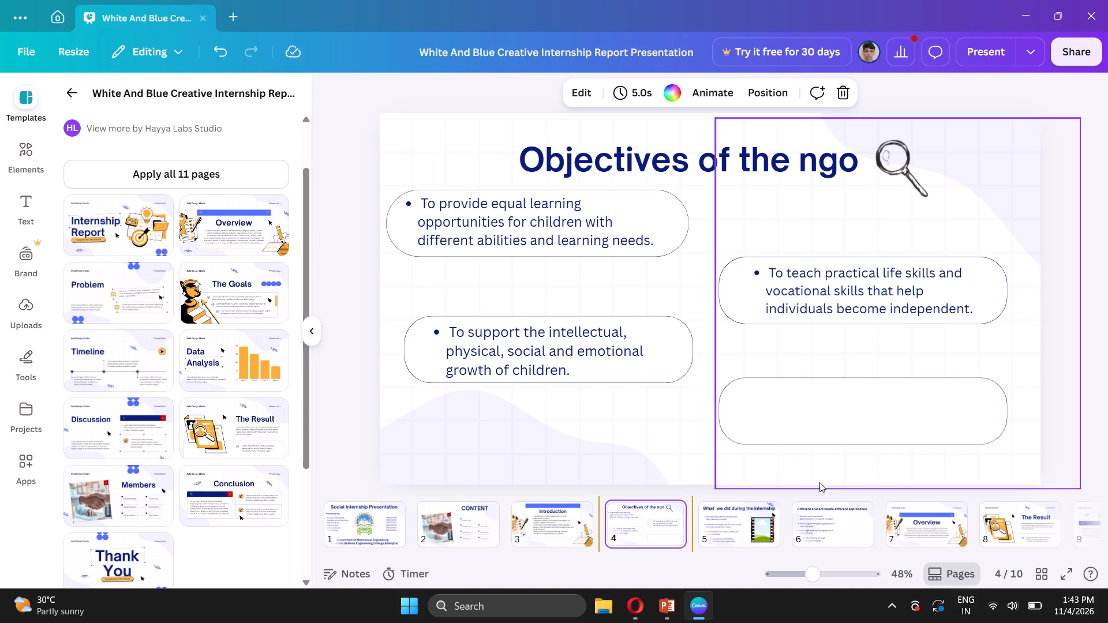
# Switch to the Mission Shiksha deck in PowerPoint and examine slides 2 to 5 for usable content.
pyautogui.click(663, 614)
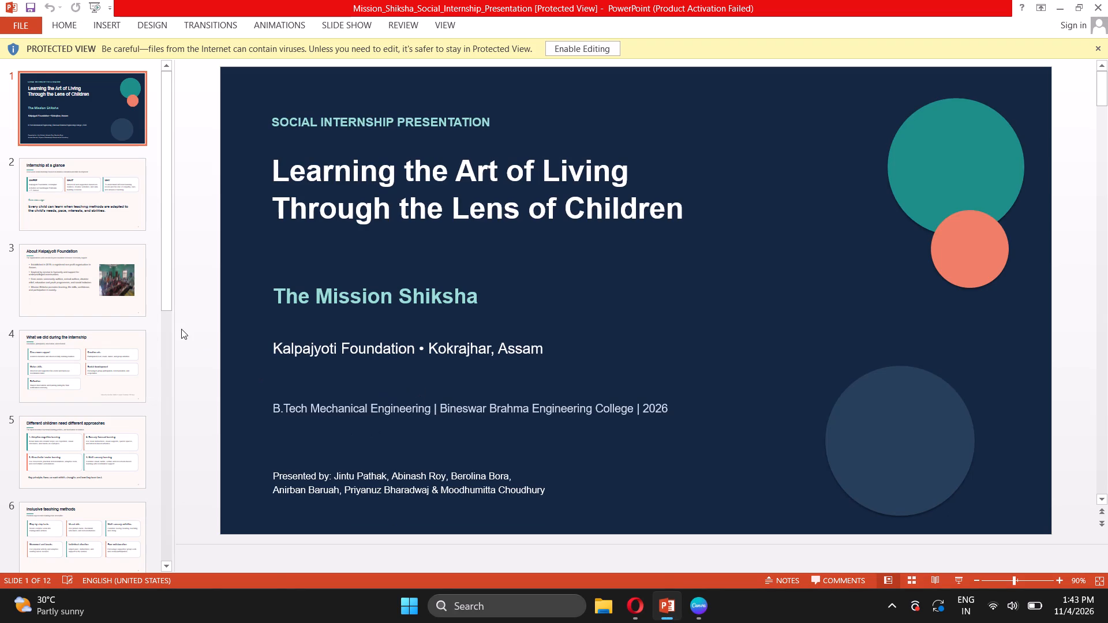
pyautogui.click(135, 307)
pyautogui.click(110, 358)
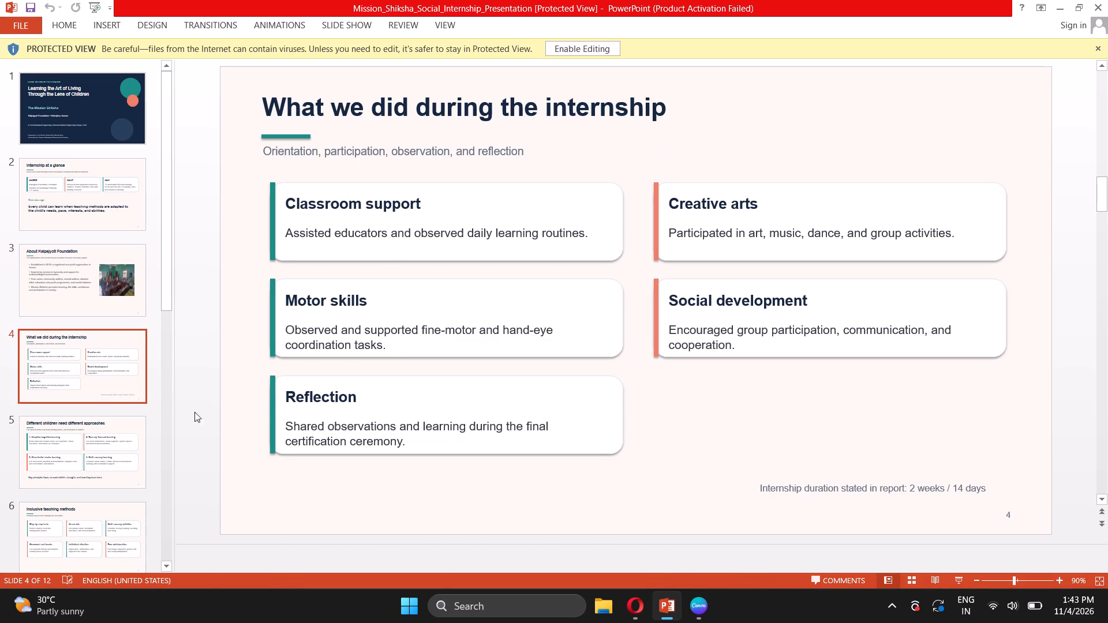
pyautogui.click(80, 474)
pyautogui.click(46, 218)
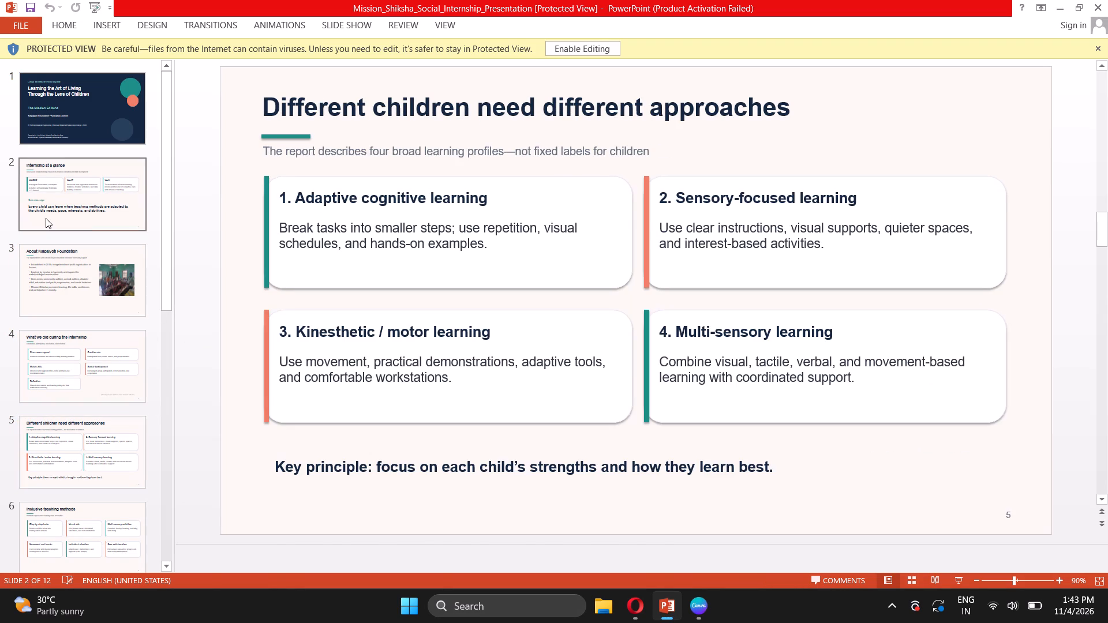
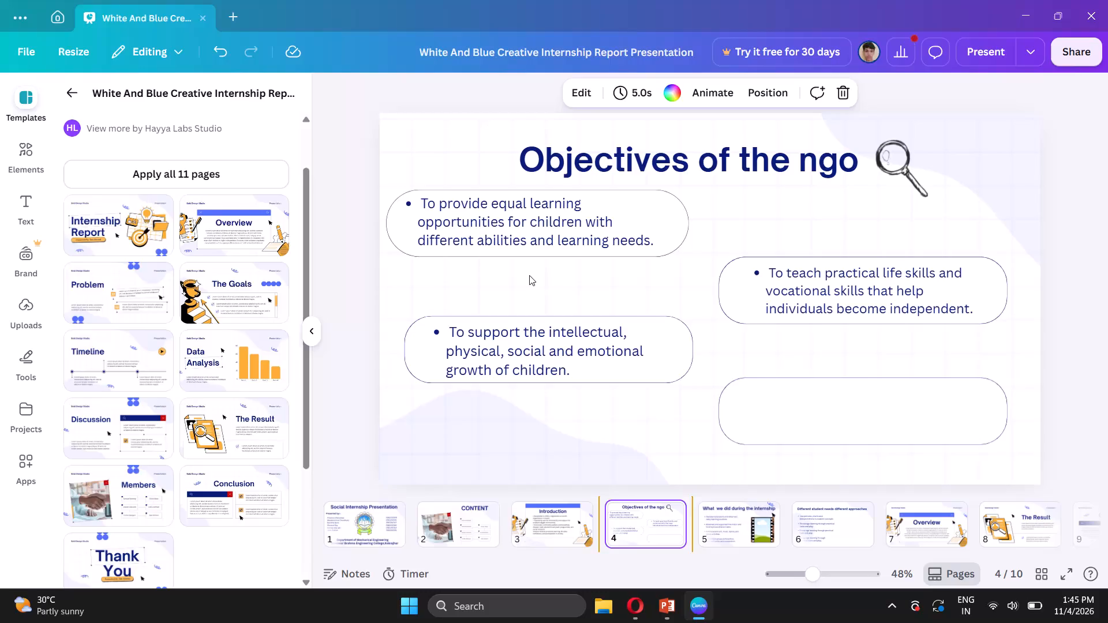
# Look back through the opening pages of the Social Internship Presentation, from the title page to the "Introduction" page.
pyautogui.press('Left')
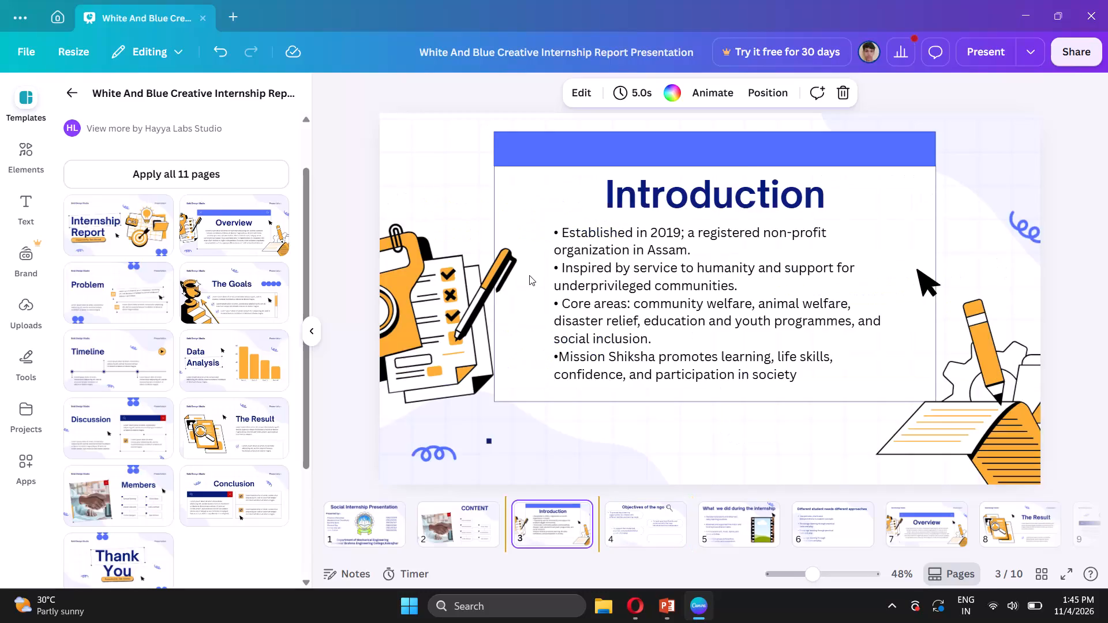
pyautogui.press('Left')
pyautogui.press('Left')
pyautogui.press('Right')
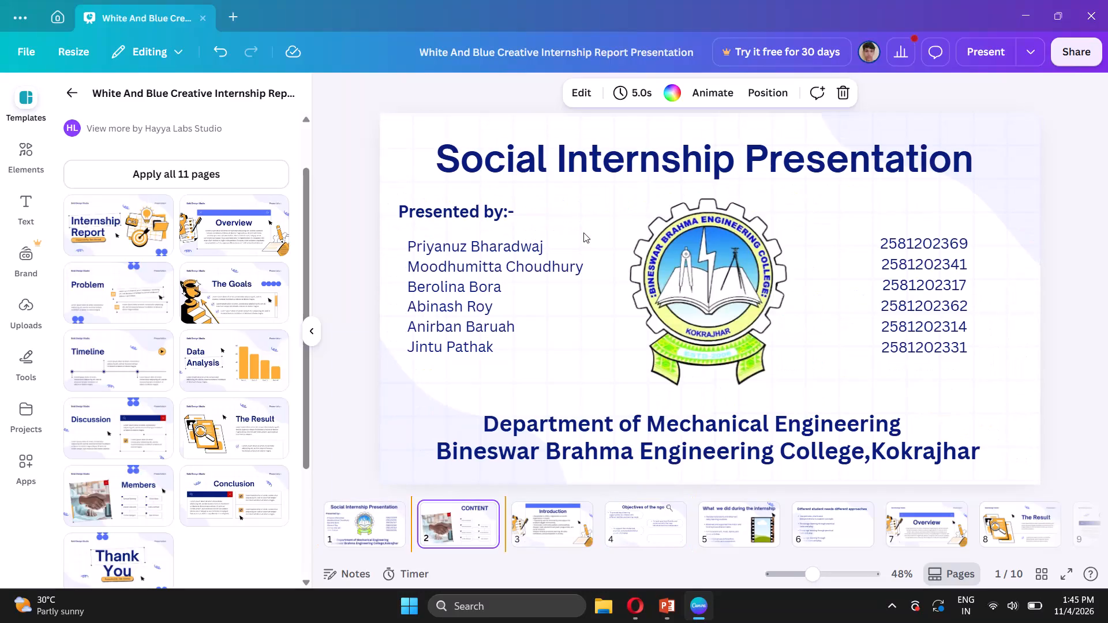
pyautogui.press('Right')
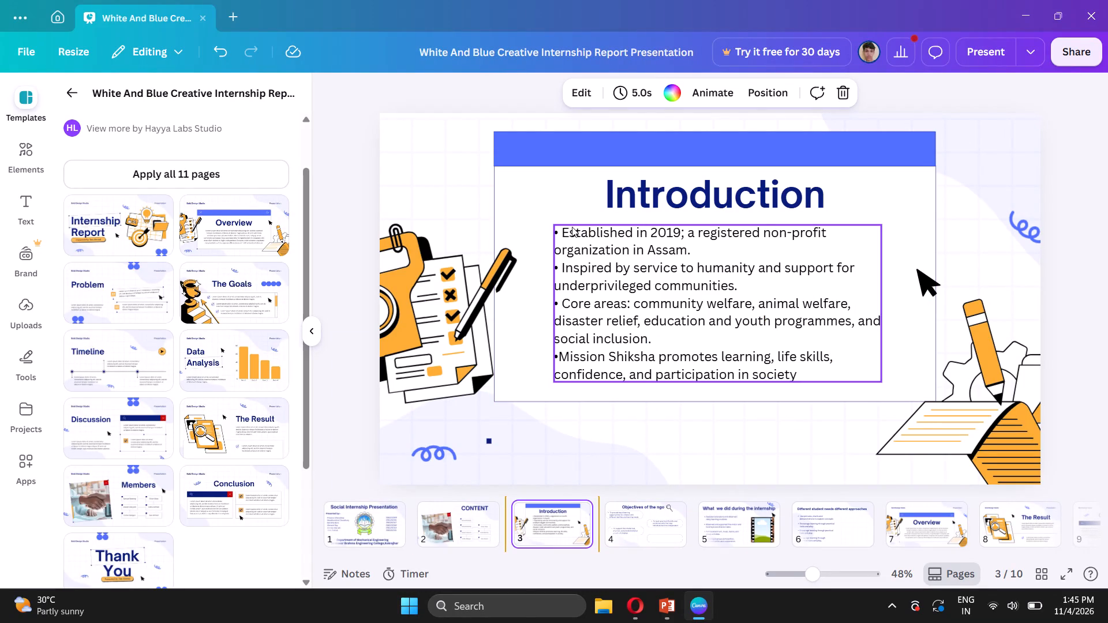
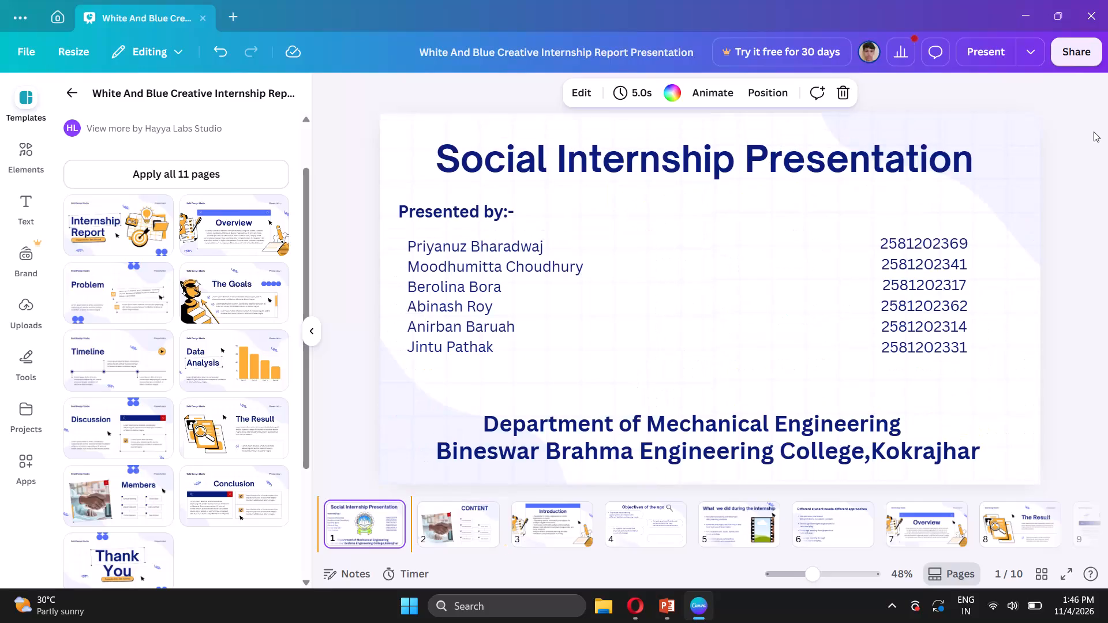
# On the "Objectives of the ngo" page, move the first objective's outline and its text slightly down.
pyautogui.press('Right')
pyautogui.press('Right')
pyautogui.press('Right')
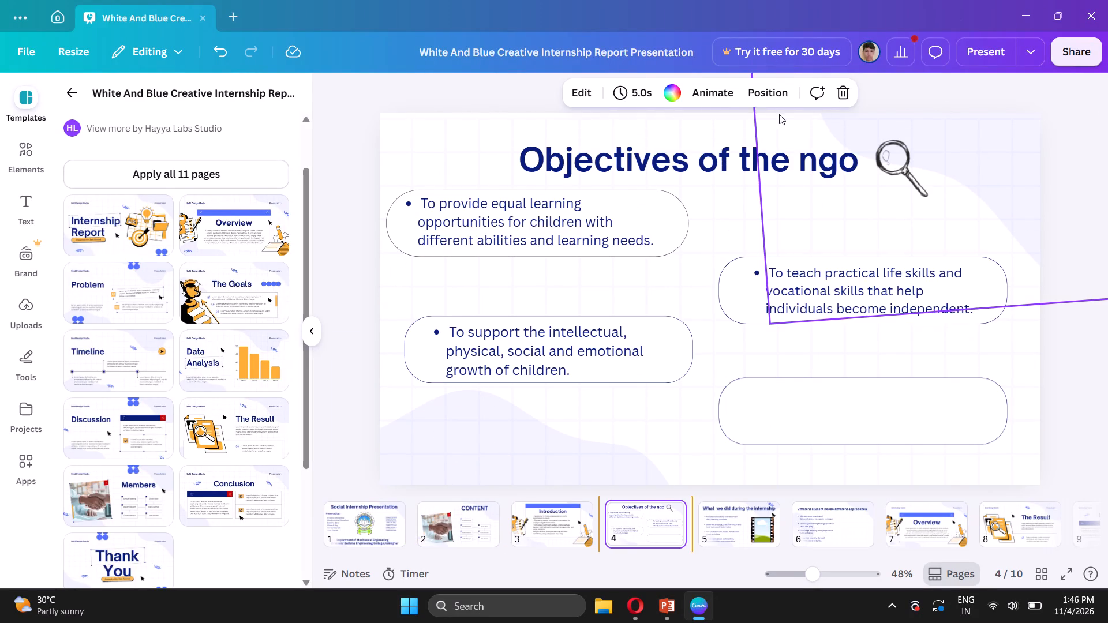
pyautogui.moveTo(673, 216); pyautogui.dragTo(672, 222)
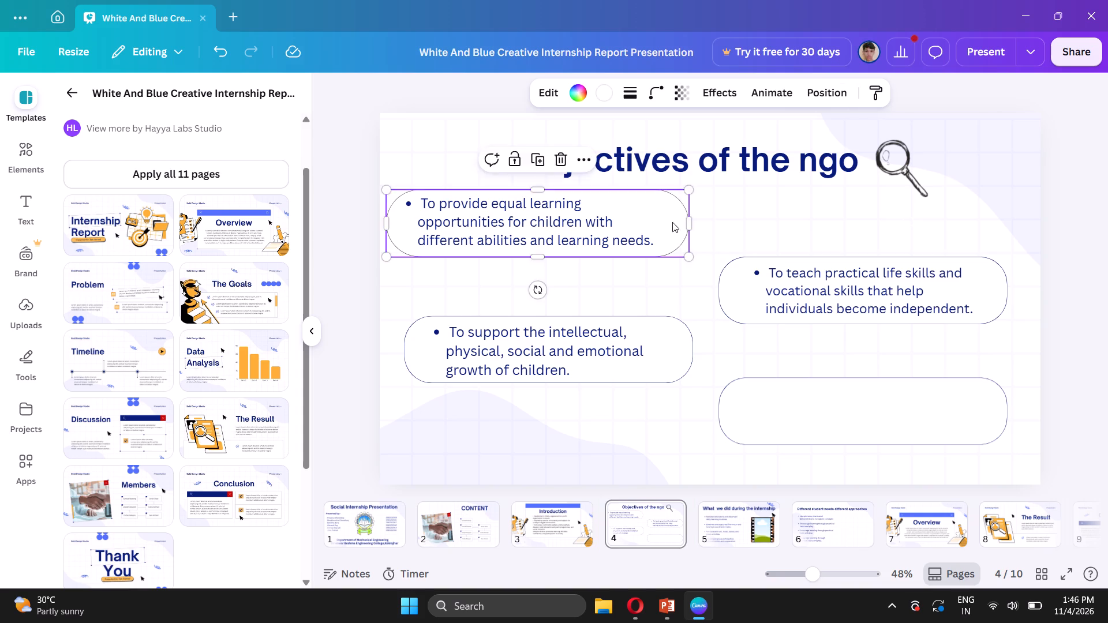
pyautogui.moveTo(672, 222); pyautogui.dragTo(670, 222)
pyautogui.moveTo(594, 241); pyautogui.dragTo(594, 248)
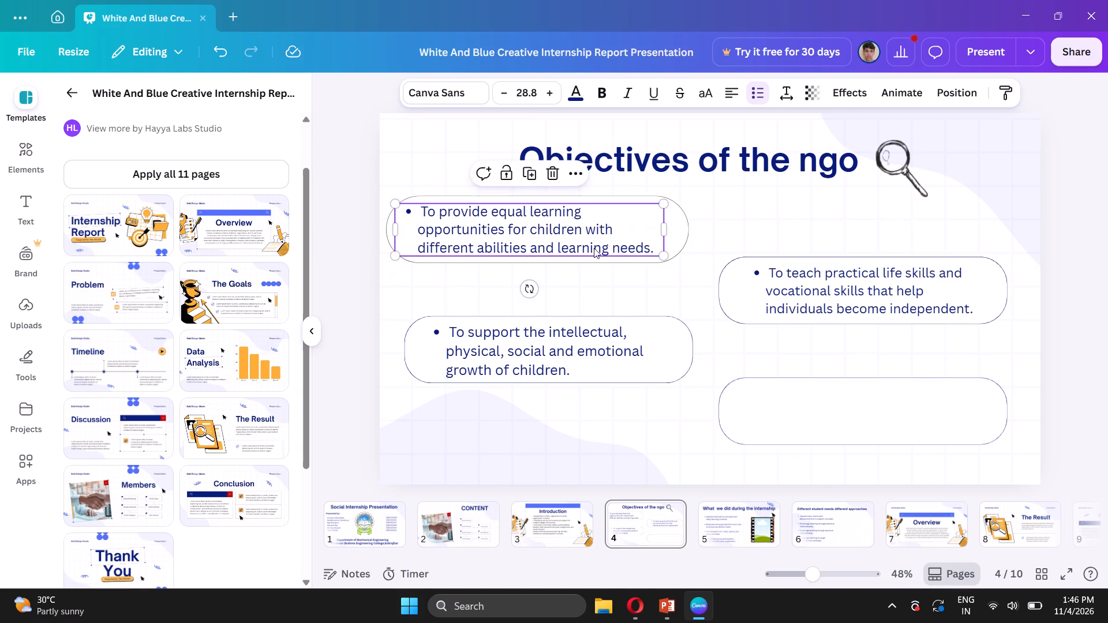
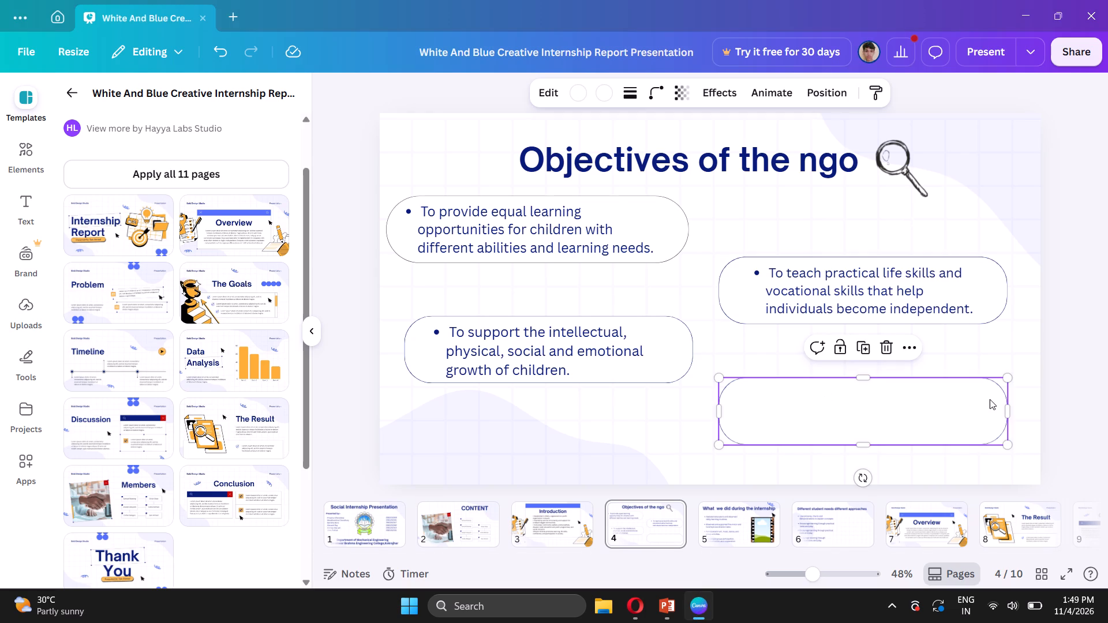
pyautogui.click(1047, 408)
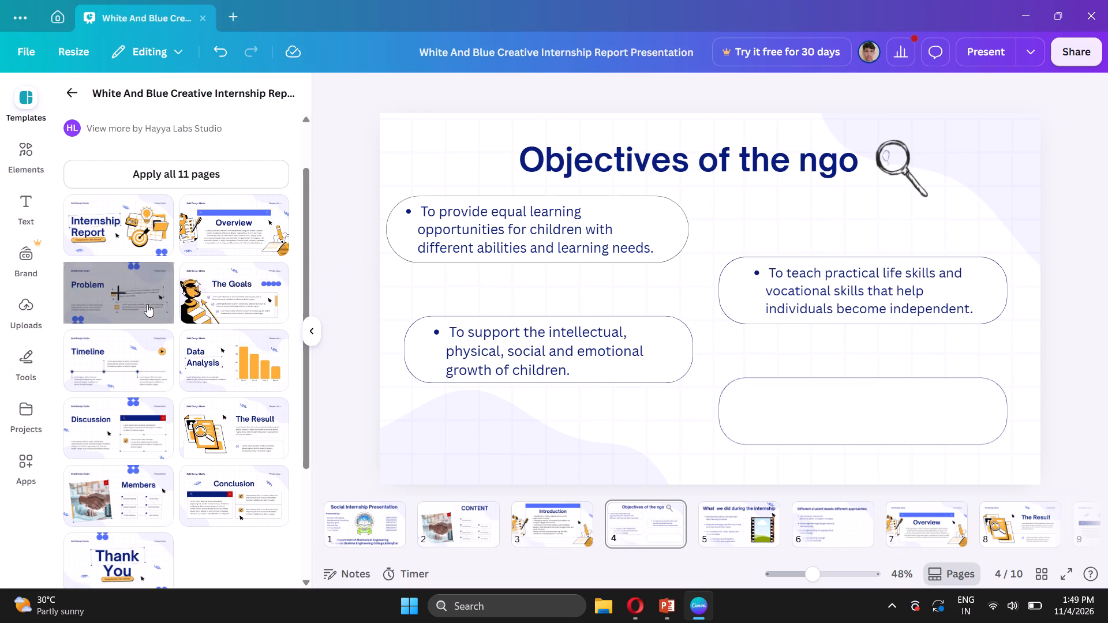
pyautogui.click(29, 190)
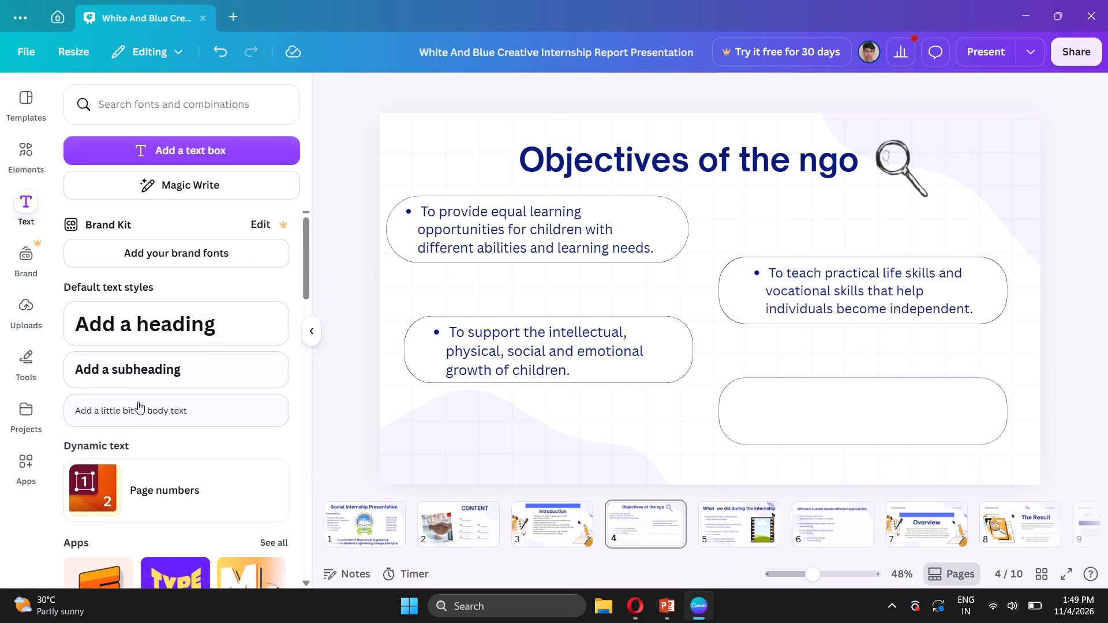
pyautogui.click(141, 401)
pyautogui.hotkey('ctrl', 'v')
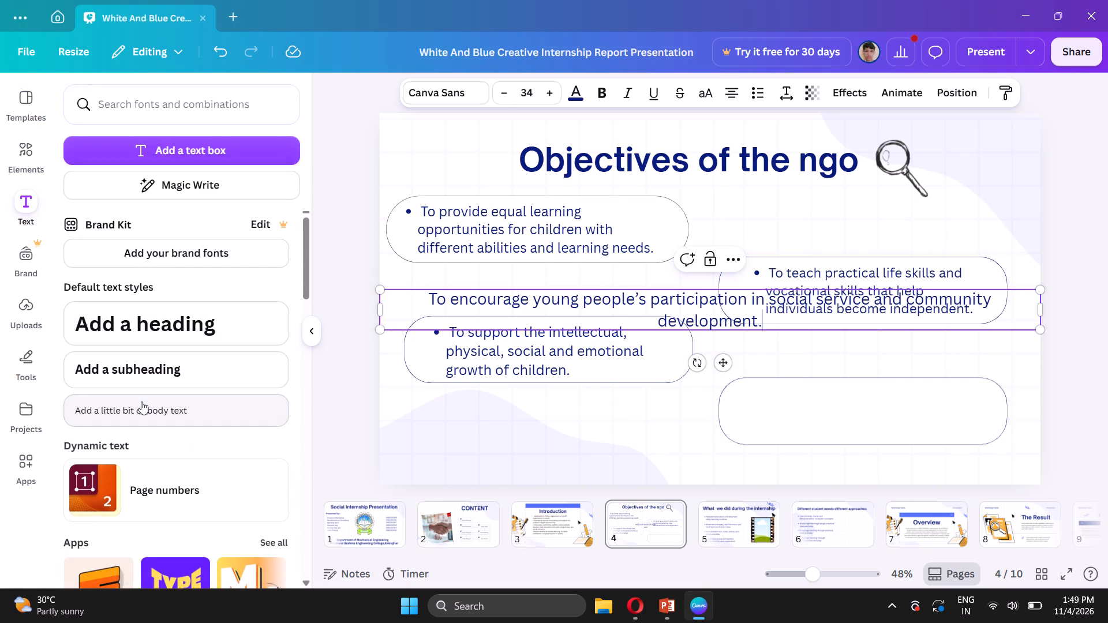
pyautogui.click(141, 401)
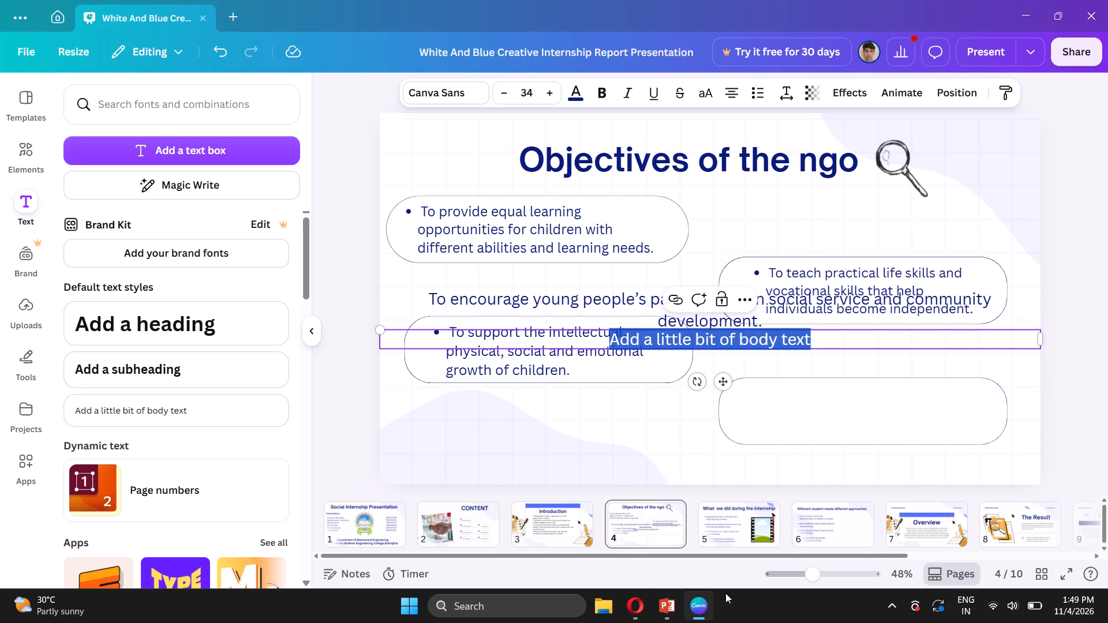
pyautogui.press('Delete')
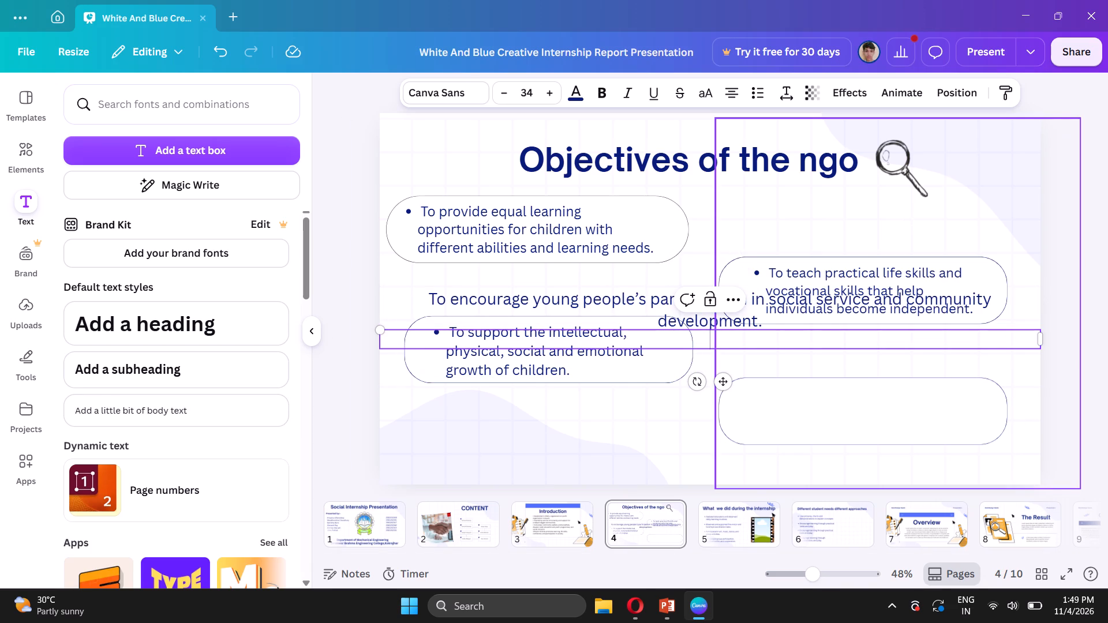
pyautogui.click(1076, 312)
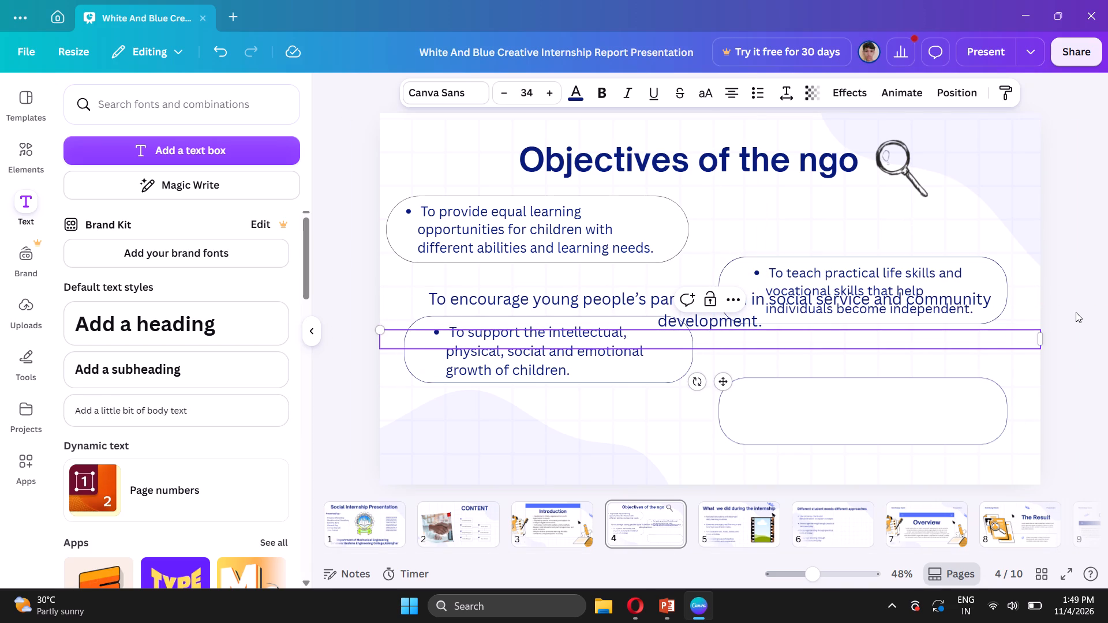
# Narrow the youth participation text box to three lines, scale its font down to 26.8, and place it inside the empty rounded frame.
pyautogui.click(884, 317)
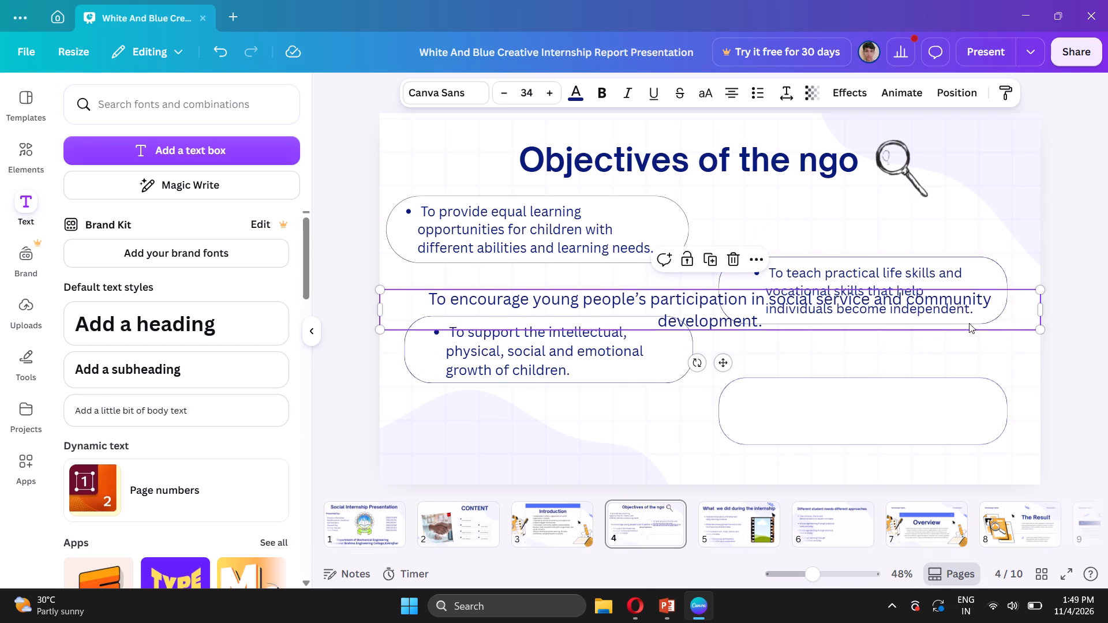
pyautogui.moveTo(1041, 307); pyautogui.dragTo(893, 305)
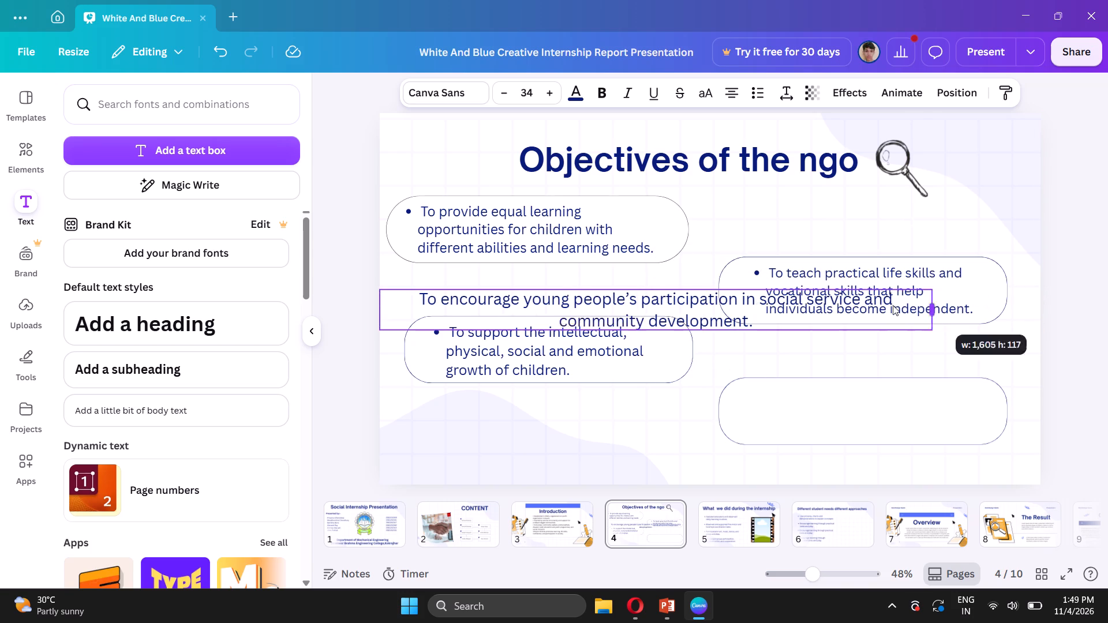
pyautogui.moveTo(893, 305); pyautogui.dragTo(666, 322)
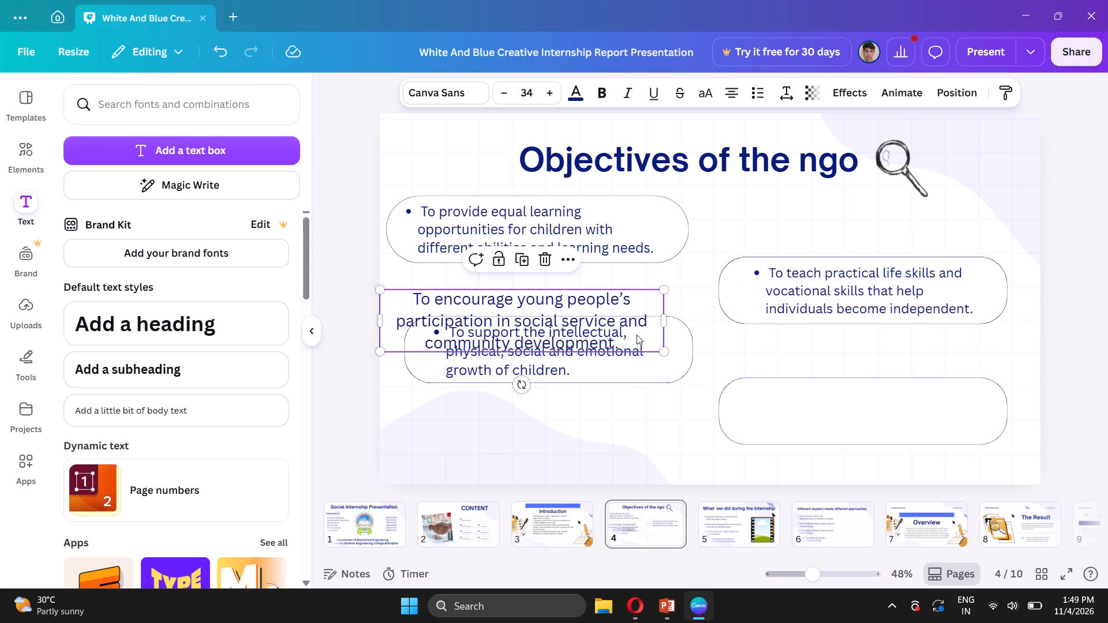
pyautogui.moveTo(639, 338); pyautogui.dragTo(951, 430)
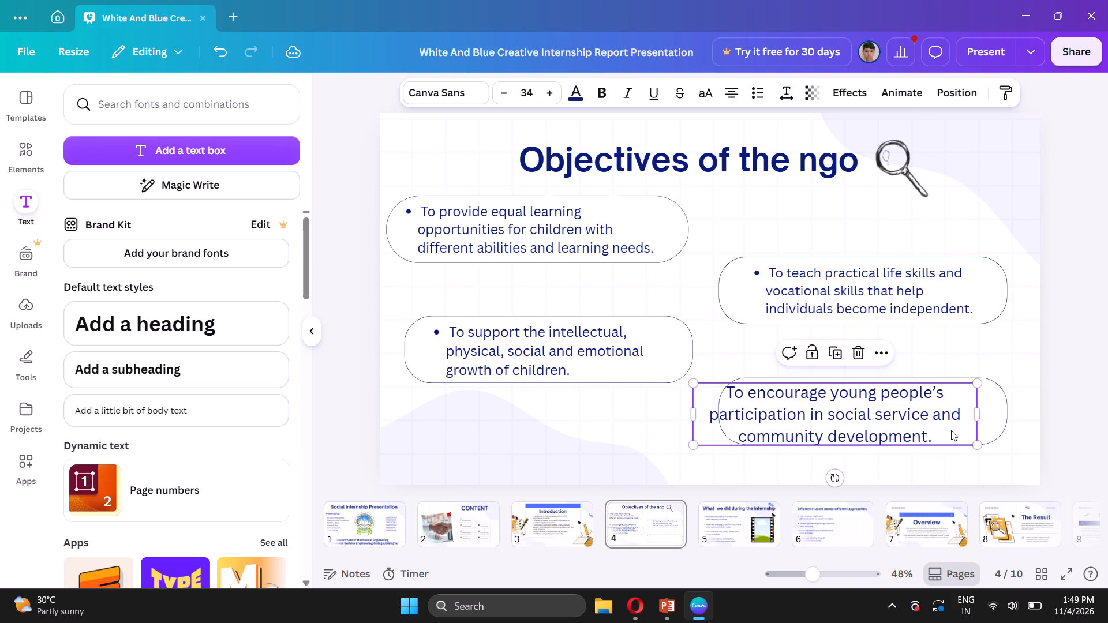
pyautogui.moveTo(976, 443); pyautogui.dragTo(974, 441)
pyautogui.moveTo(974, 441); pyautogui.dragTo(921, 416)
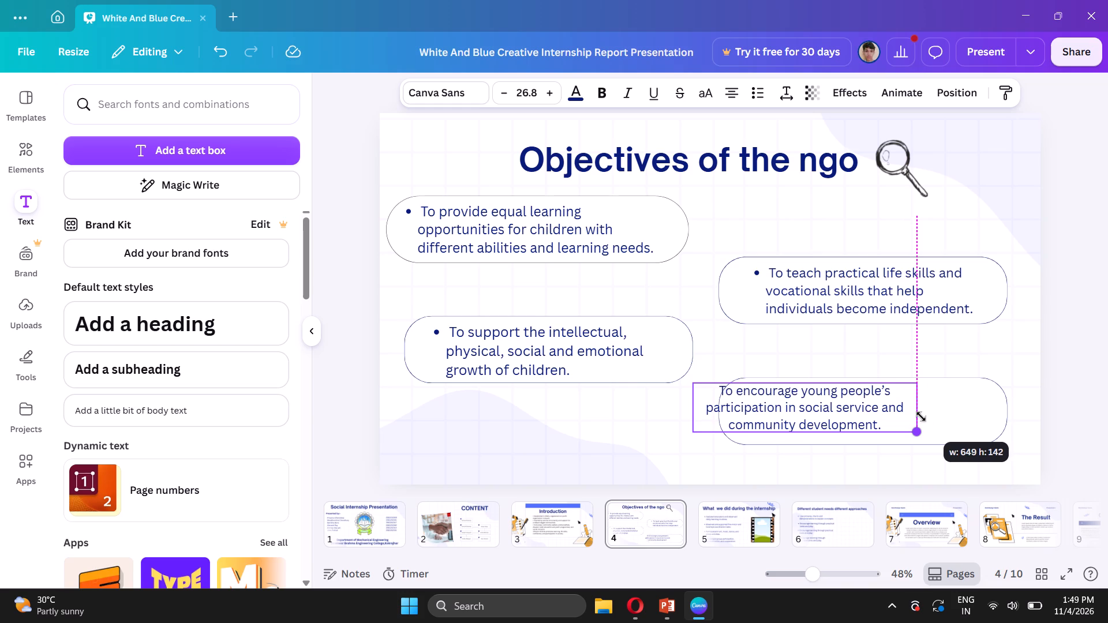
pyautogui.moveTo(921, 416); pyautogui.dragTo(922, 416)
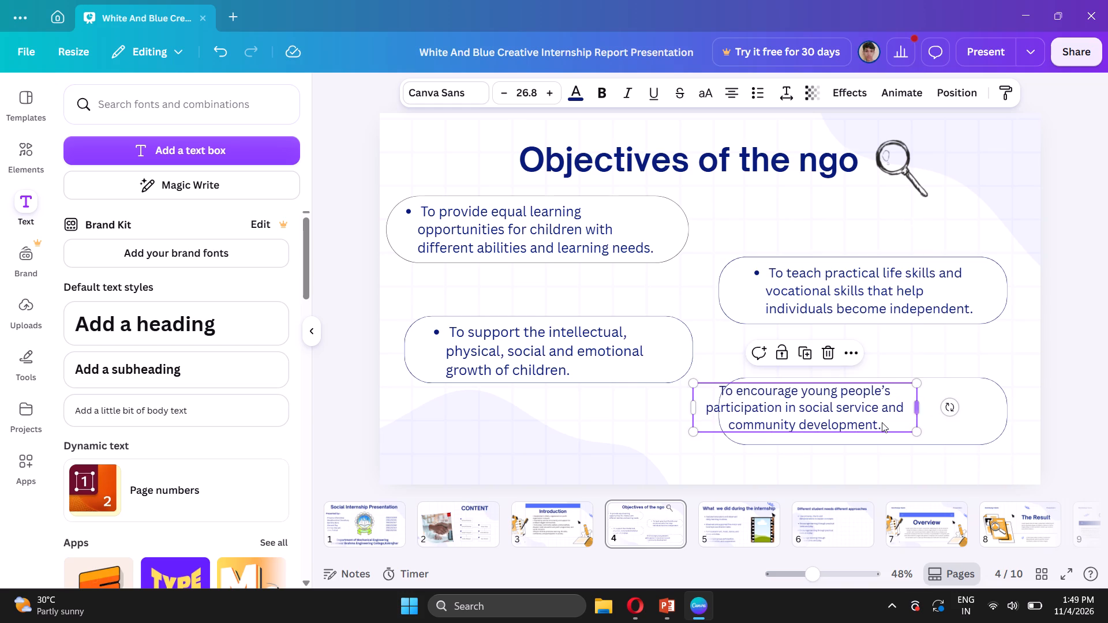
pyautogui.moveTo(851, 406); pyautogui.dragTo(897, 412)
# Format the youth participation objective as a bulleted list item, like the other three objectives.
pyautogui.click(928, 426)
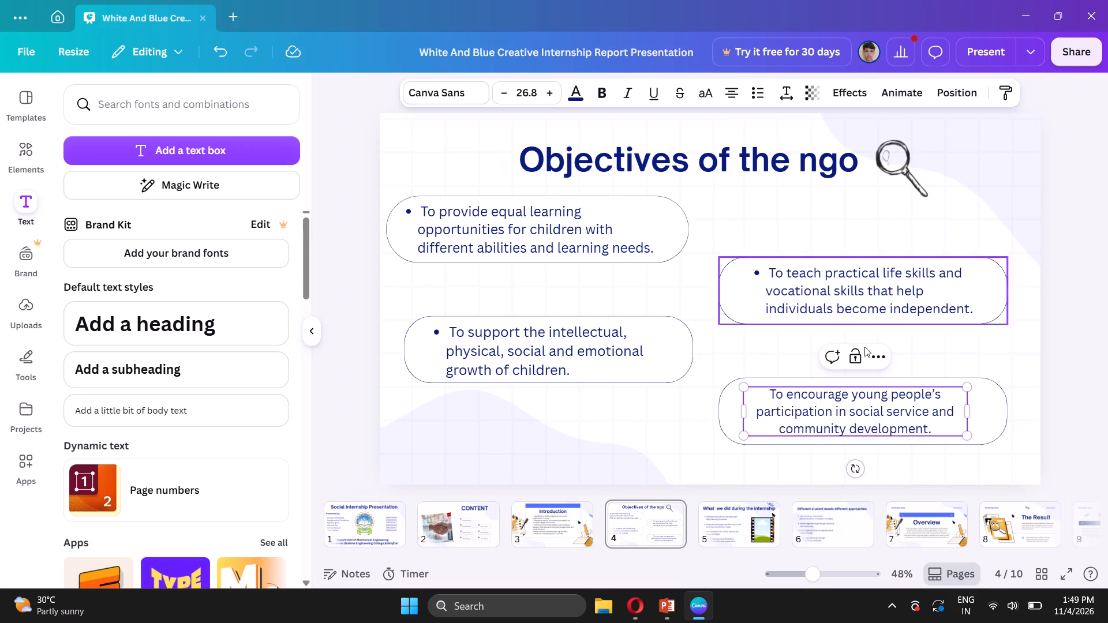
pyautogui.click(771, 392)
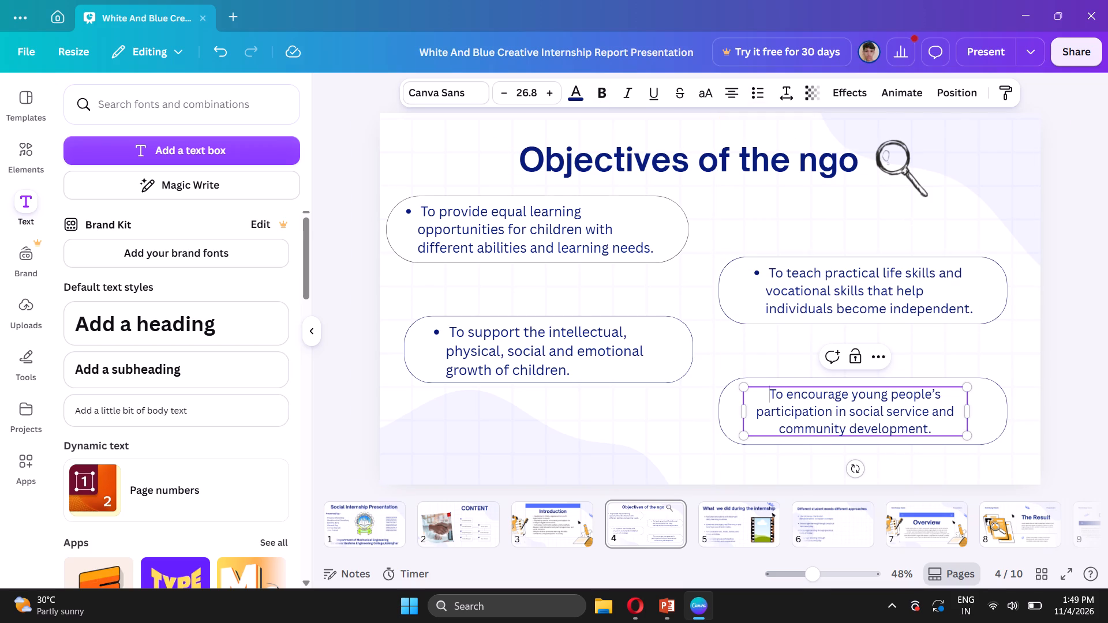
pyautogui.click(757, 92)
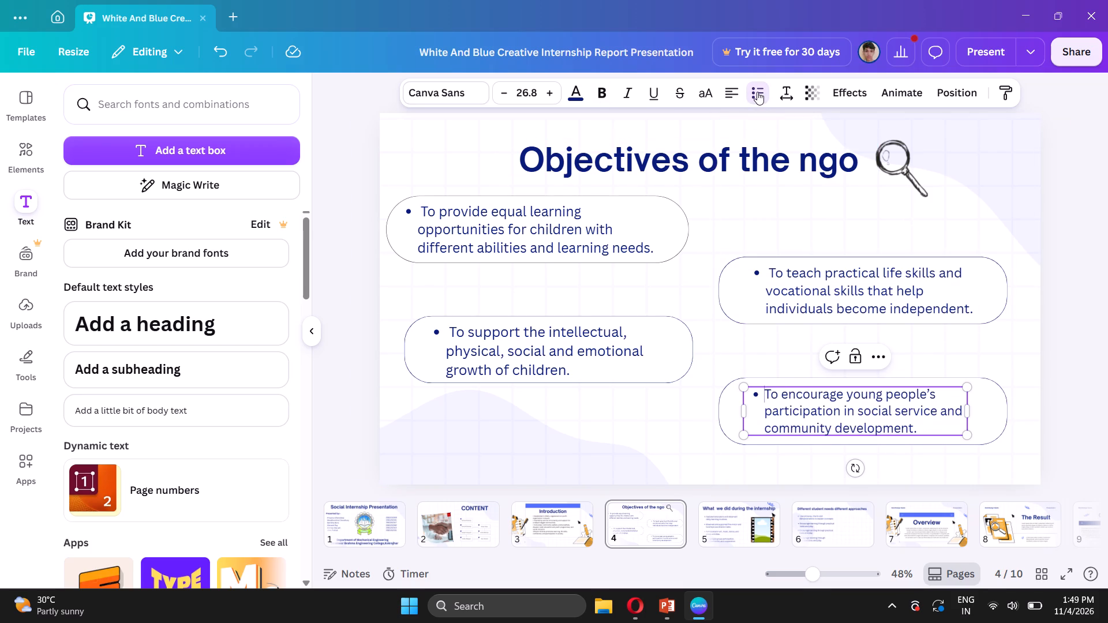
# Shift the bulleted youth participation text slightly so it sits more centrally inside its rounded frame.
pyautogui.click(1037, 319)
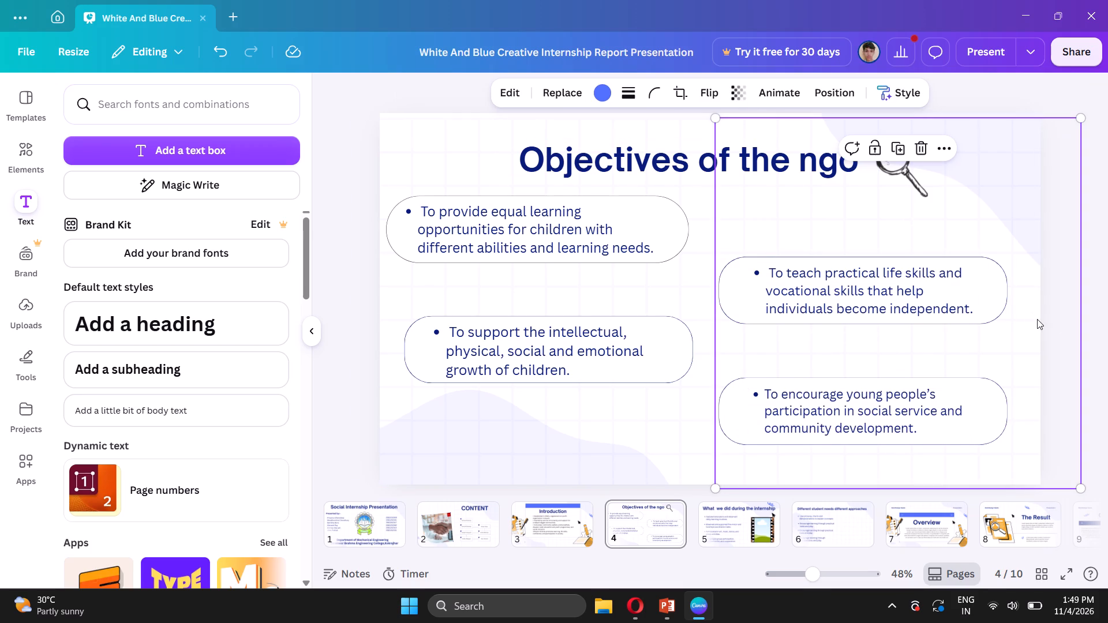
pyautogui.click(1103, 335)
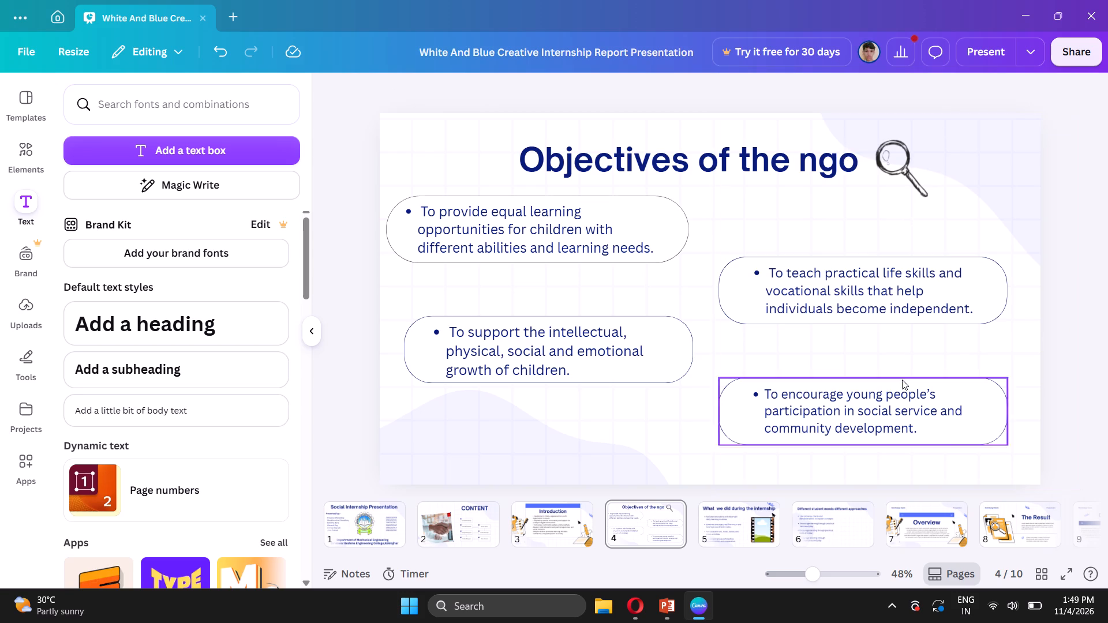
pyautogui.moveTo(879, 416); pyautogui.dragTo(886, 417)
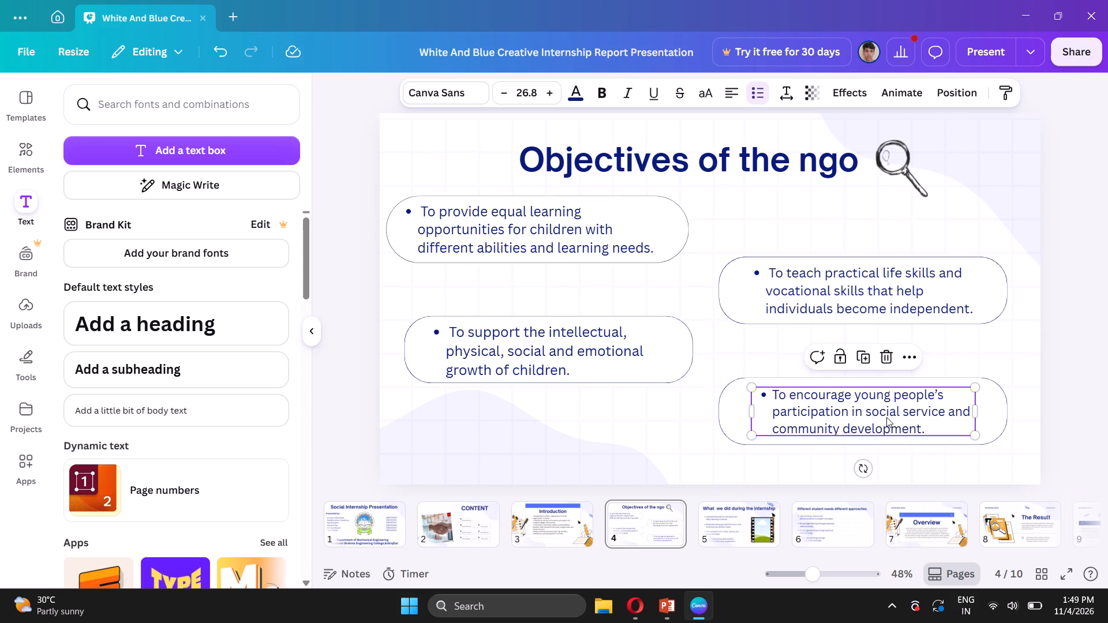
pyautogui.click(1088, 333)
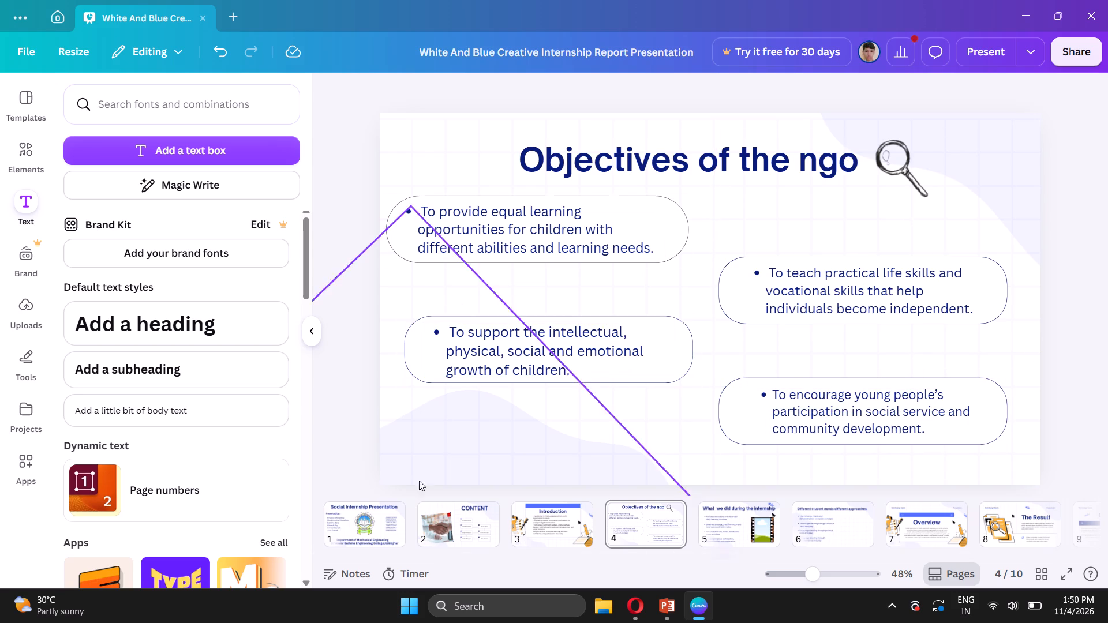
# Review the deck's first seven slides, from the title slide through "Different student needs different approaches" to the Overview slide.
pyautogui.click(556, 510)
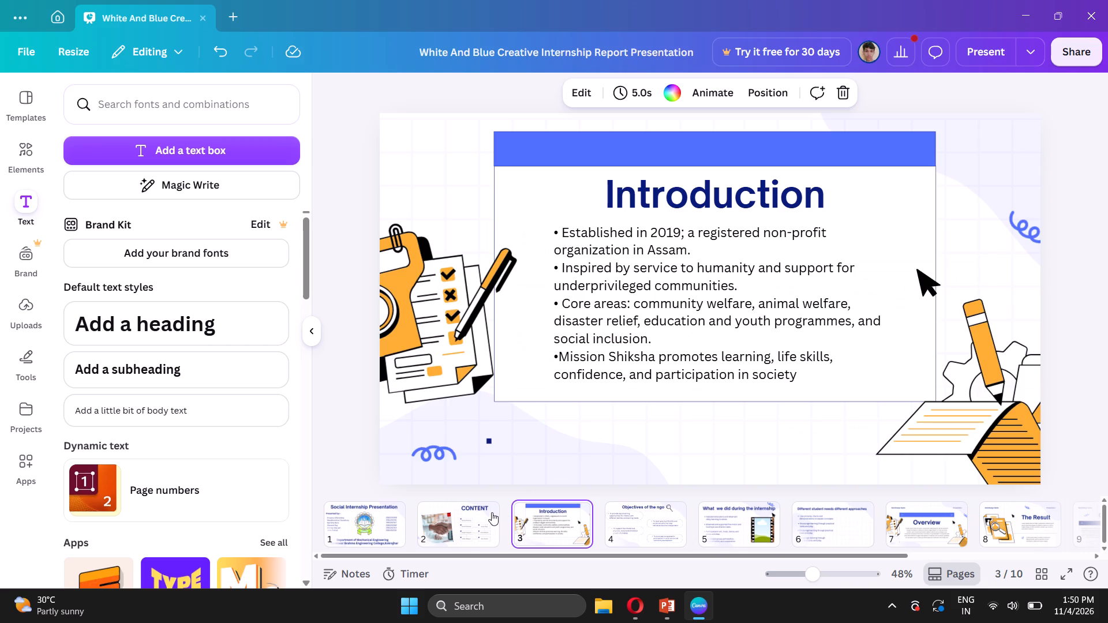
pyautogui.click(486, 513)
pyautogui.click(385, 509)
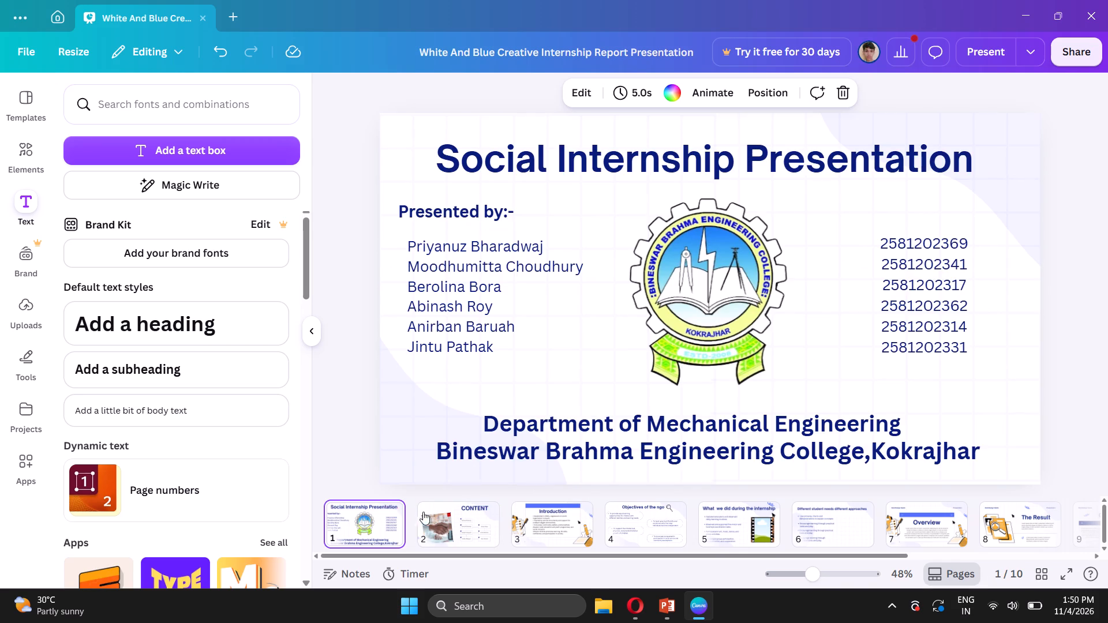
pyautogui.click(429, 512)
pyautogui.press('Right')
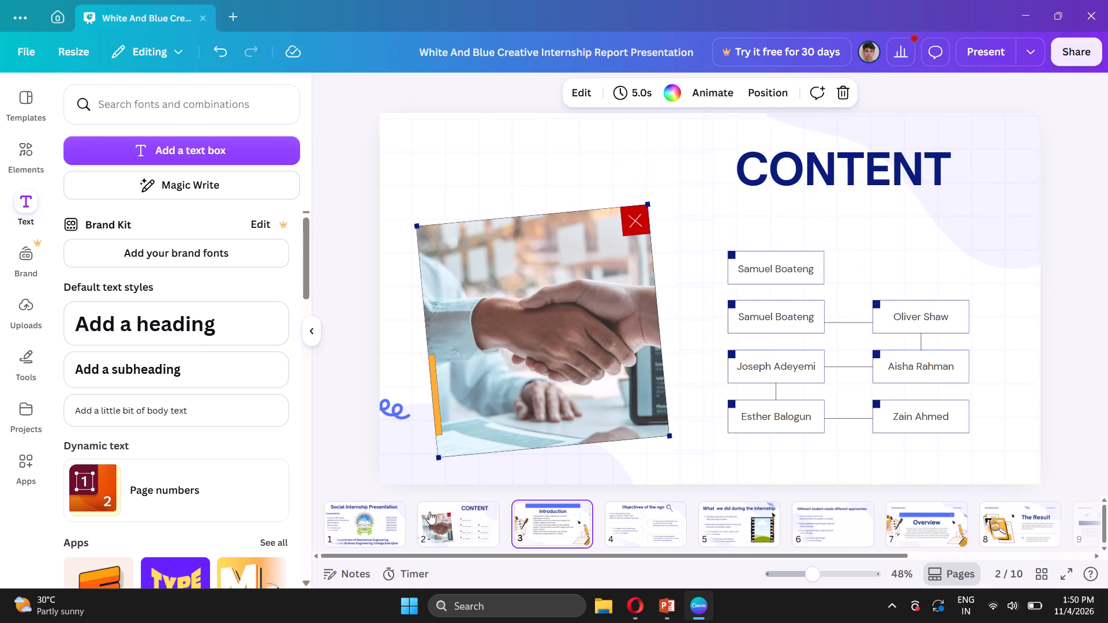
pyautogui.press('Right')
pyautogui.press('Right')
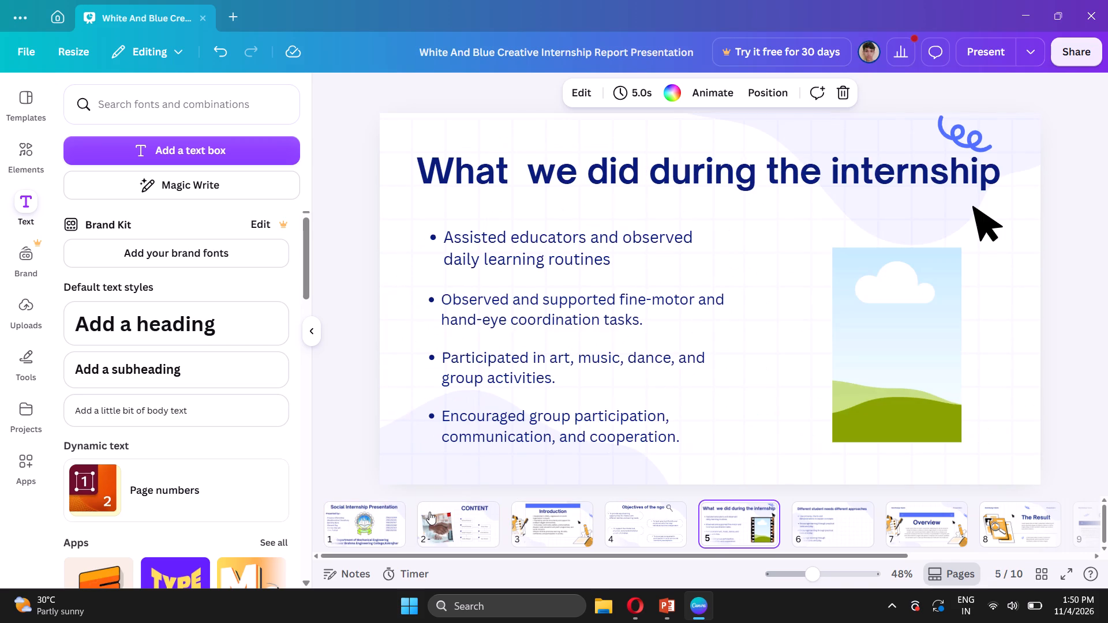
pyautogui.press('Right')
pyautogui.press('Left')
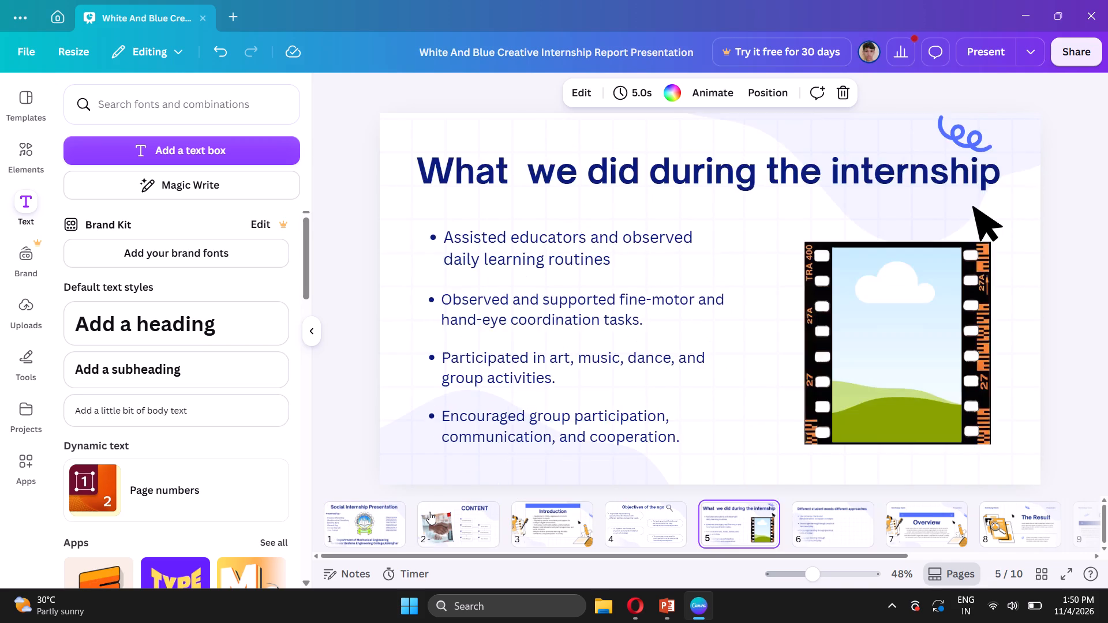
pyautogui.press('Left')
pyautogui.press('Left')
pyautogui.press('Left')
pyautogui.press('Left')
pyautogui.press('Right')
pyautogui.press('Right')
pyautogui.press('Right')
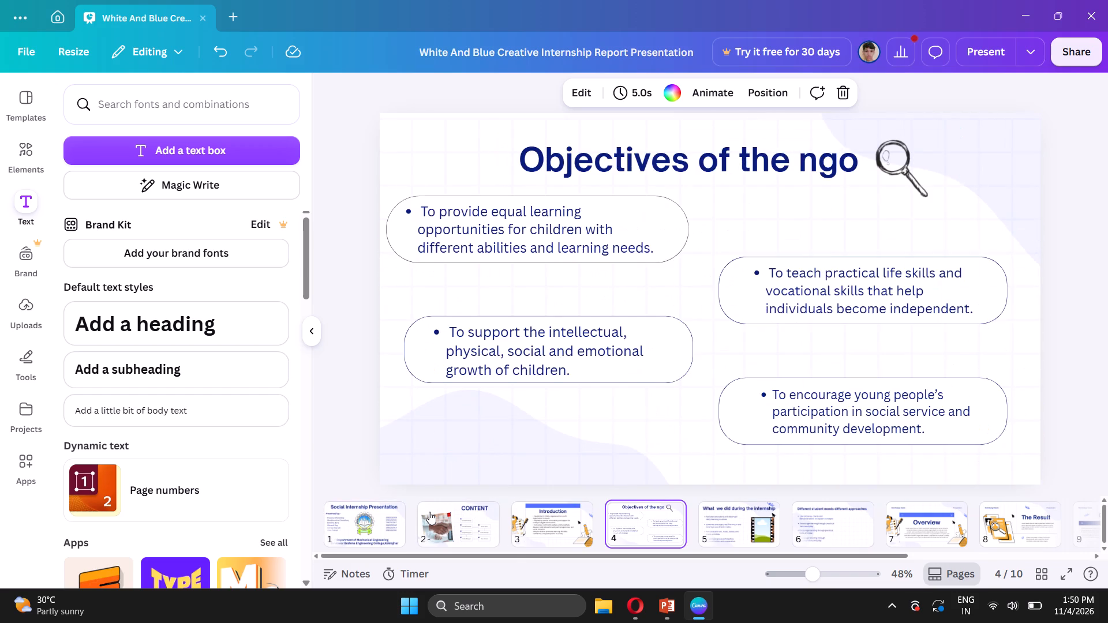
pyautogui.press('Left')
pyautogui.press('Right')
pyautogui.press('Right')
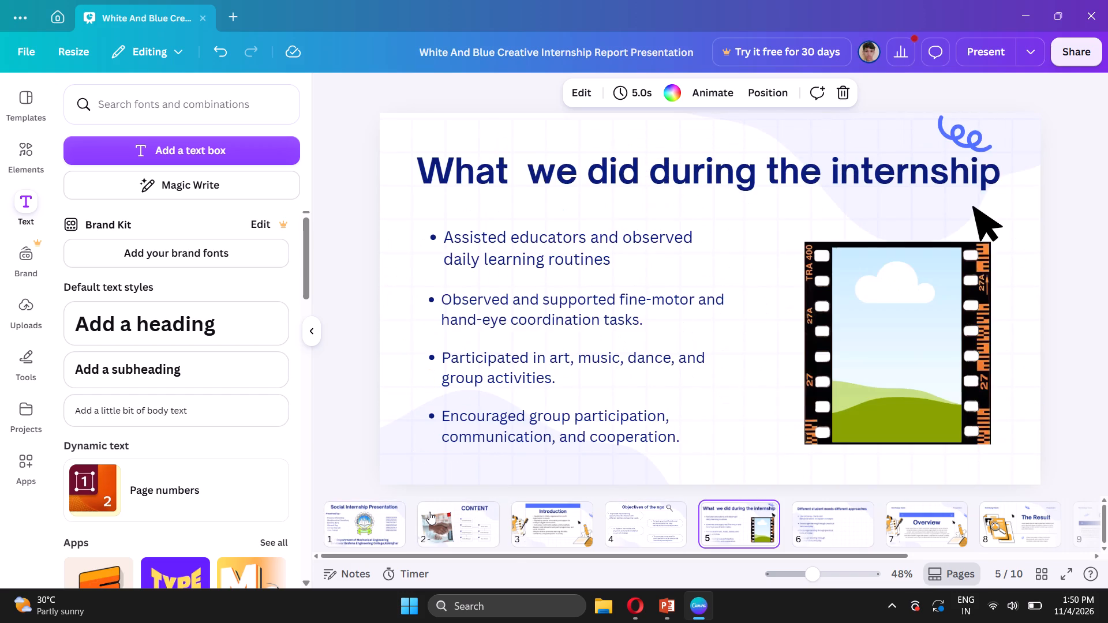
pyautogui.press('Right')
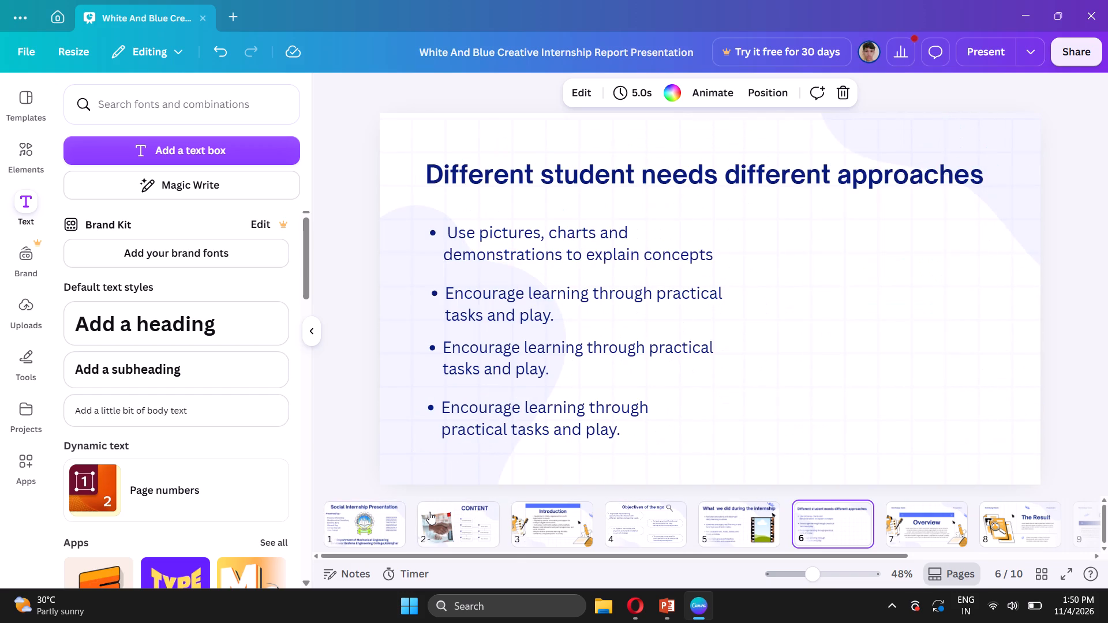
pyautogui.press('Right')
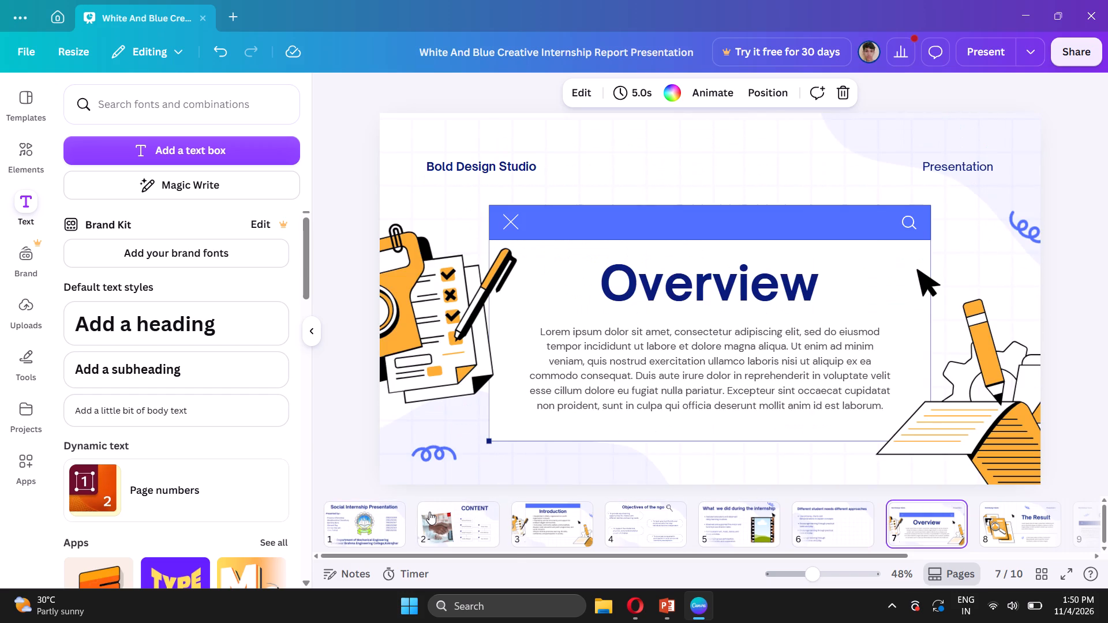
pyautogui.press('Left')
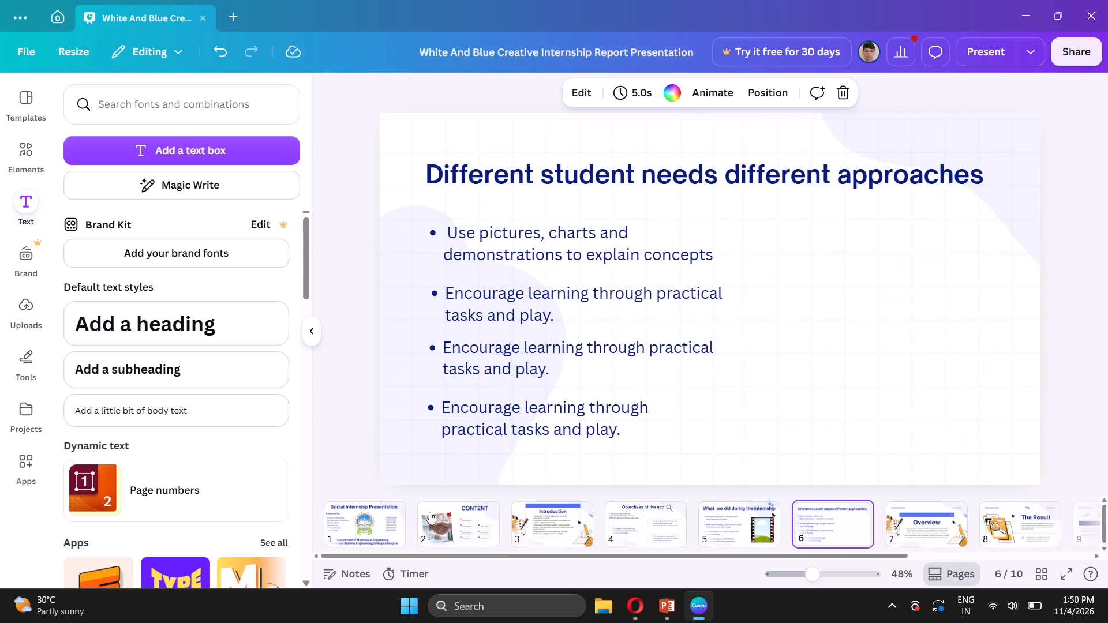
pyautogui.press('Left')
pyautogui.press('Right')
pyautogui.press('Left')
pyautogui.press('Right')
pyautogui.press('Right')
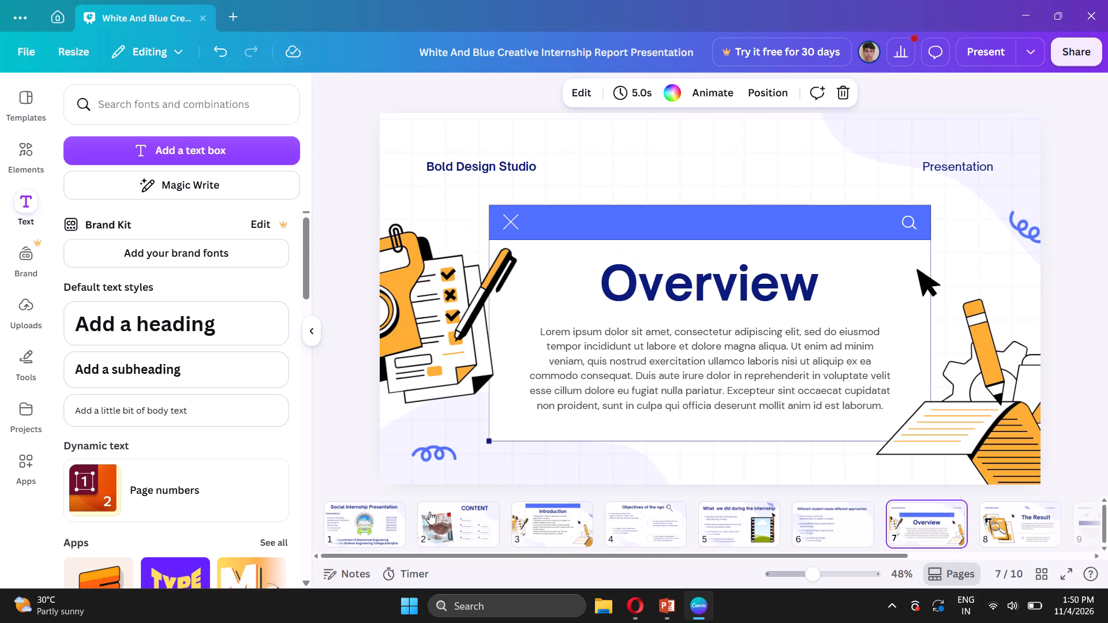
pyautogui.press('Left')
pyautogui.press('Left')
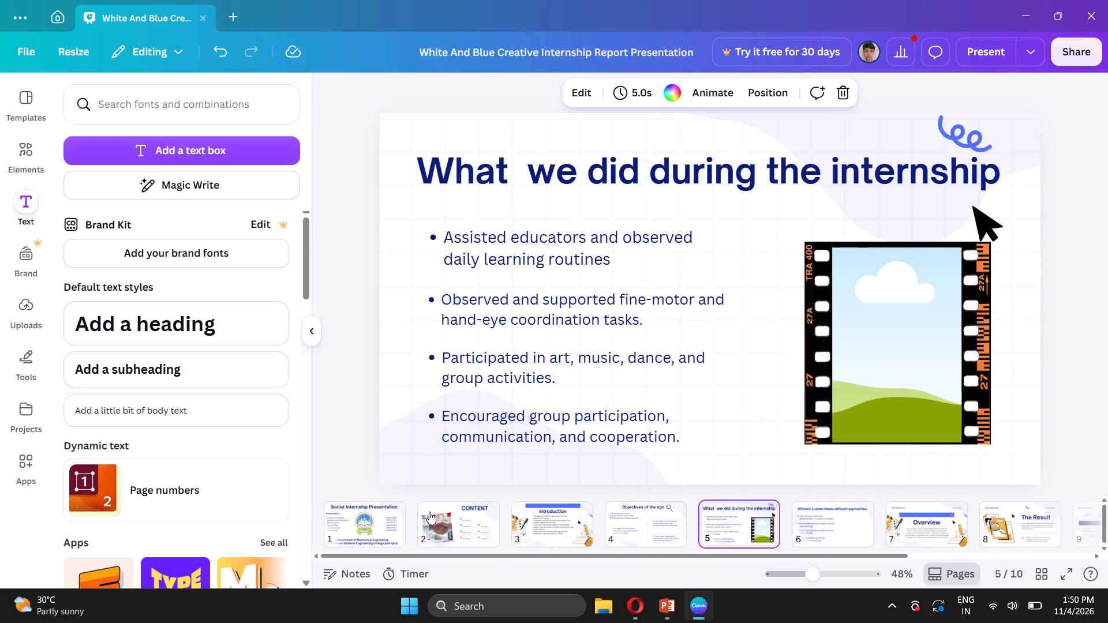
pyautogui.press('Right')
pyautogui.press('Right')
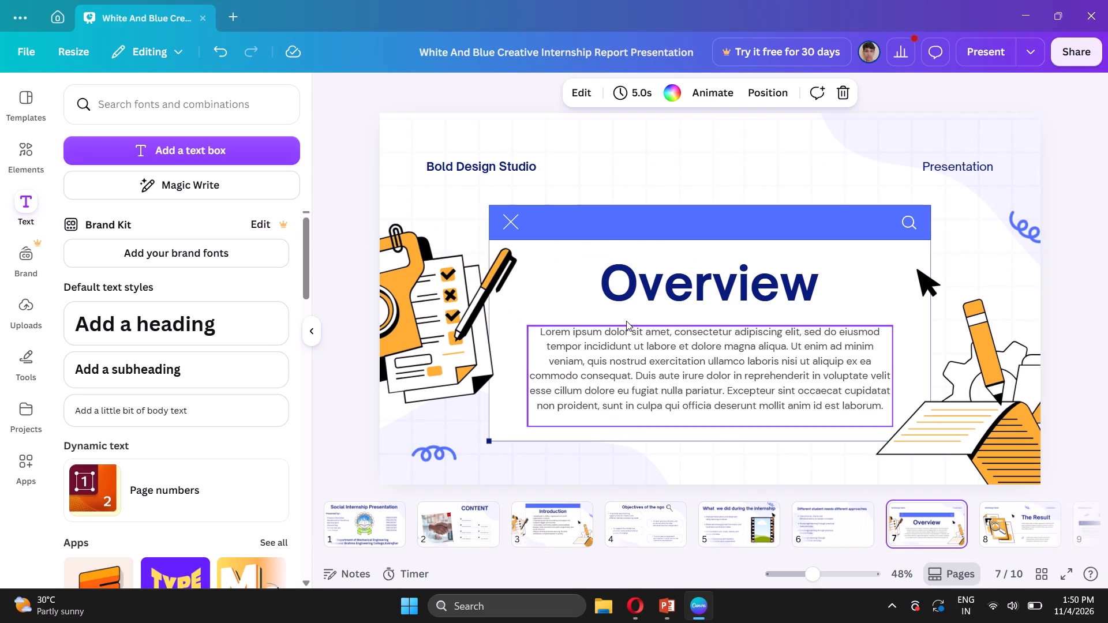
# Delete the clipboard-and-pen illustration and the "Bold Design Studio" and "Presentation" labels from the Overview slide.
pyautogui.click(461, 314)
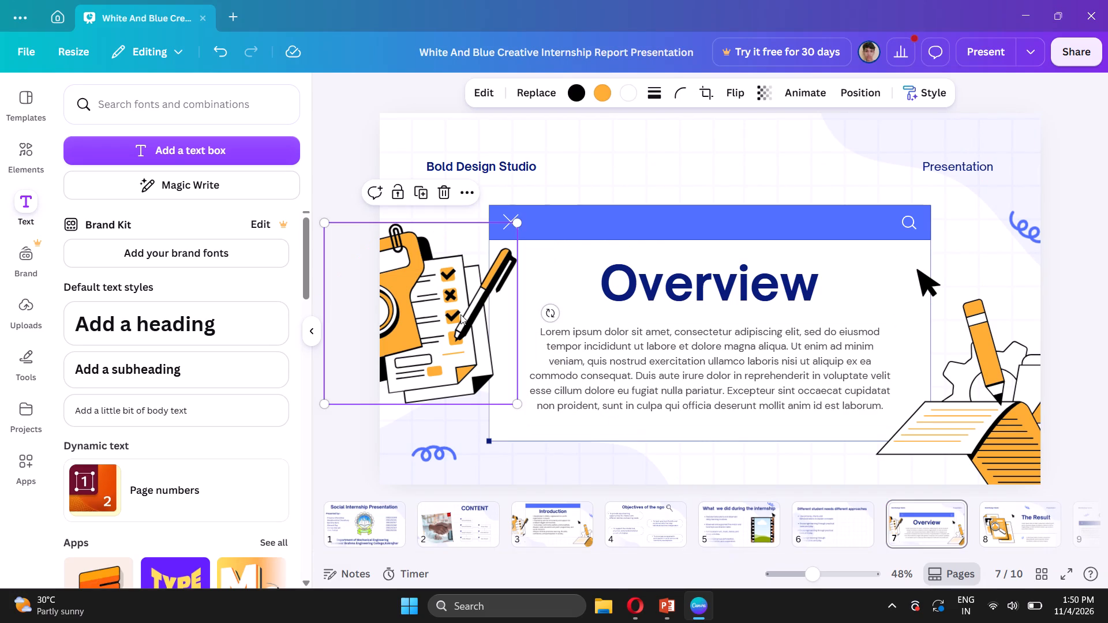
pyautogui.press('Delete')
pyautogui.click(473, 173)
pyautogui.press('Delete')
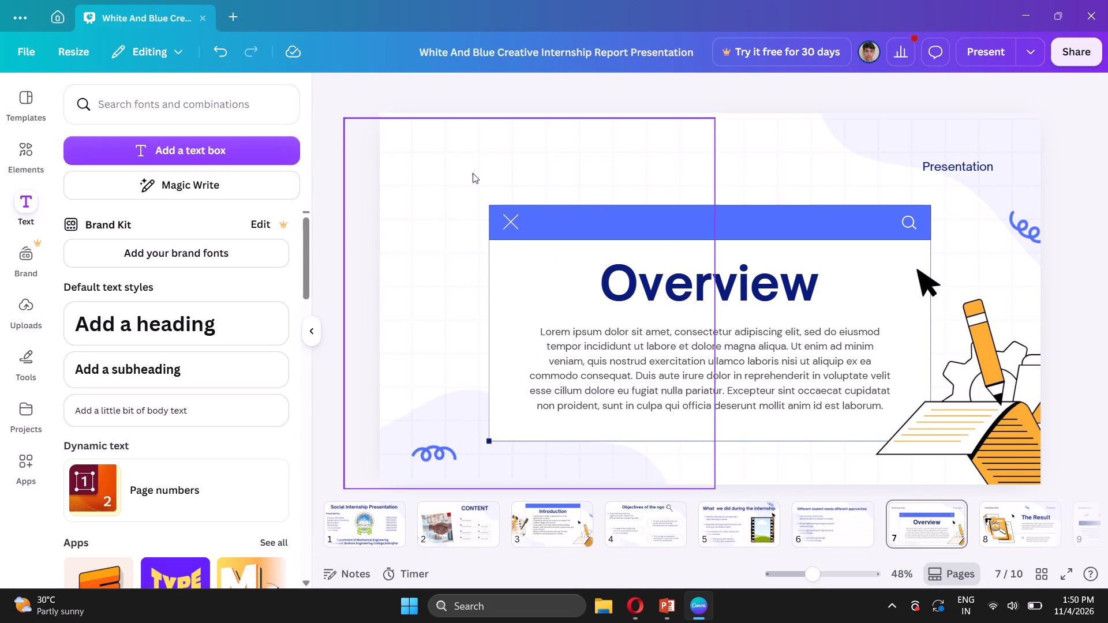
pyautogui.press('Delete')
pyautogui.click(929, 166)
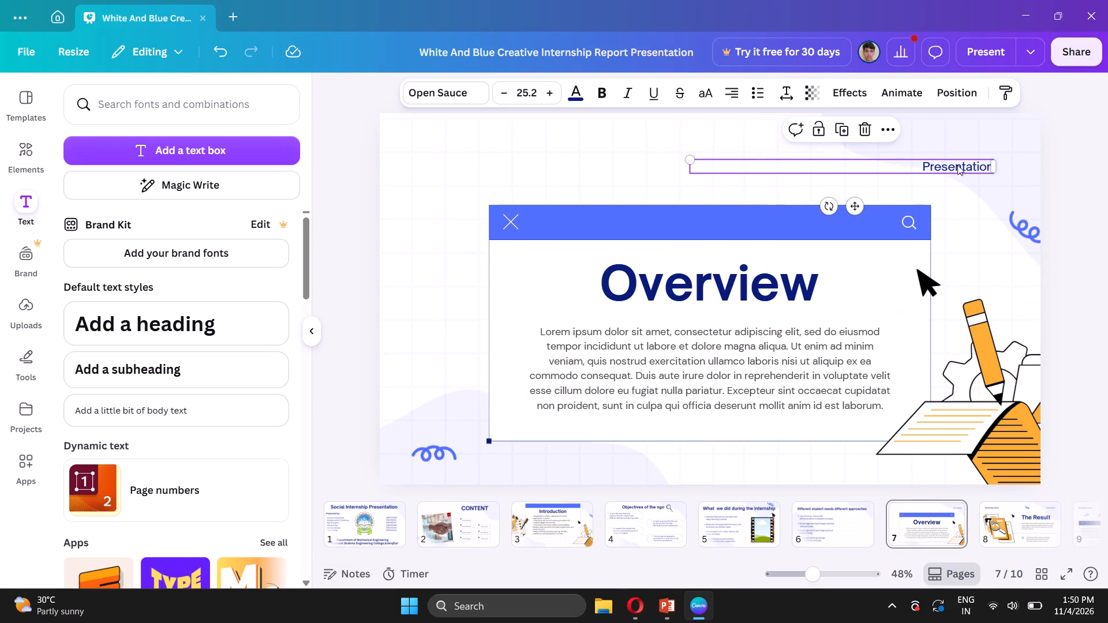
pyautogui.press('Delete')
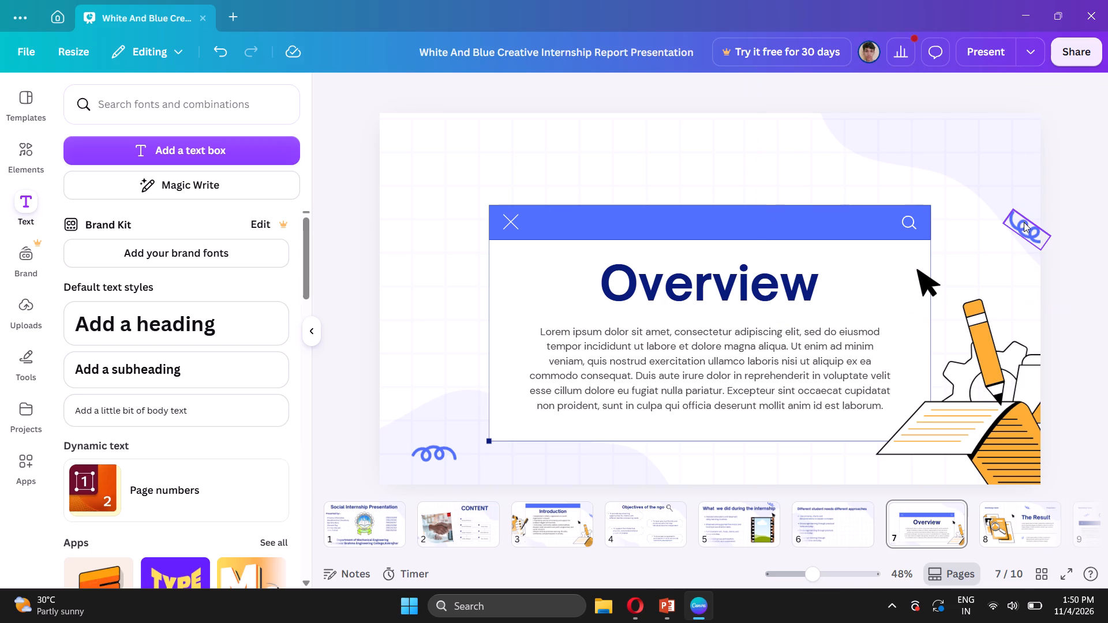
# Move the blue squiggle near the Overview slide's right edge up into its upper-right corner.
pyautogui.moveTo(1024, 225); pyautogui.dragTo(997, 145)
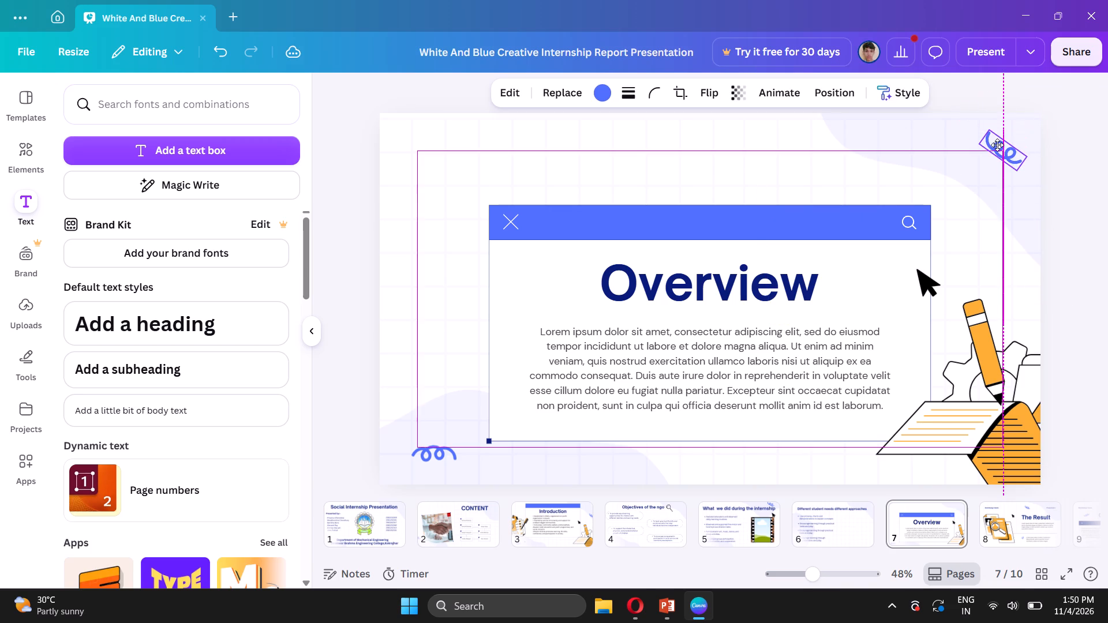
pyautogui.moveTo(997, 145); pyautogui.dragTo(997, 145)
# Delete the book-and-pencil illustration, the blue header bar and the outlined white box from the Overview slide.
pyautogui.click(993, 354)
pyautogui.press('Delete')
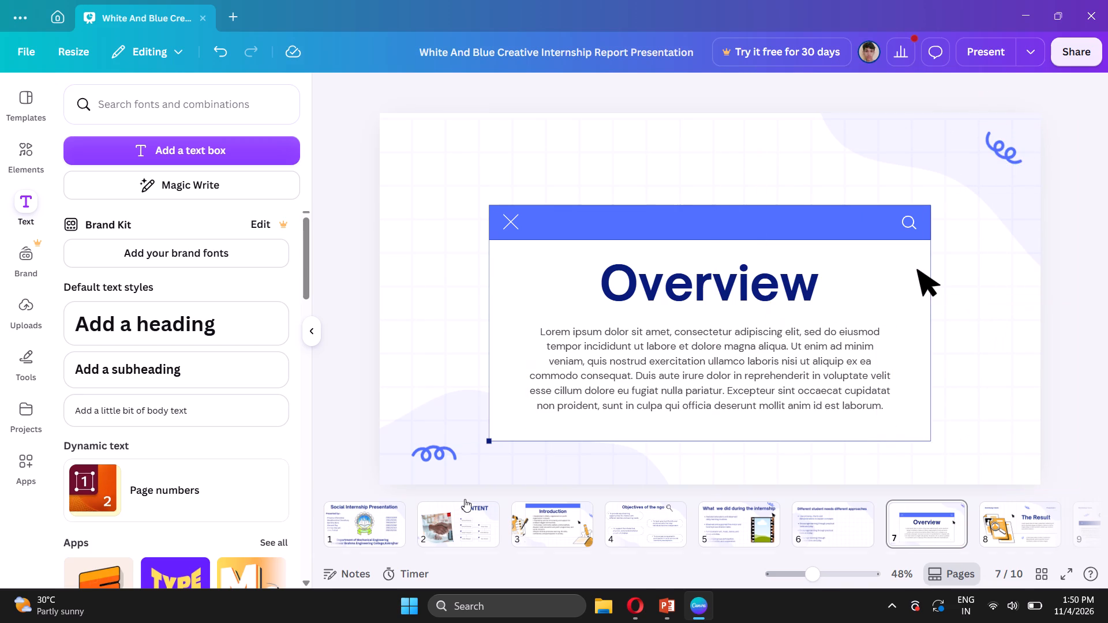
pyautogui.click(643, 223)
pyautogui.press('Delete')
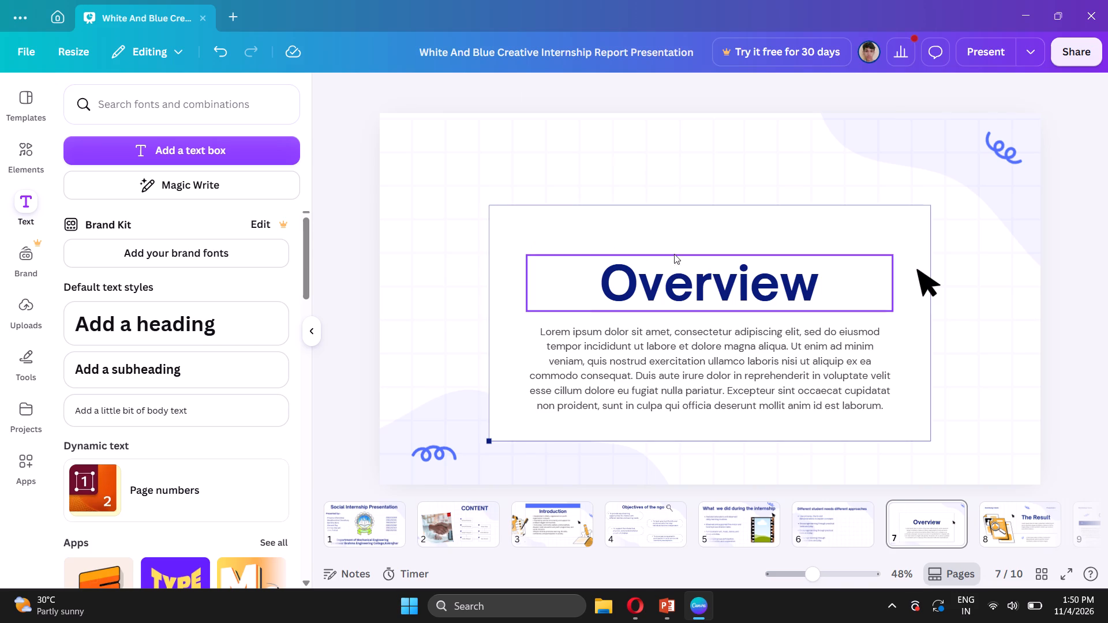
pyautogui.click(668, 248)
pyautogui.press('Delete')
# Move the "Overview" heading up to the top of the slide, roughly centred.
pyautogui.moveTo(701, 298); pyautogui.dragTo(701, 223)
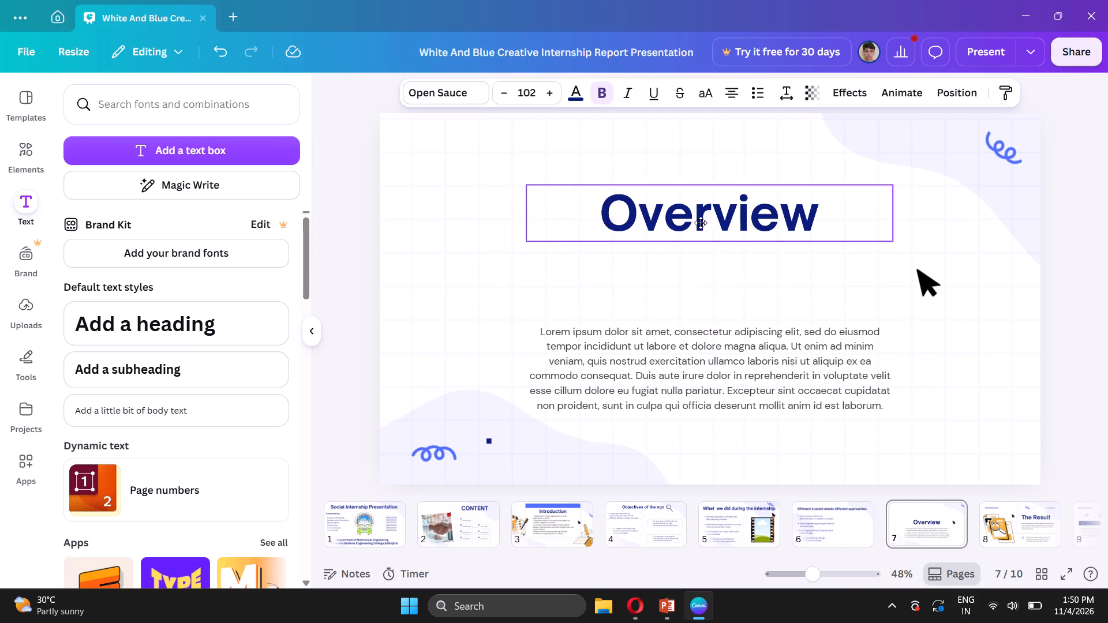
pyautogui.moveTo(701, 223); pyautogui.dragTo(706, 187)
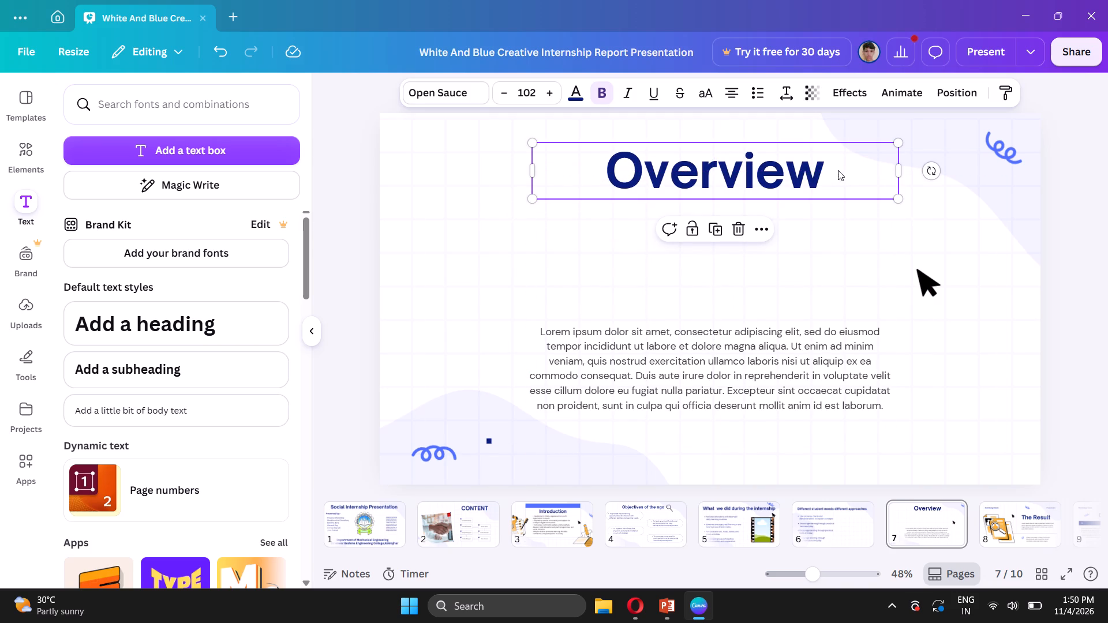
pyautogui.moveTo(834, 168); pyautogui.dragTo(834, 158)
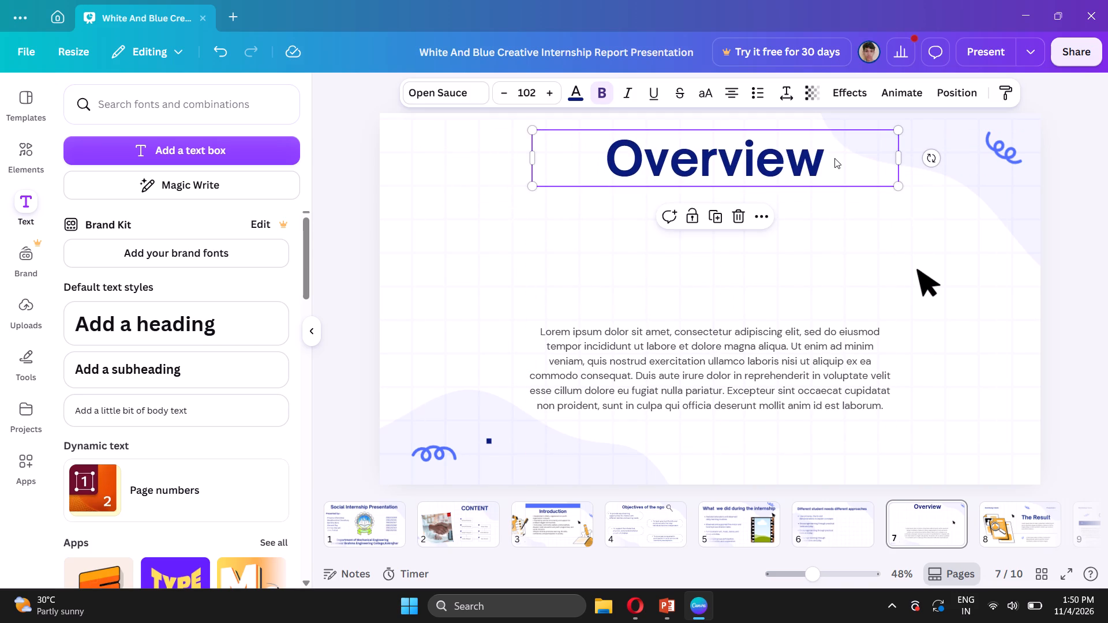
pyautogui.moveTo(844, 149); pyautogui.dragTo(848, 159)
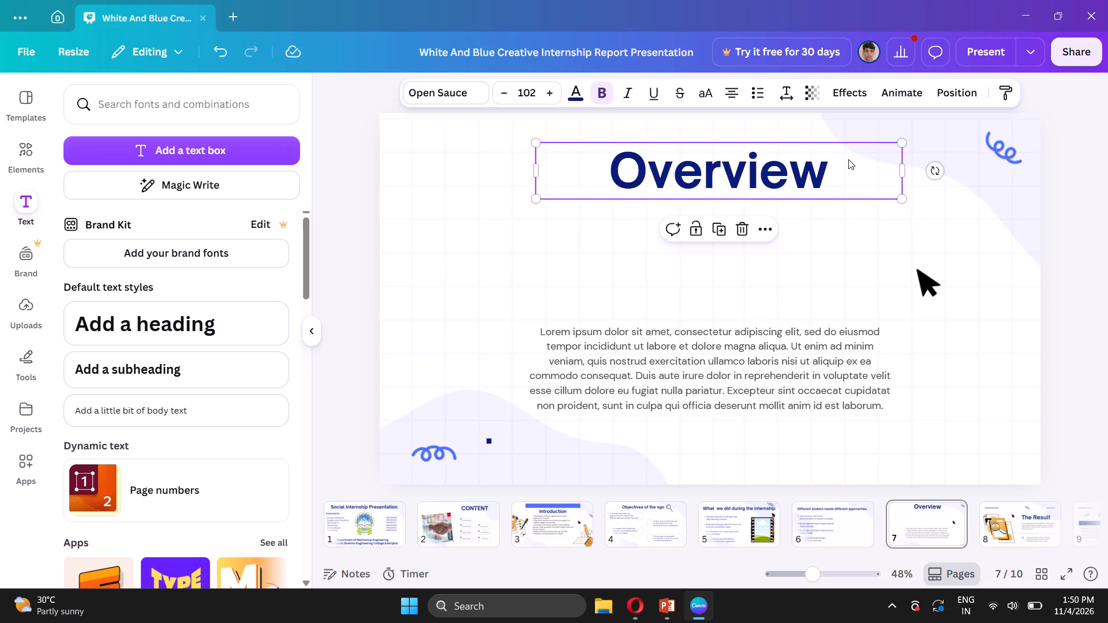
# Move the Lorem ipsum paragraph up beneath the "Overview" heading, around the middle of the slide.
pyautogui.moveTo(764, 360); pyautogui.dragTo(766, 286)
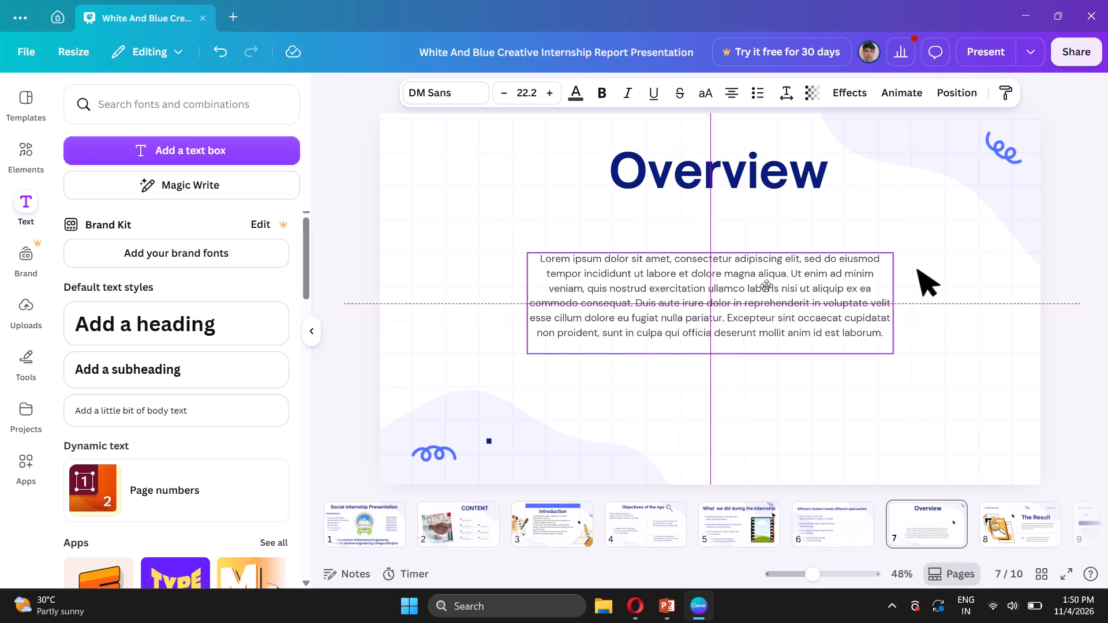
pyautogui.moveTo(766, 286); pyautogui.dragTo(766, 279)
pyautogui.click(1059, 252)
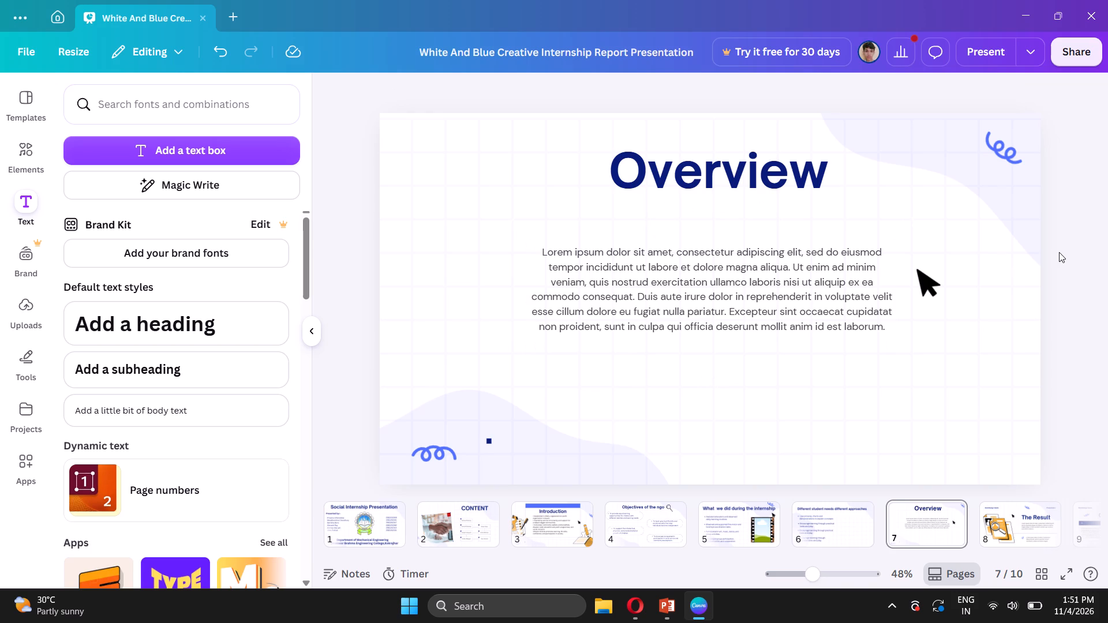
# Switch to the Mission Shiksha PowerPoint and review the slides from "Different children need different approaches" through the Conclusion for replacement content.
pyautogui.click(654, 622)
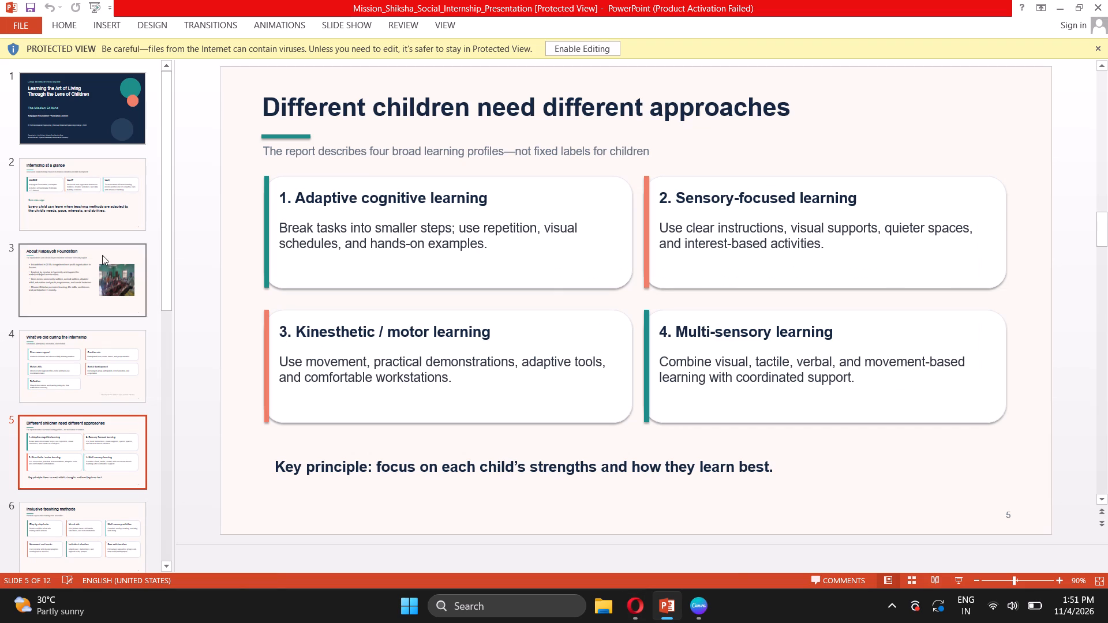
pyautogui.press('Right')
pyautogui.press('Down')
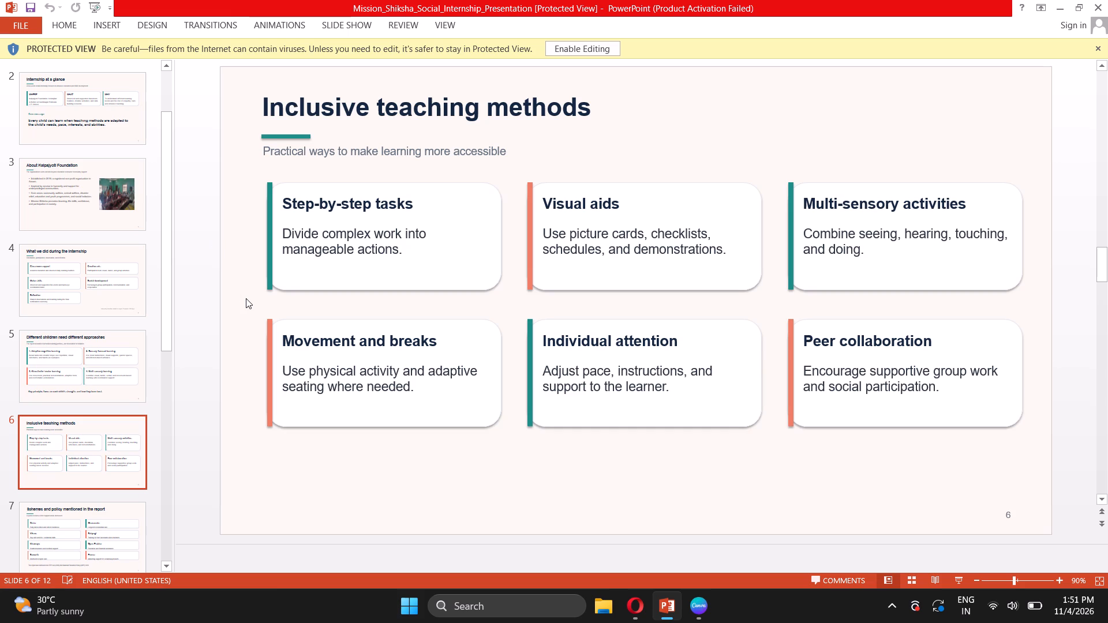
pyautogui.press('Left')
pyautogui.press('Up')
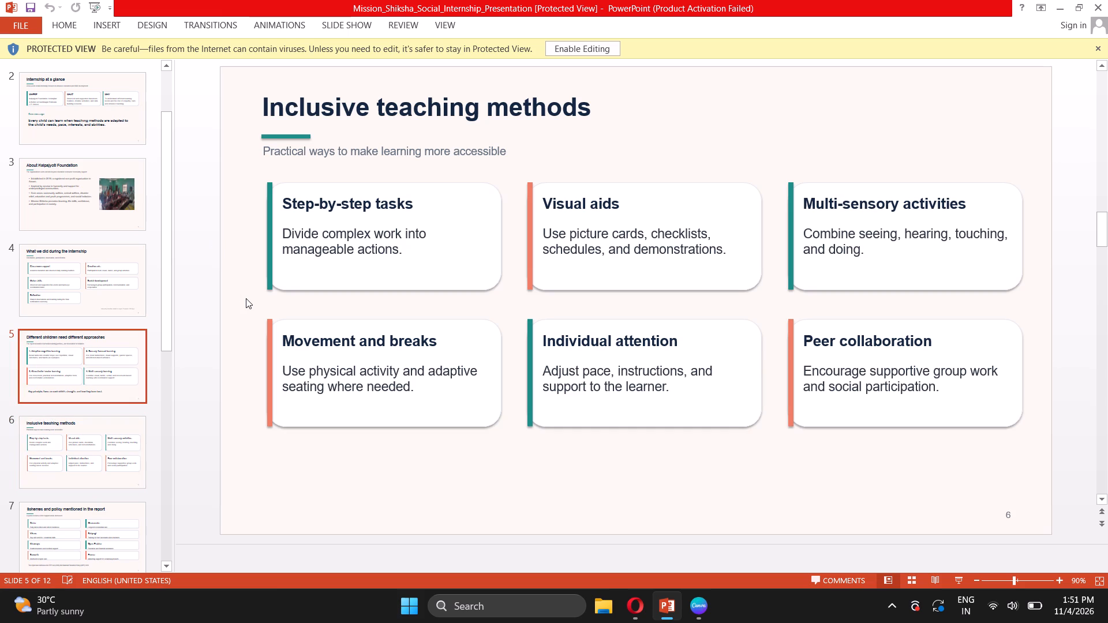
pyautogui.press('Down')
pyautogui.press('Down')
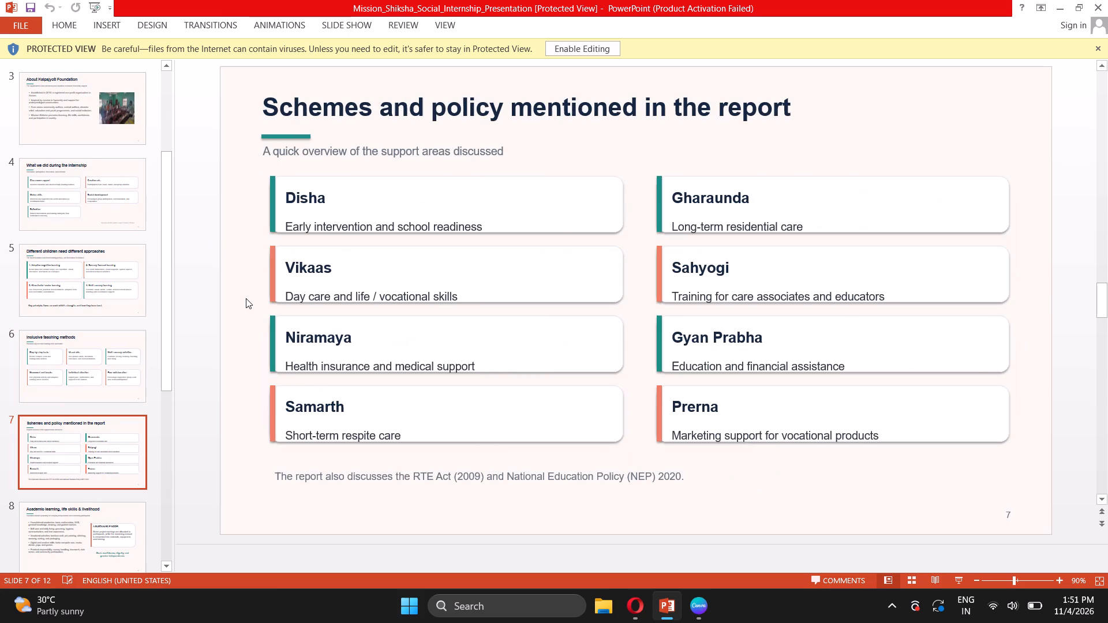
pyautogui.press('Down')
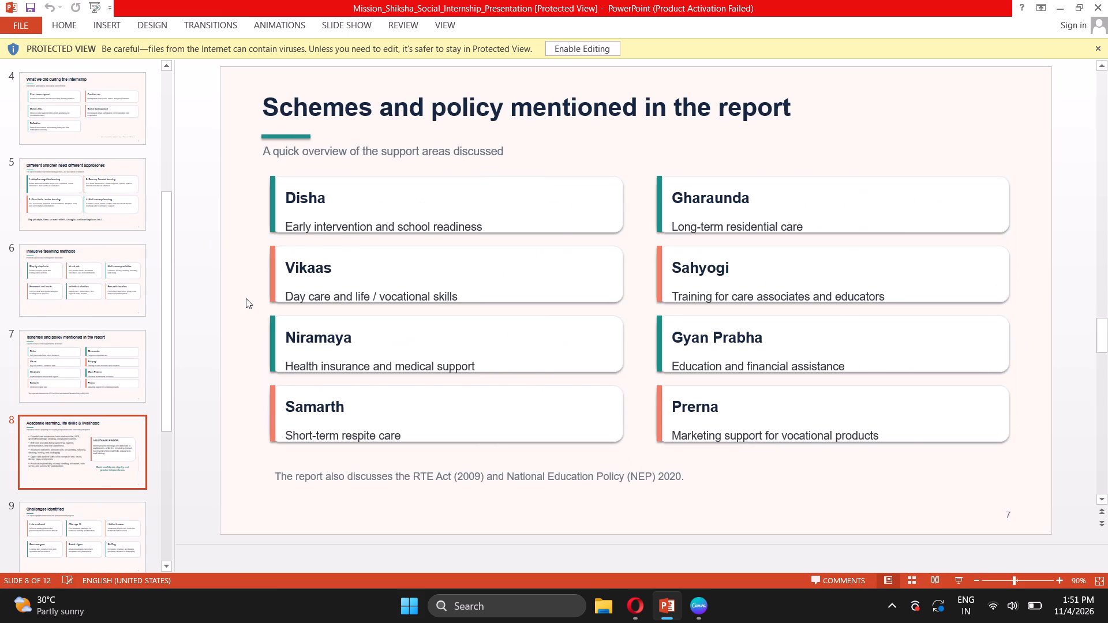
pyautogui.press('Up')
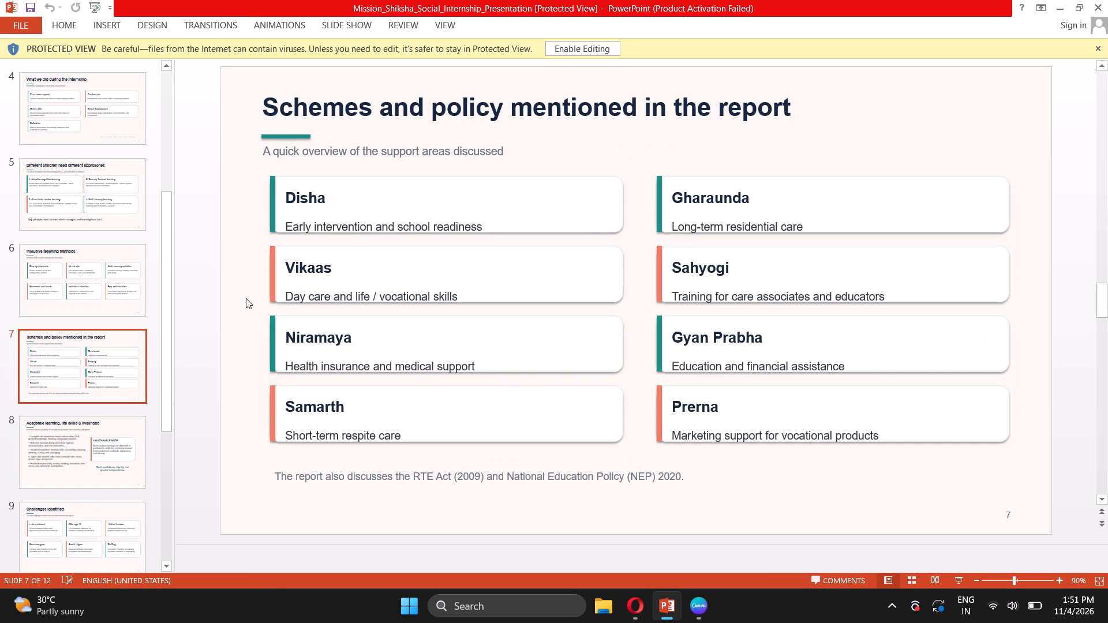
pyautogui.press('Down')
pyautogui.press('Up')
pyautogui.press('Down')
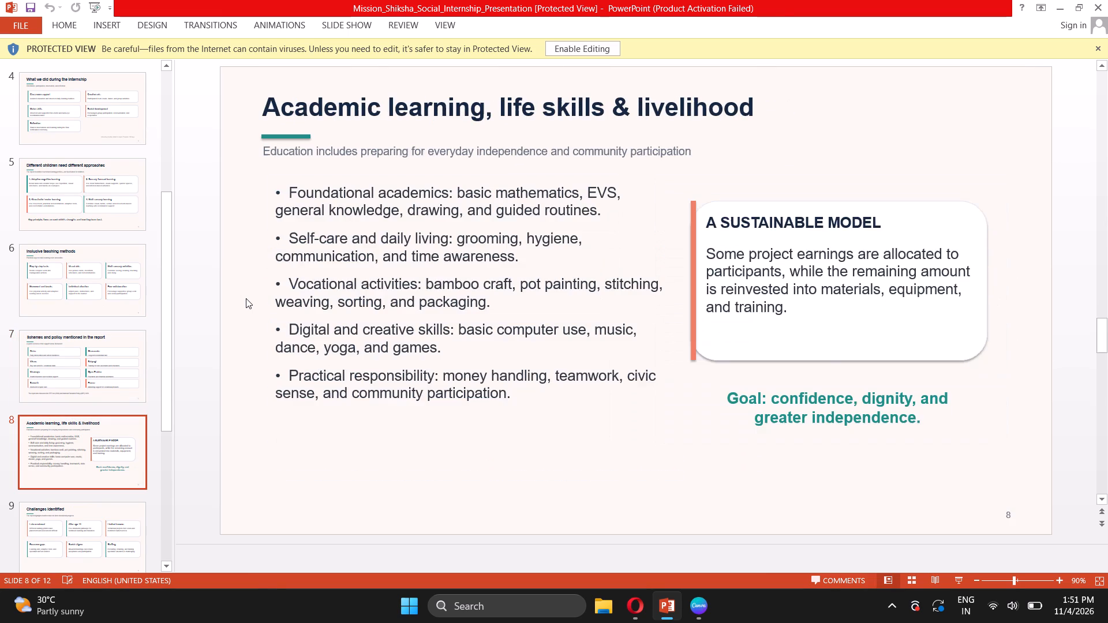
pyautogui.press('Down')
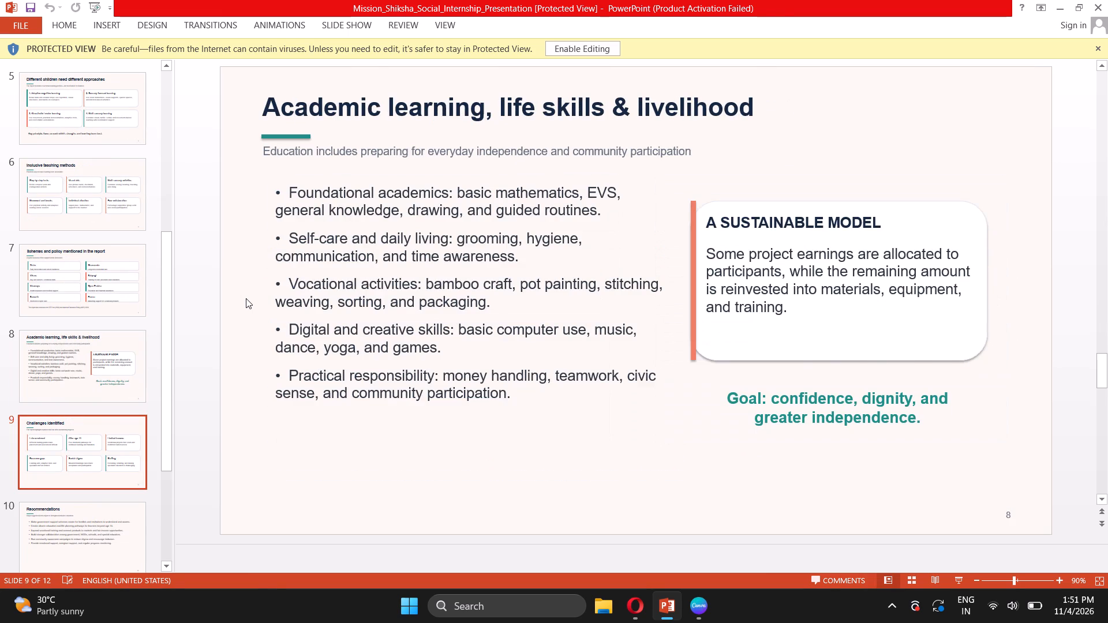
pyautogui.press('Down')
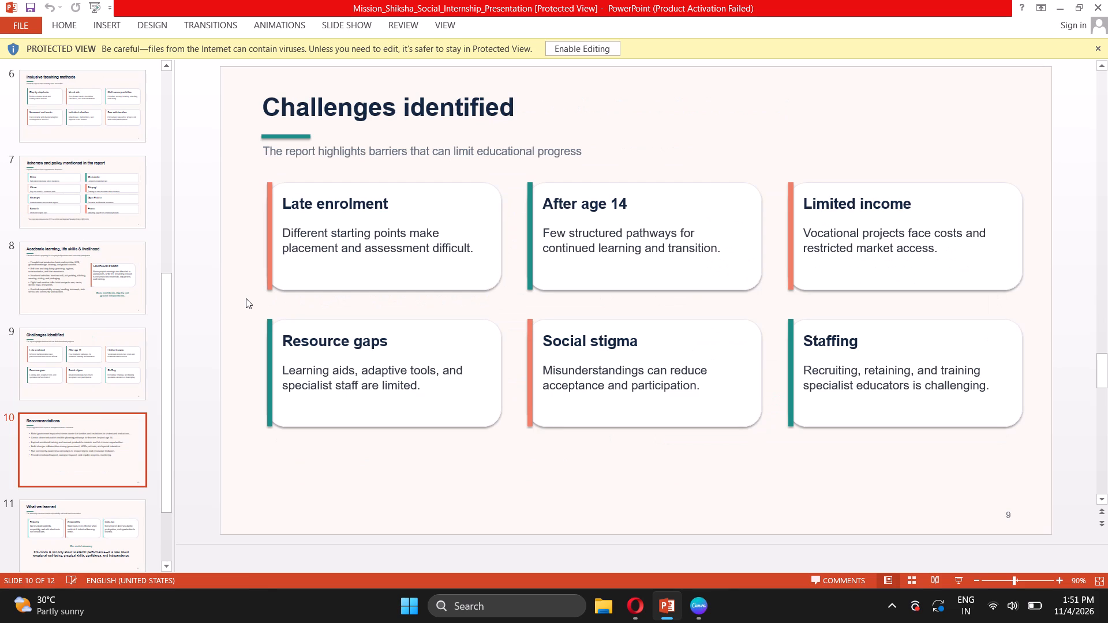
pyautogui.press('Down')
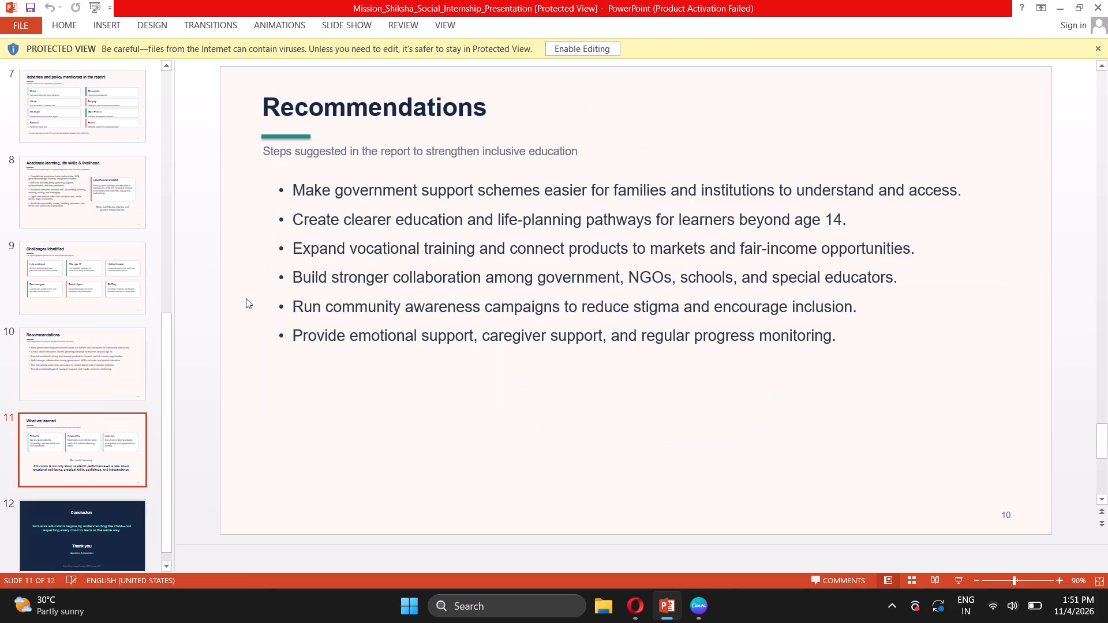
pyautogui.press('Down')
pyautogui.press('Up')
pyautogui.press('Up')
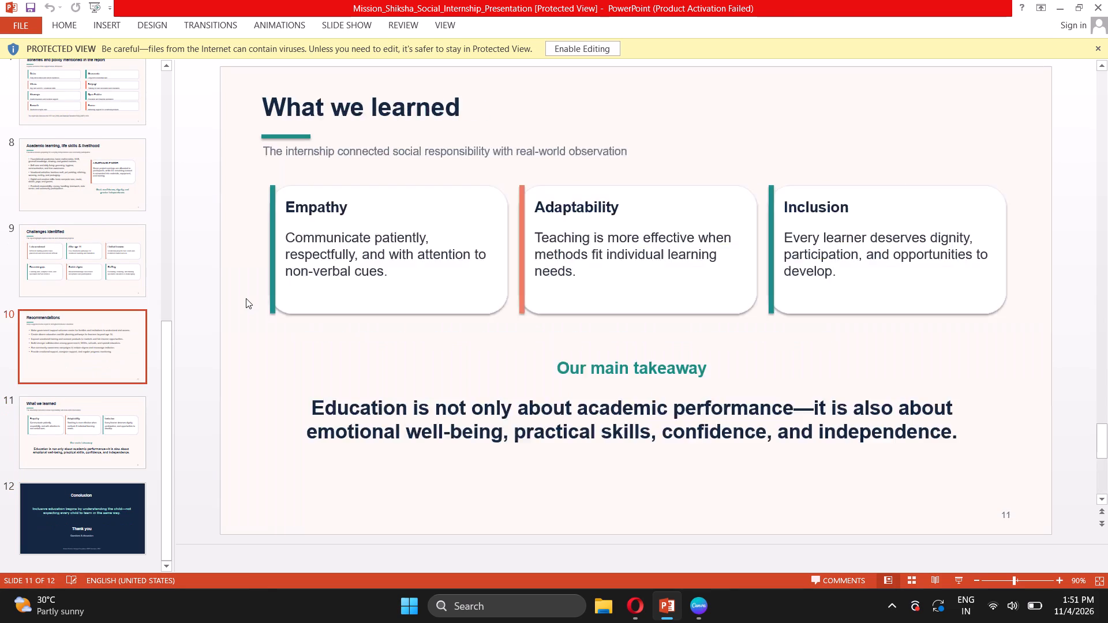
pyautogui.press('Down')
pyautogui.press('Down')
pyautogui.press('Down')
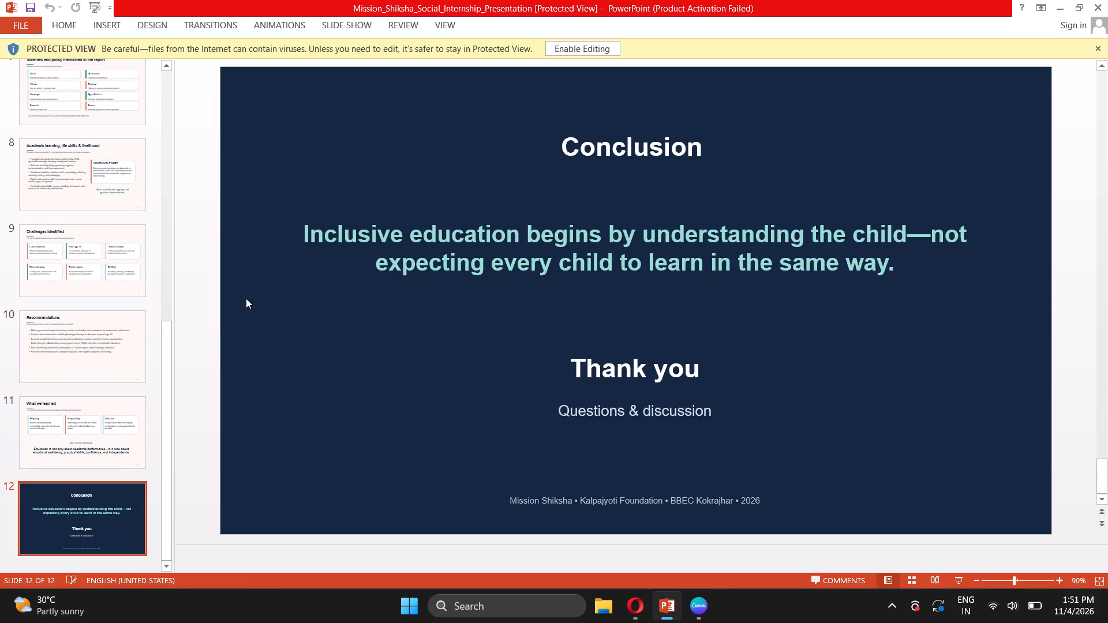
# Look back through the PowerPoint slides from the Conclusion to the title slide, examining challenges, schemes and teaching methods.
pyautogui.press('Up')
pyautogui.press('Up')
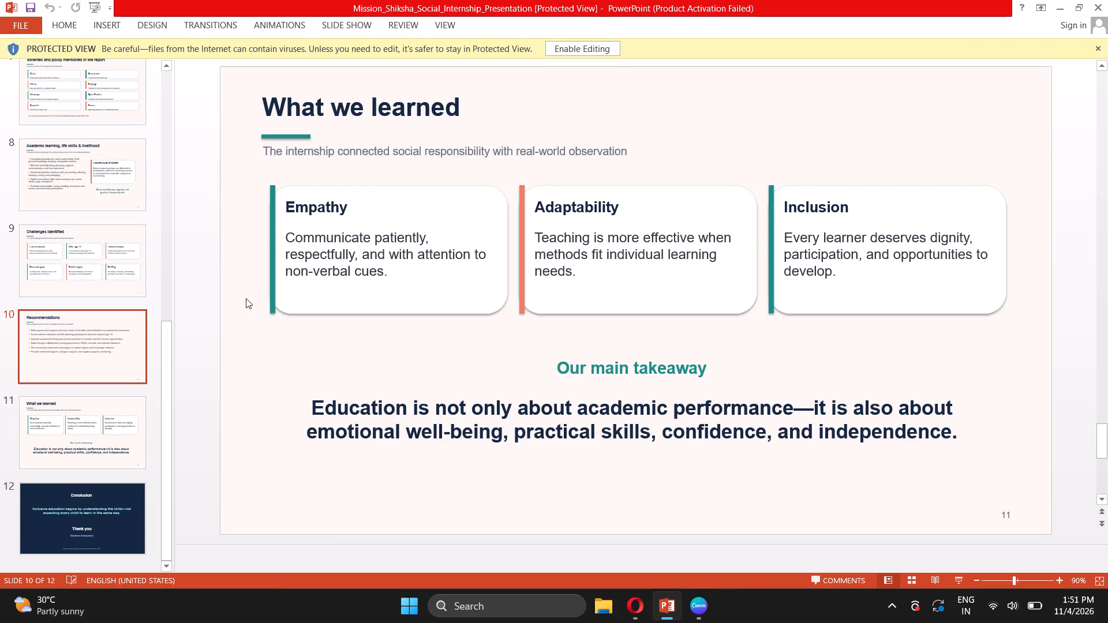
pyautogui.press('Down')
pyautogui.press('Down')
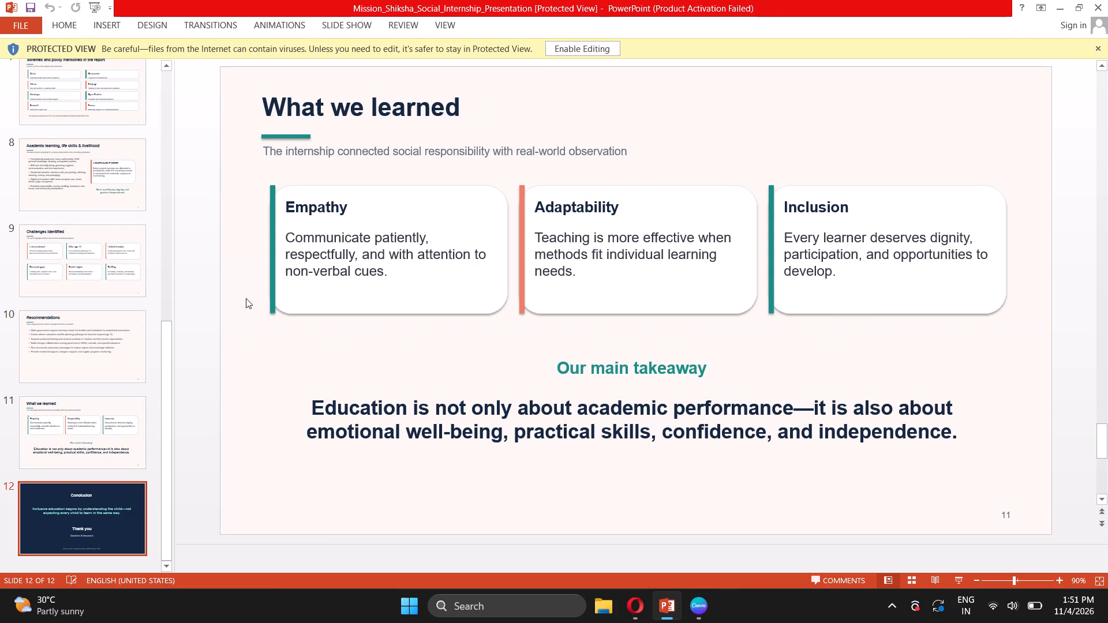
pyautogui.press('Up')
pyautogui.press('Up')
pyautogui.press('Up')
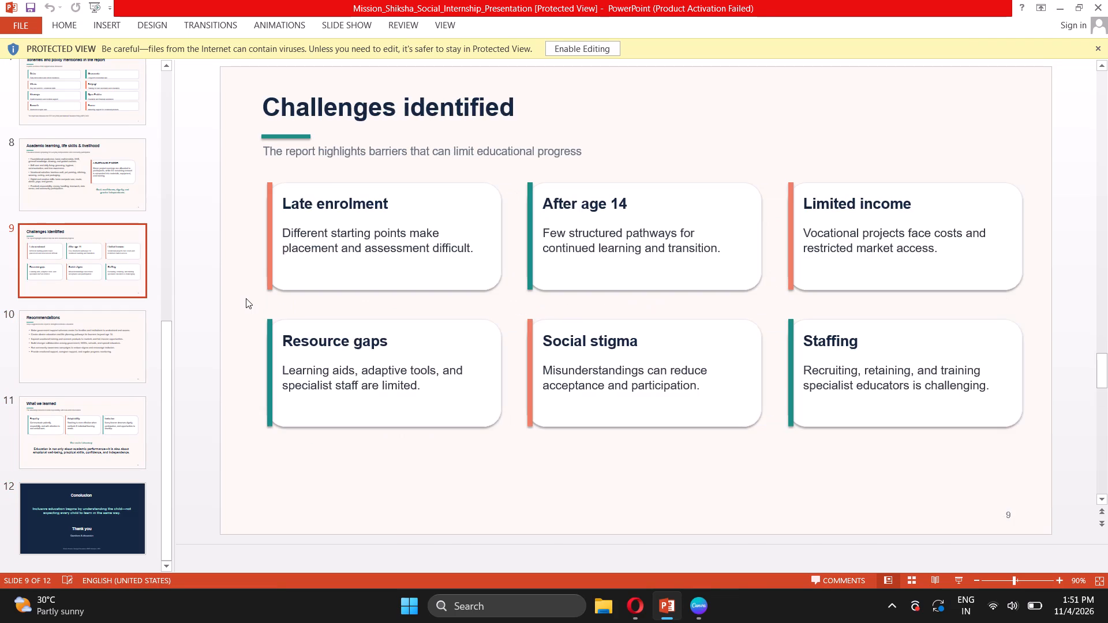
pyautogui.press('Up')
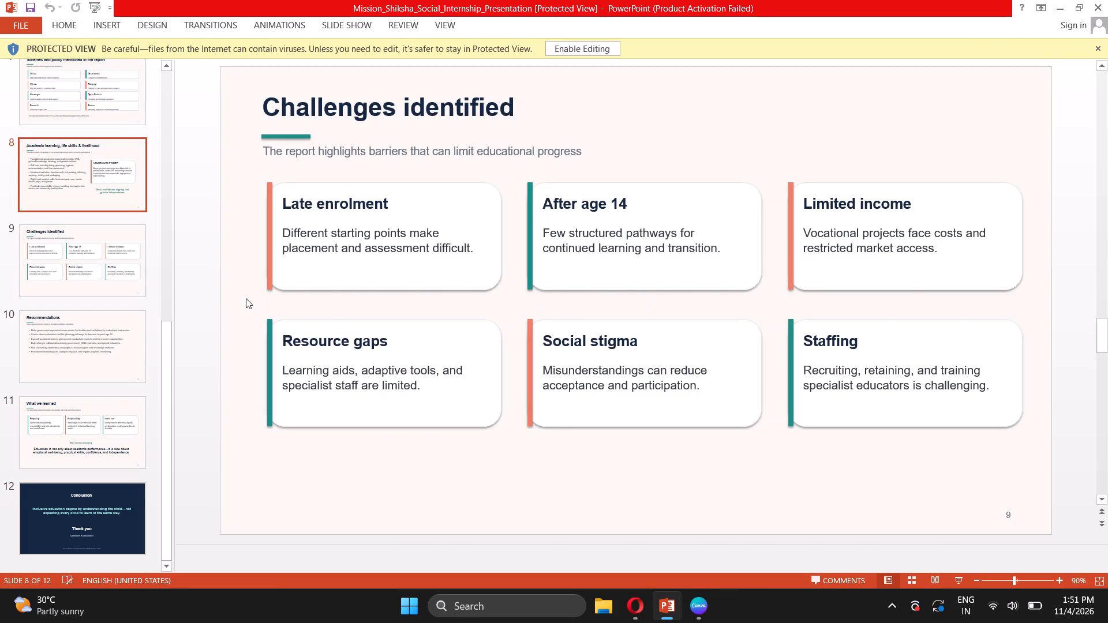
pyautogui.press('Up')
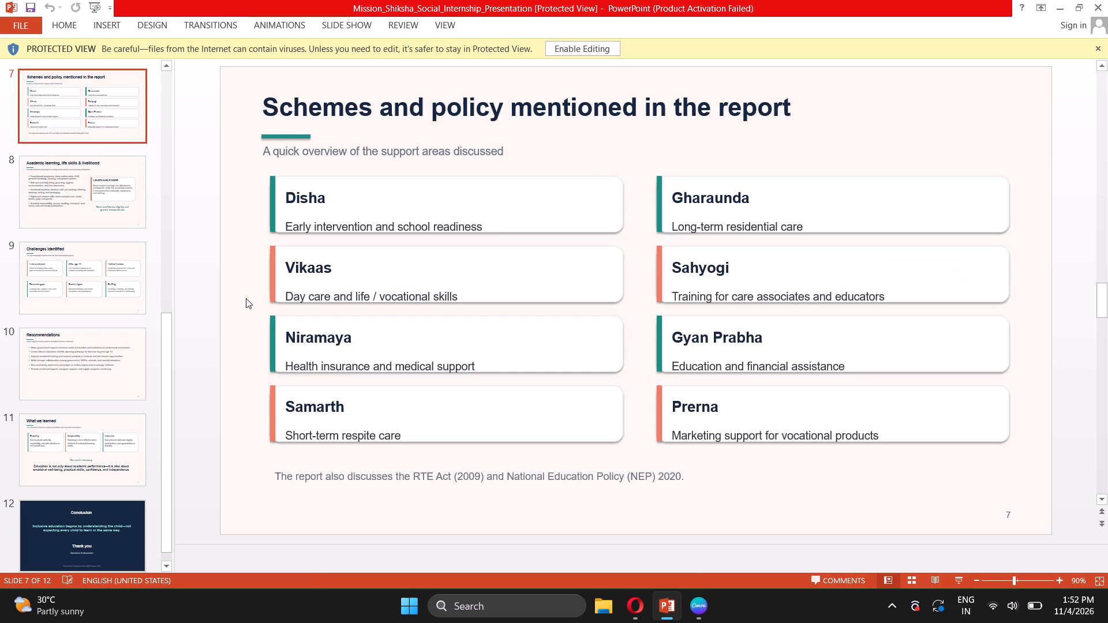
pyautogui.press('Up')
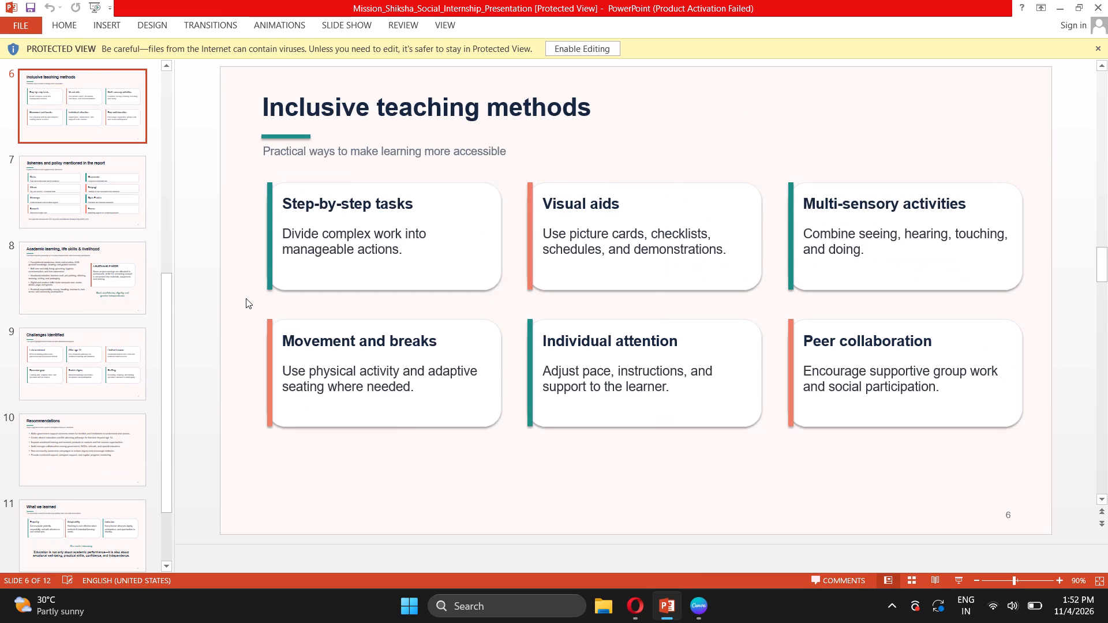
pyautogui.press('Up')
pyautogui.press('Up')
pyautogui.press('Up')
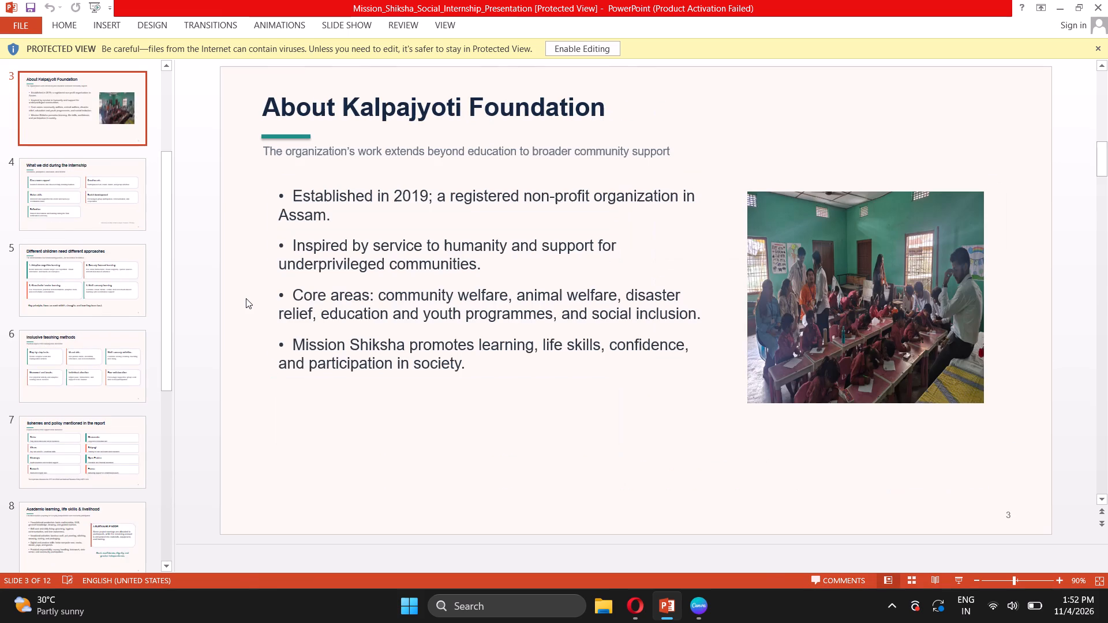
pyautogui.press('Up')
pyautogui.press('Up')
pyautogui.press('Down')
pyautogui.press('Up')
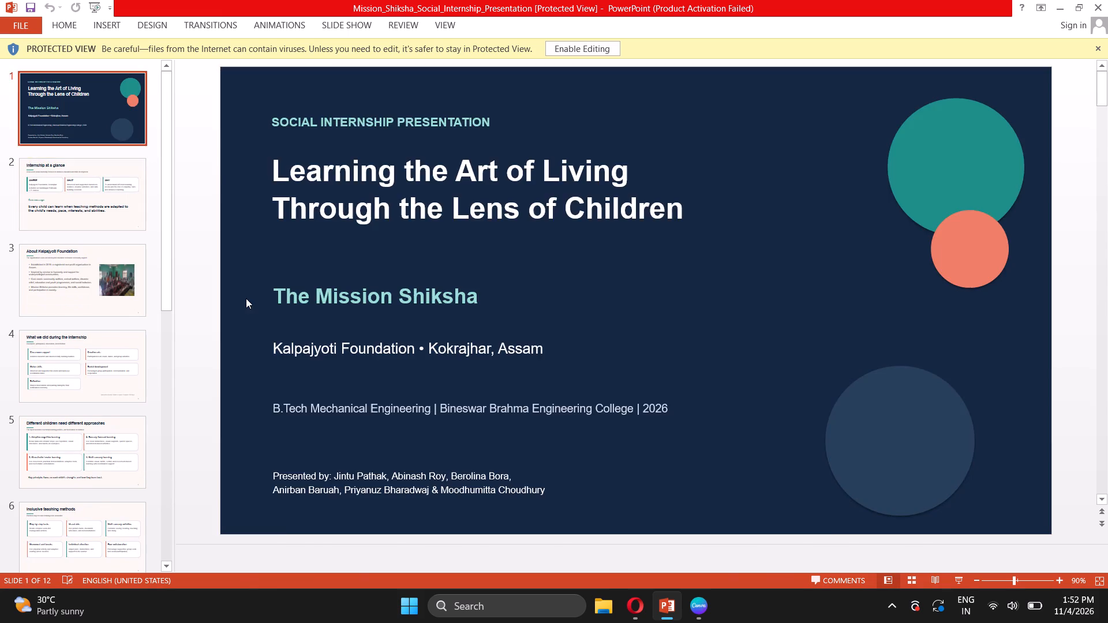
# Reread the PowerPoint slides from "Internship at a glance" to "Schemes and policy mentioned in the report" for usable content.
pyautogui.press('Down')
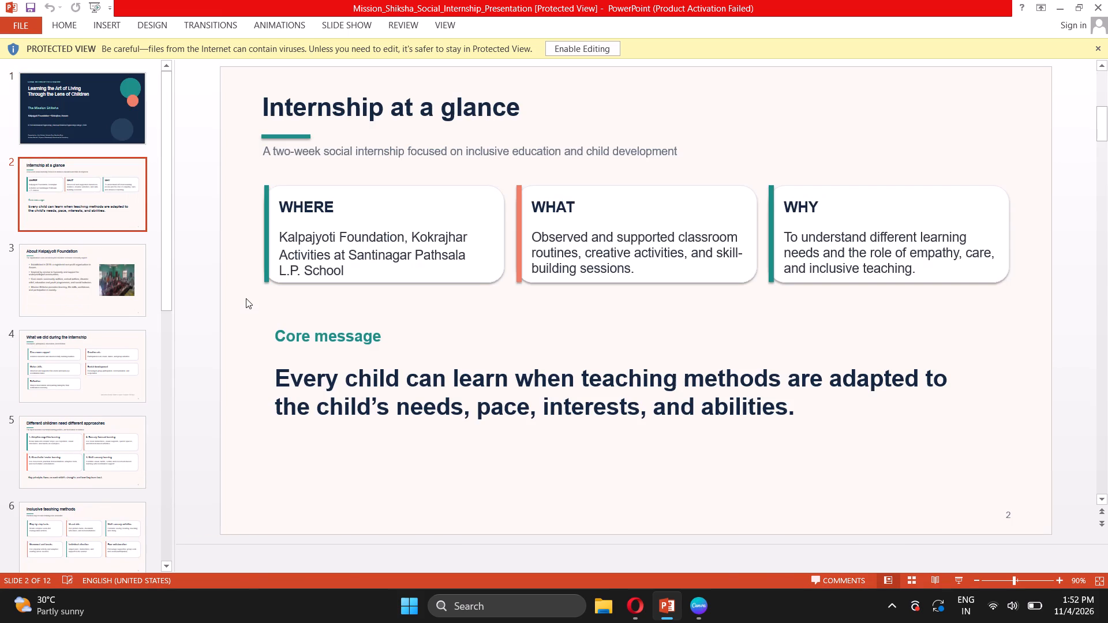
pyautogui.press('Up')
pyautogui.press('Down')
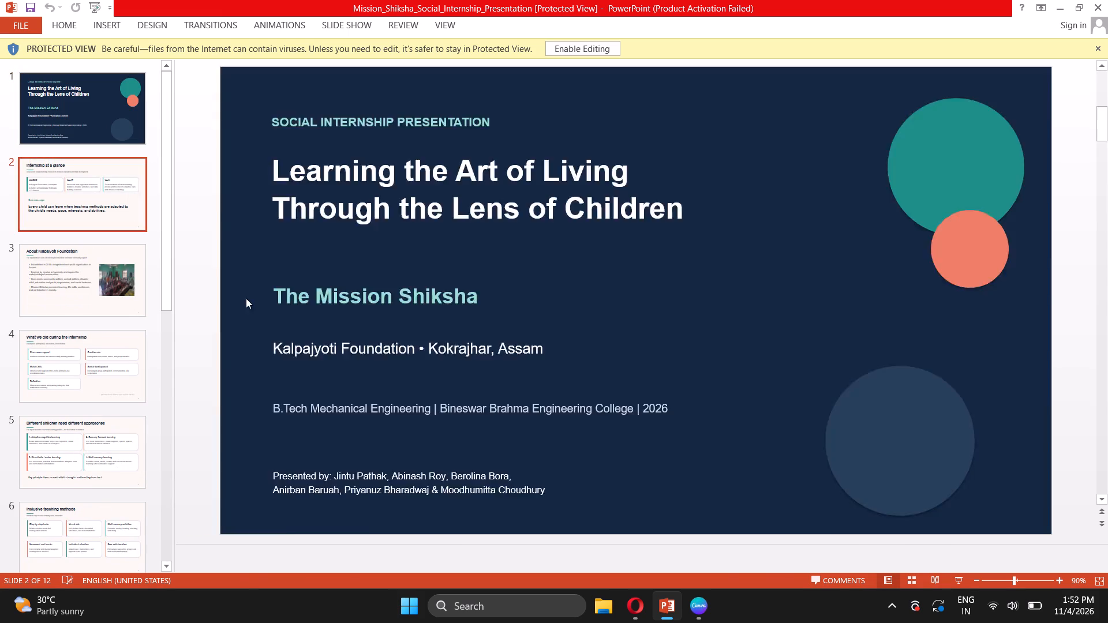
pyautogui.press('Down')
pyautogui.press('Down')
pyautogui.press('Down')
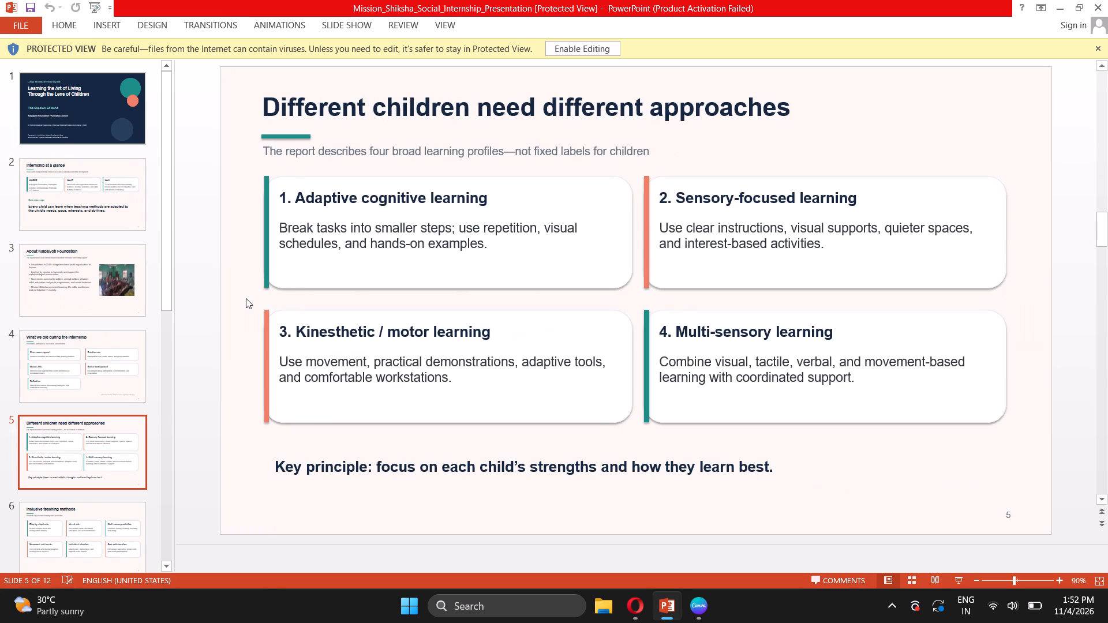
pyautogui.press('Down')
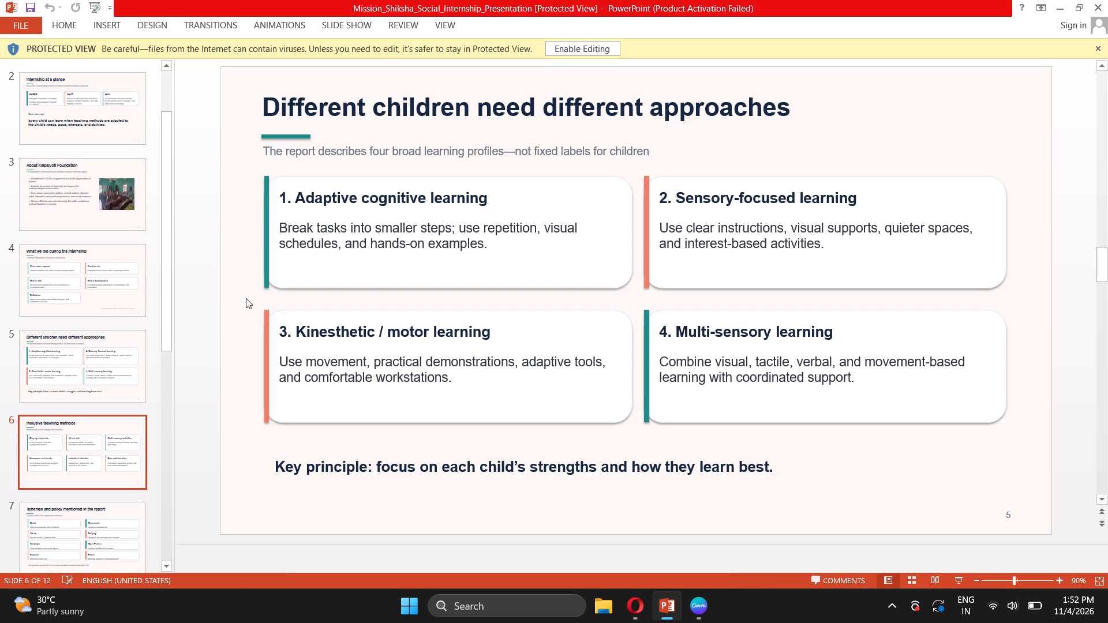
pyautogui.press('Down')
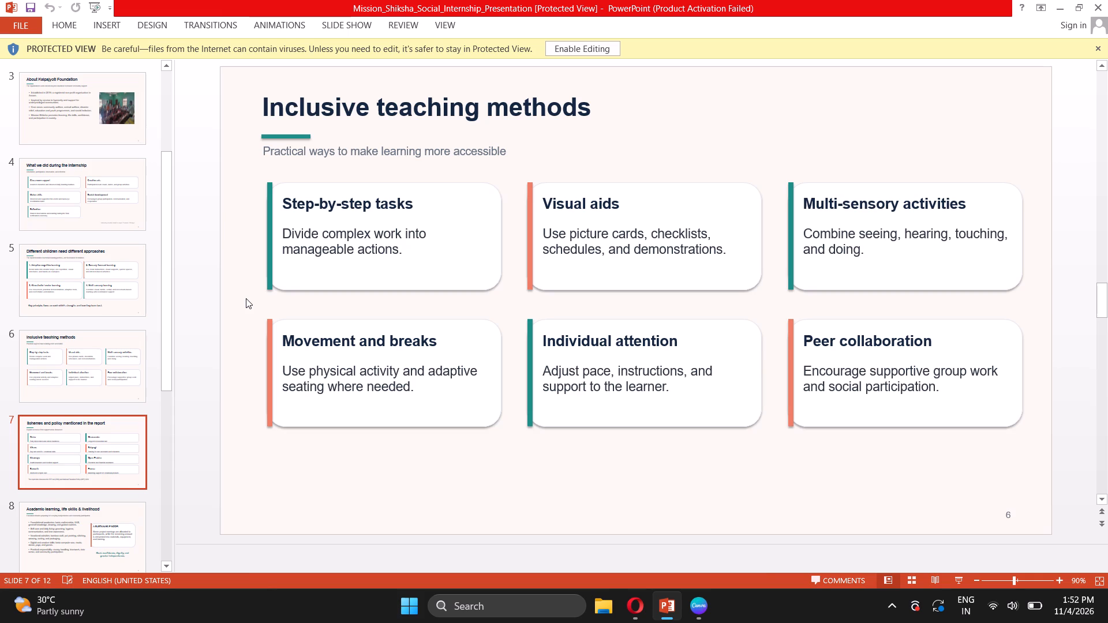
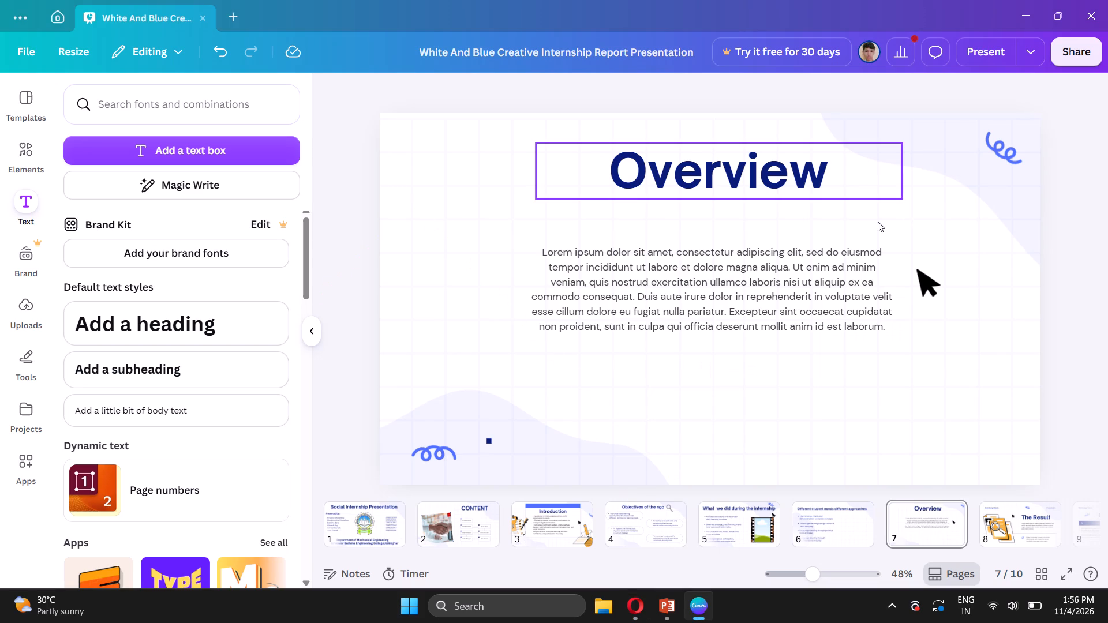
pyautogui.click(801, 183)
pyautogui.doubleClick(801, 183)
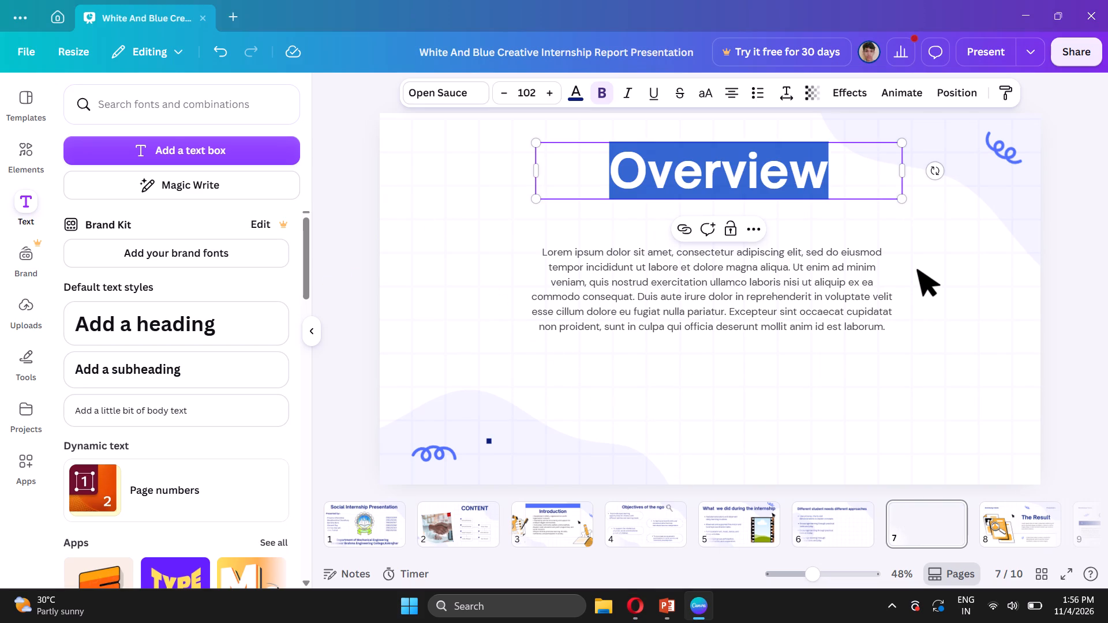
pyautogui.hotkey('ctrl', 'v')
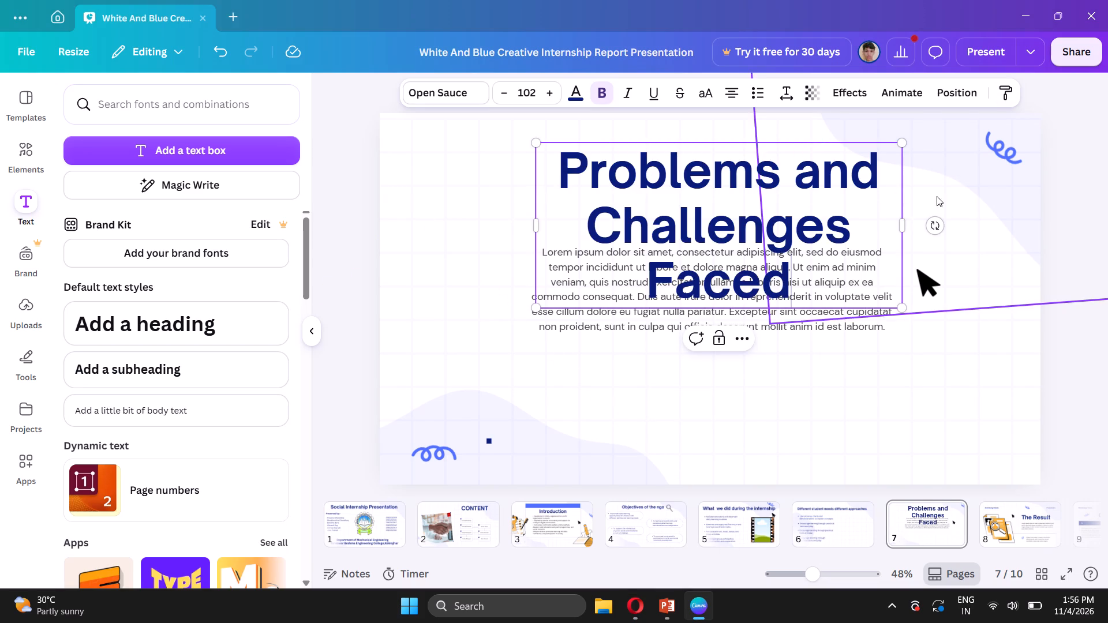
# Shrink the slide 7 title to a font size of about 53.7 and widen its text box to fit on one line.
pyautogui.moveTo(901, 311); pyautogui.dragTo(764, 176)
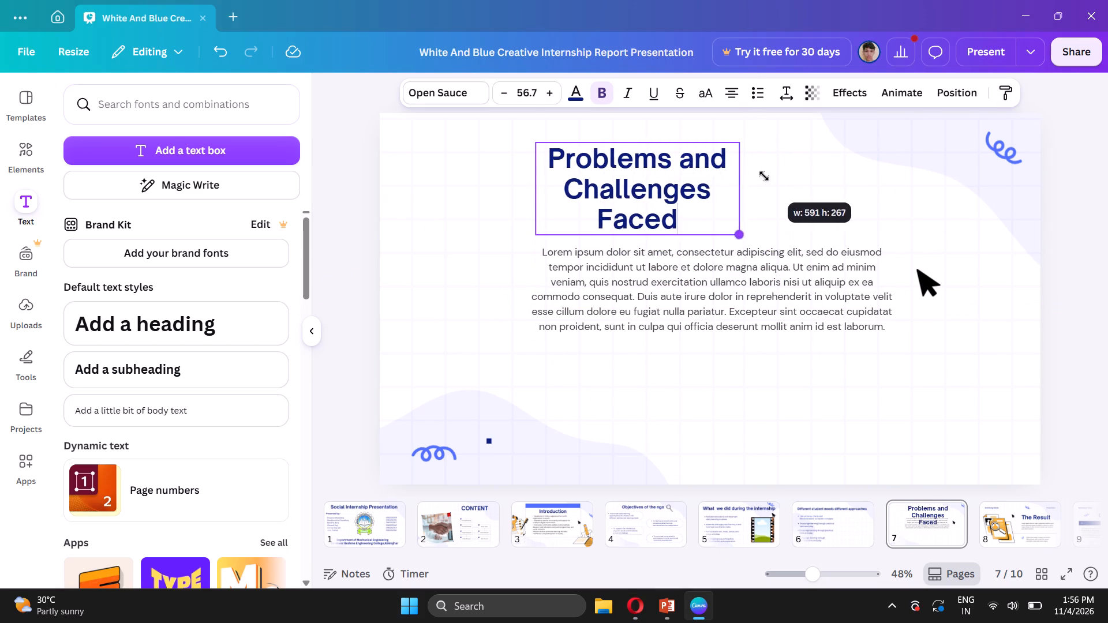
pyautogui.moveTo(764, 176); pyautogui.dragTo(751, 170)
pyautogui.click(726, 189)
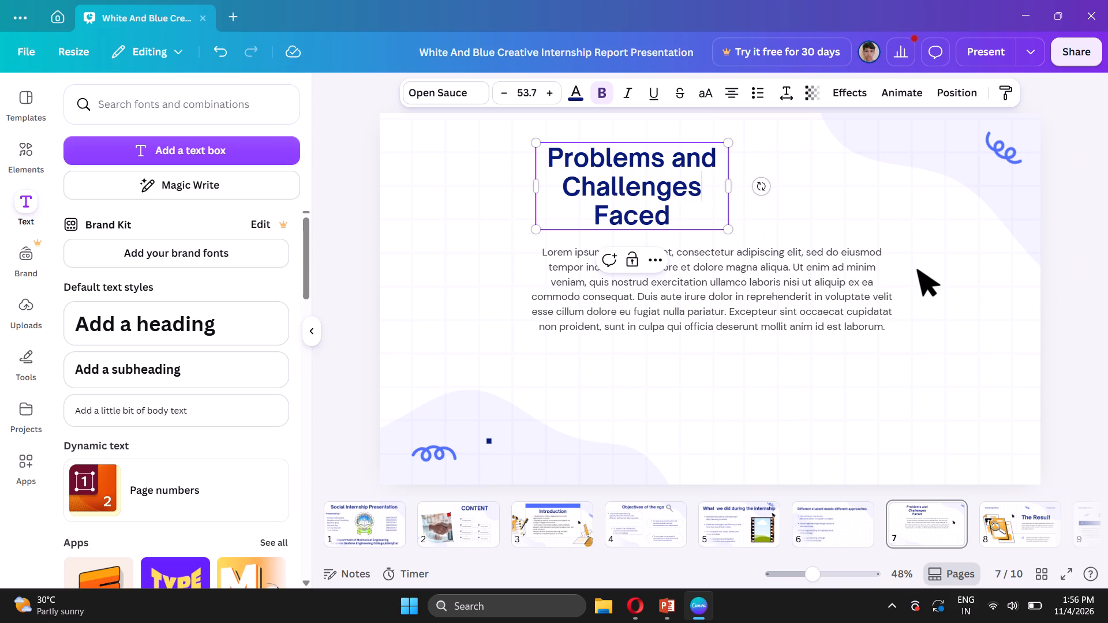
pyautogui.moveTo(730, 184); pyautogui.dragTo(975, 171)
pyautogui.moveTo(1072, 190); pyautogui.dragTo(783, 190)
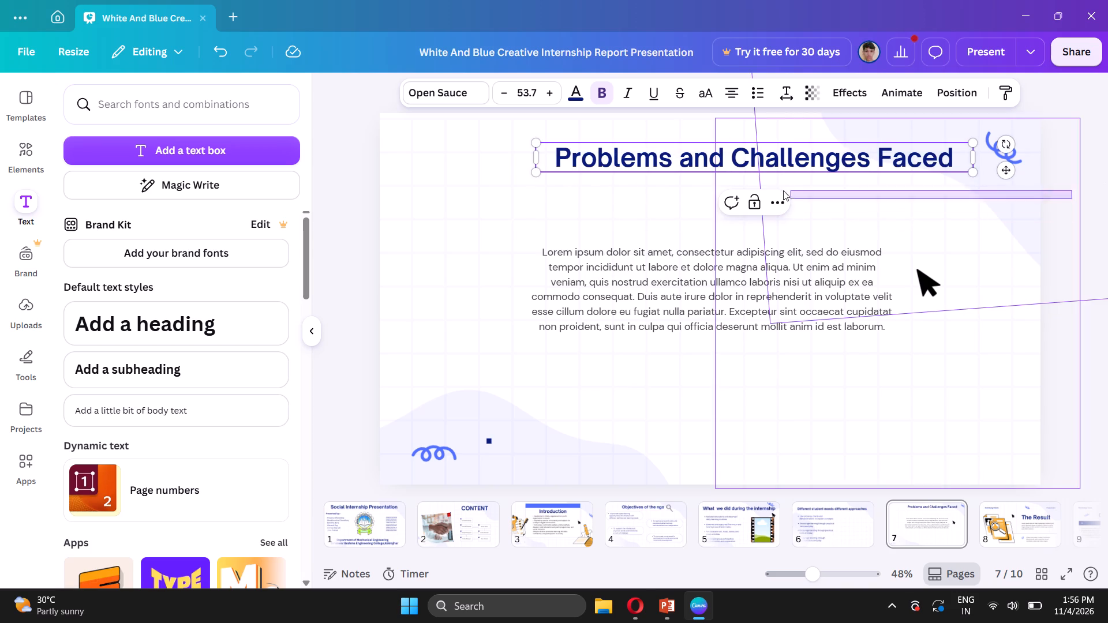
pyautogui.moveTo(783, 190); pyautogui.dragTo(1100, 217)
pyautogui.click(1100, 217)
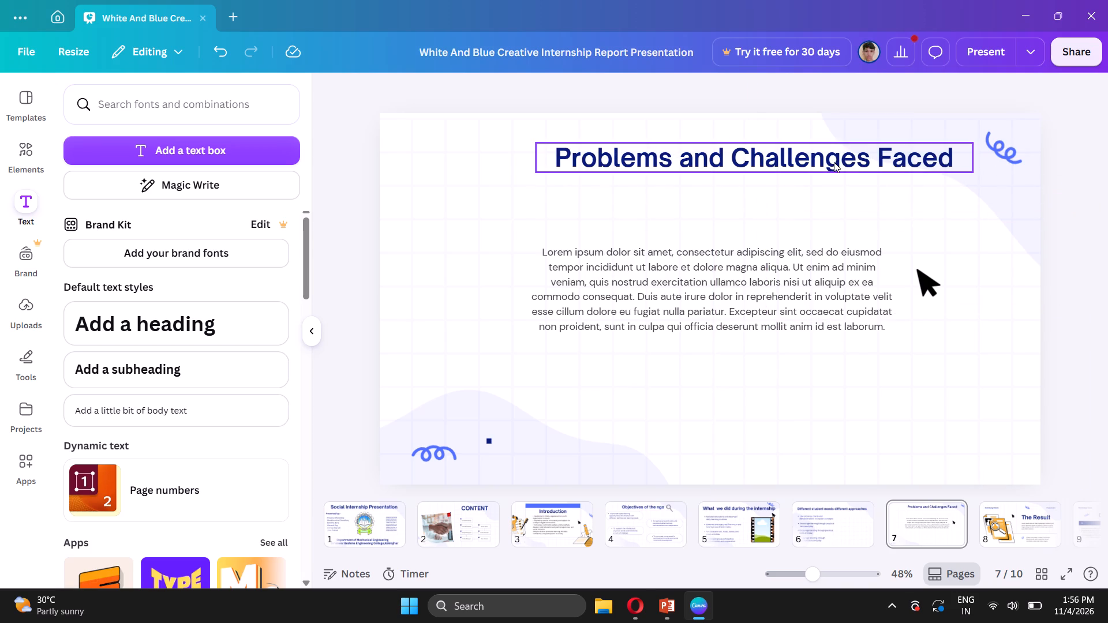
# Centre the title above the body text and enlarge it slightly to a font size of about 55.8.
pyautogui.moveTo(834, 162); pyautogui.dragTo(782, 175)
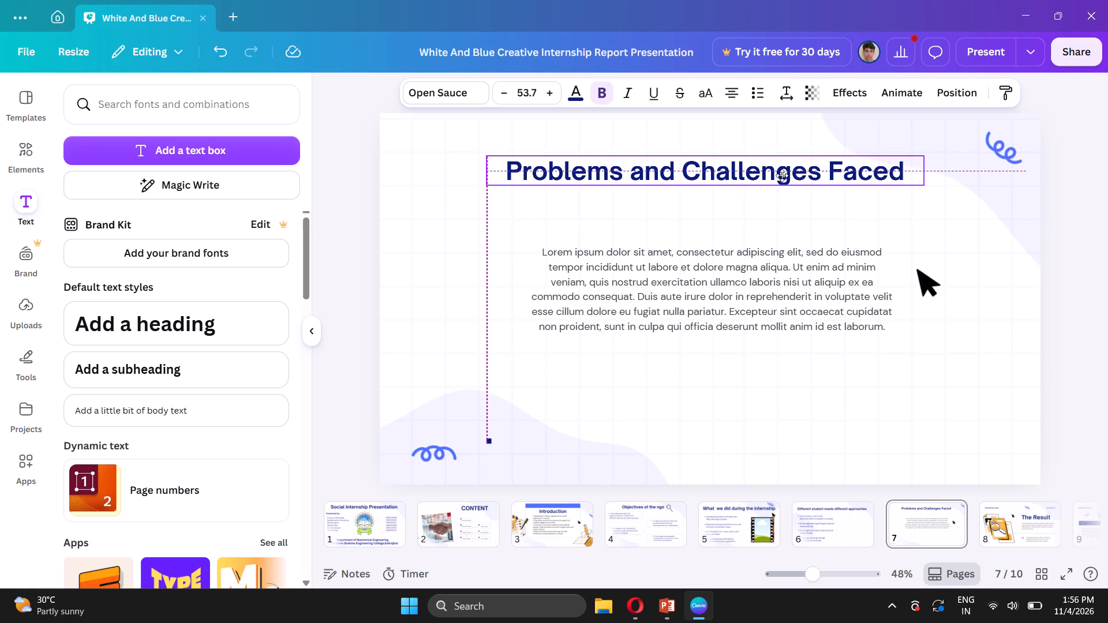
pyautogui.moveTo(782, 175); pyautogui.dragTo(783, 175)
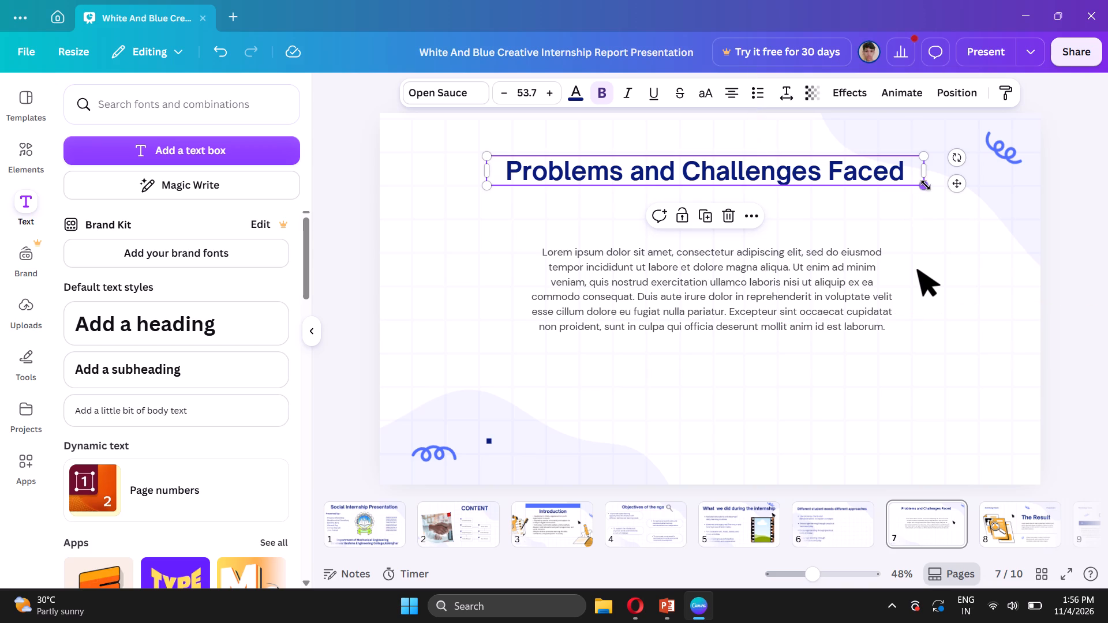
pyautogui.moveTo(926, 184); pyautogui.dragTo(939, 196)
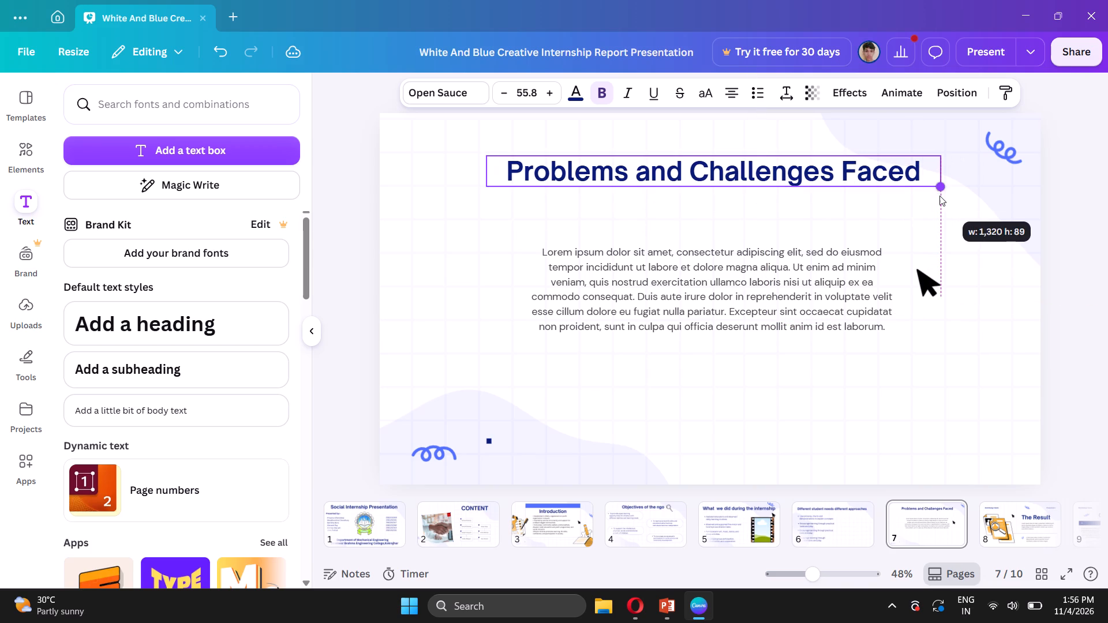
pyautogui.click(1074, 192)
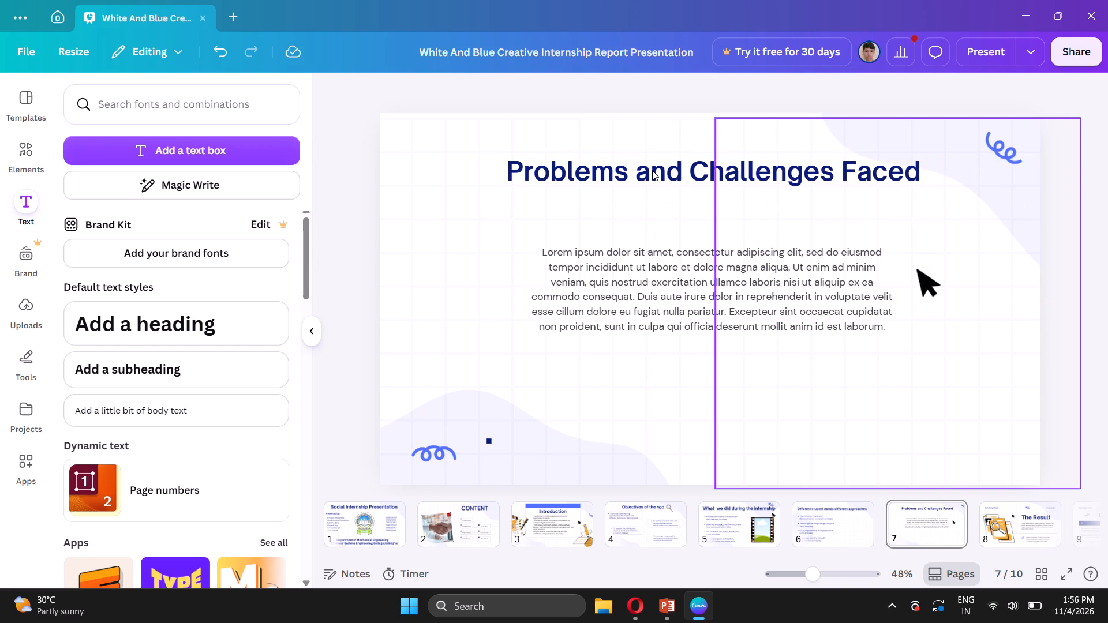
pyautogui.moveTo(654, 170); pyautogui.dragTo(638, 166)
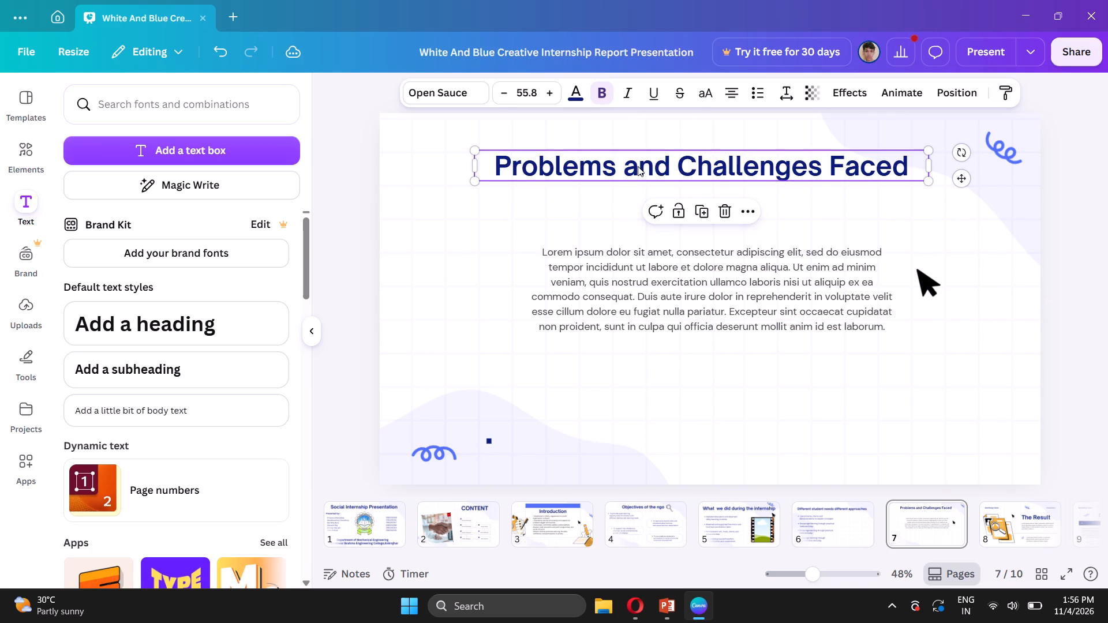
pyautogui.moveTo(647, 167); pyautogui.dragTo(653, 170)
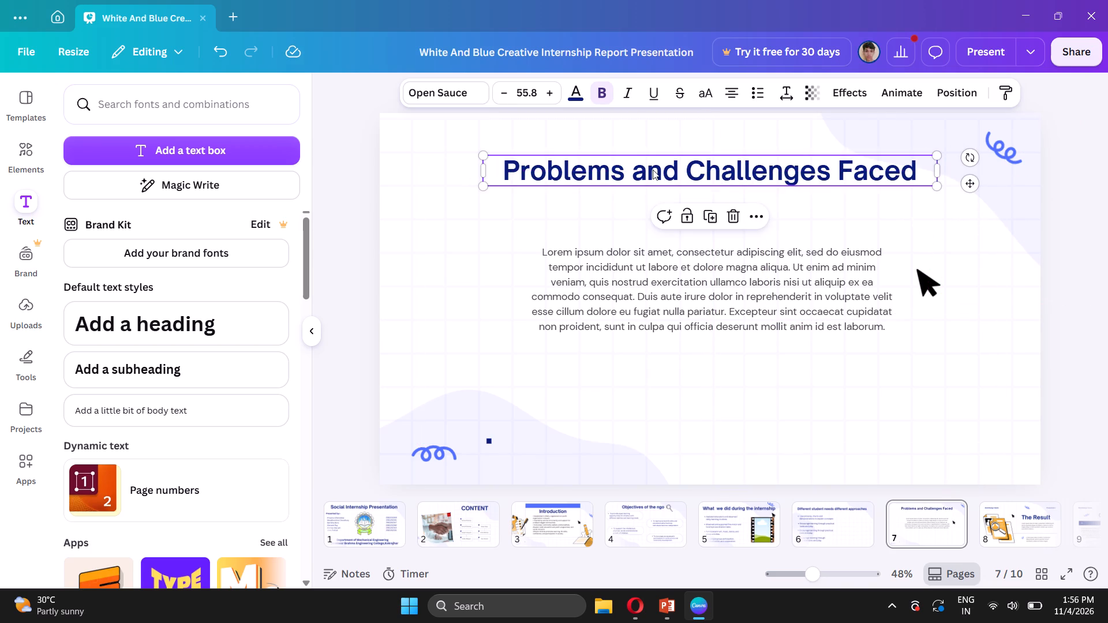
pyautogui.click(1070, 209)
pyautogui.click(774, 303)
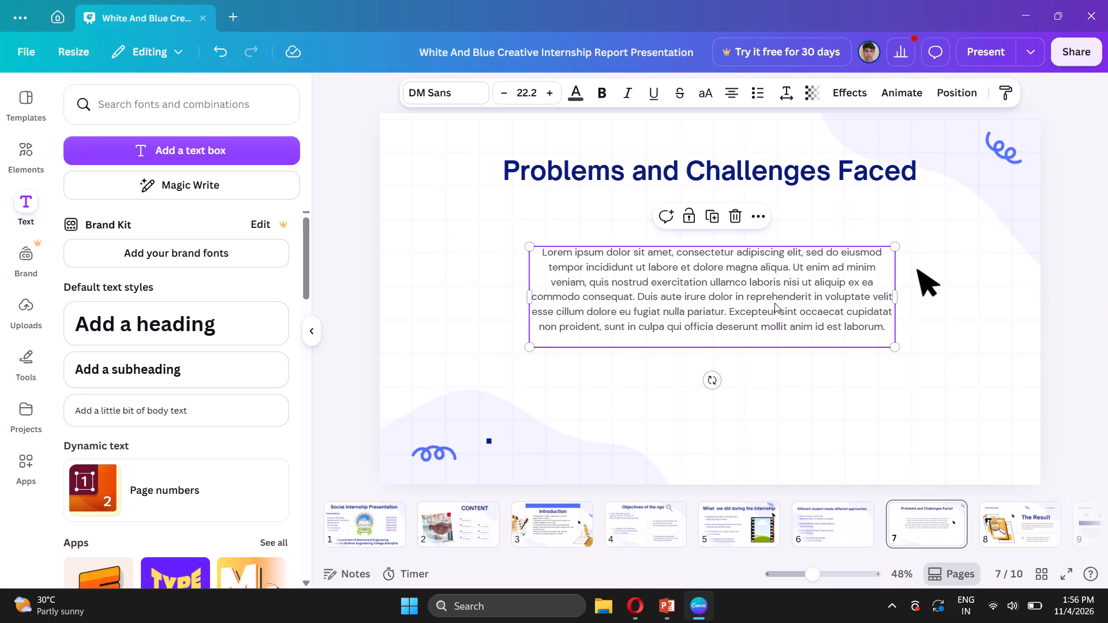
pyautogui.click(1106, 273)
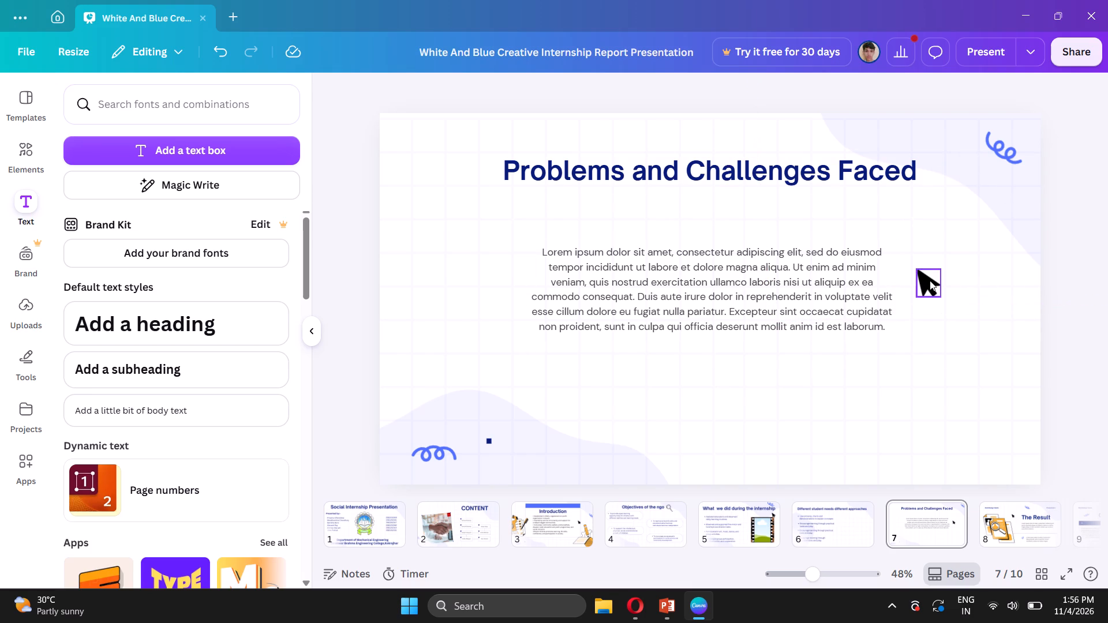
# Delete the black cursor graphic, both blue squiggles and the small dark blue square from slide 7.
pyautogui.click(920, 283)
pyautogui.press('Delete')
pyautogui.click(1006, 157)
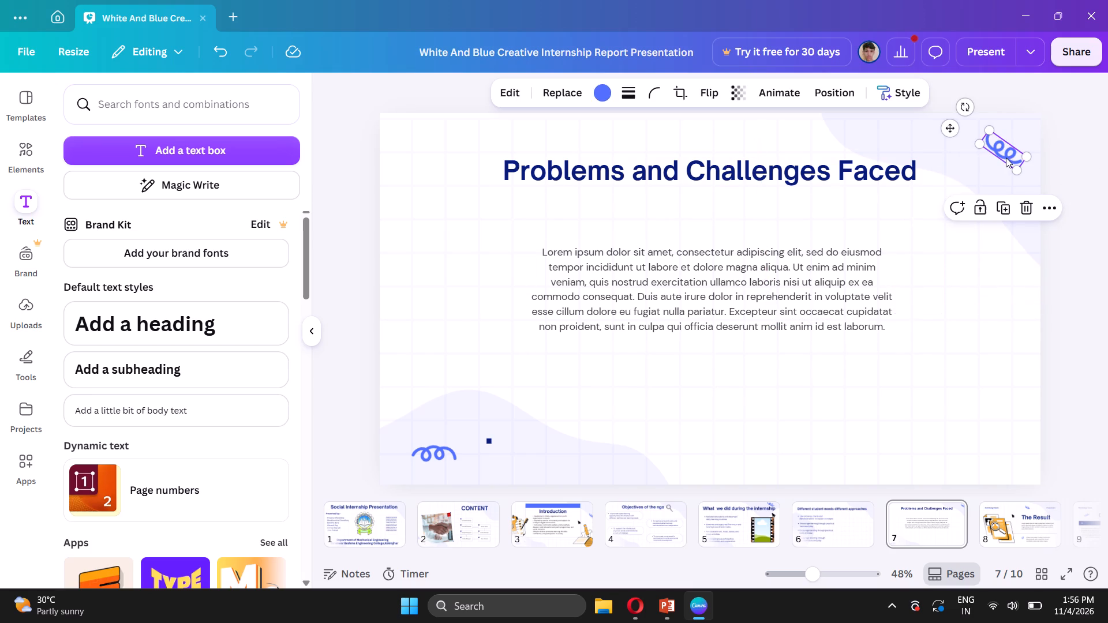
pyautogui.press('Delete')
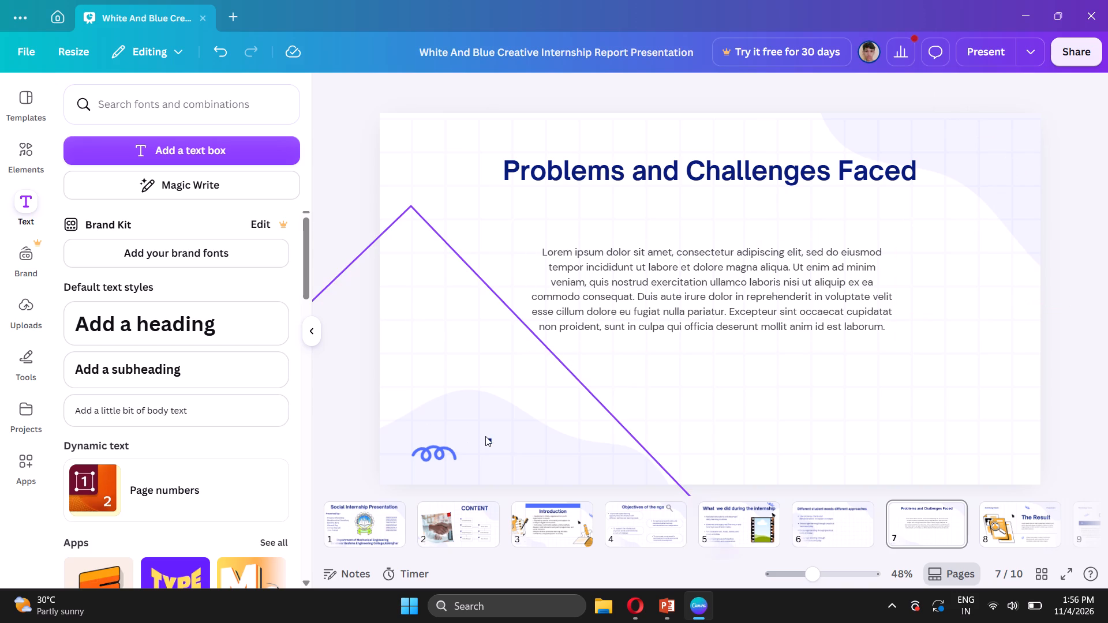
pyautogui.click(488, 436)
pyautogui.click(488, 442)
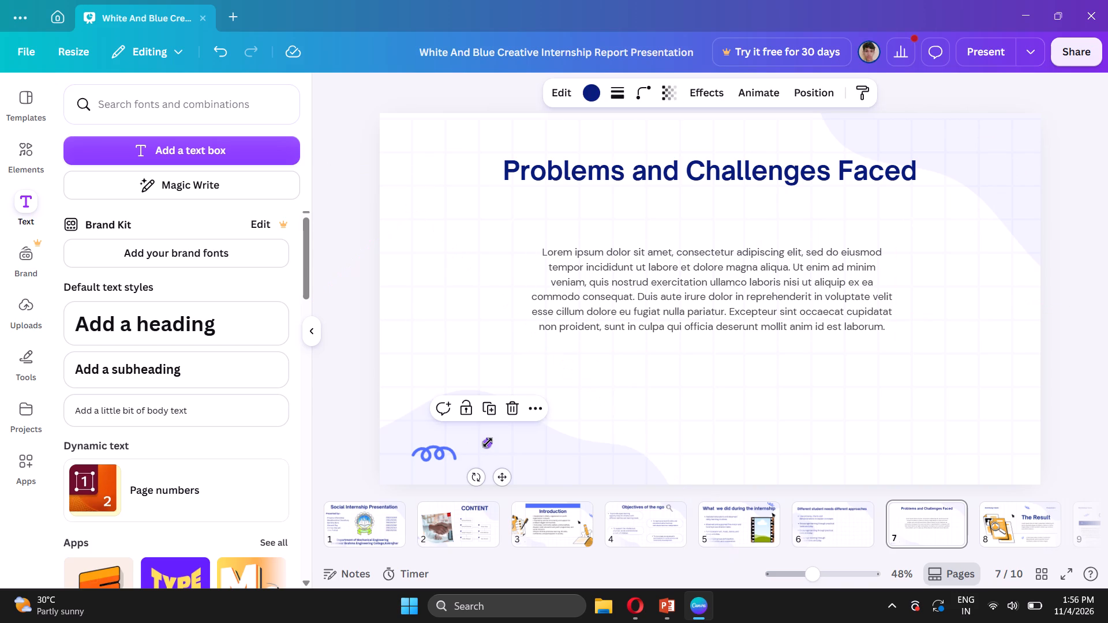
pyautogui.press('Delete')
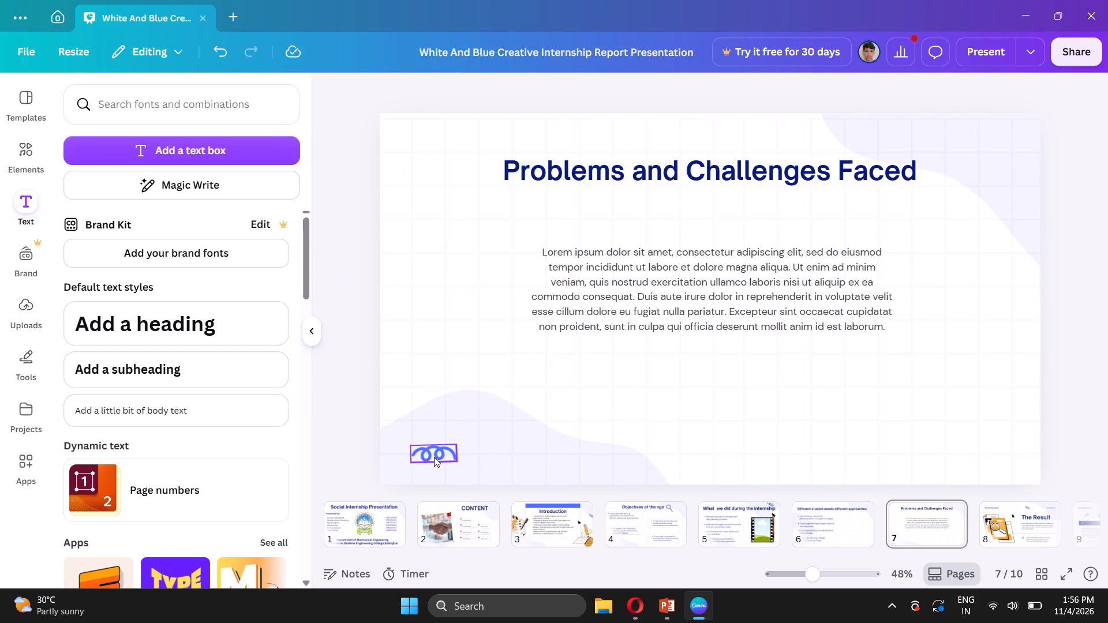
pyautogui.click(434, 457)
pyautogui.press('Delete')
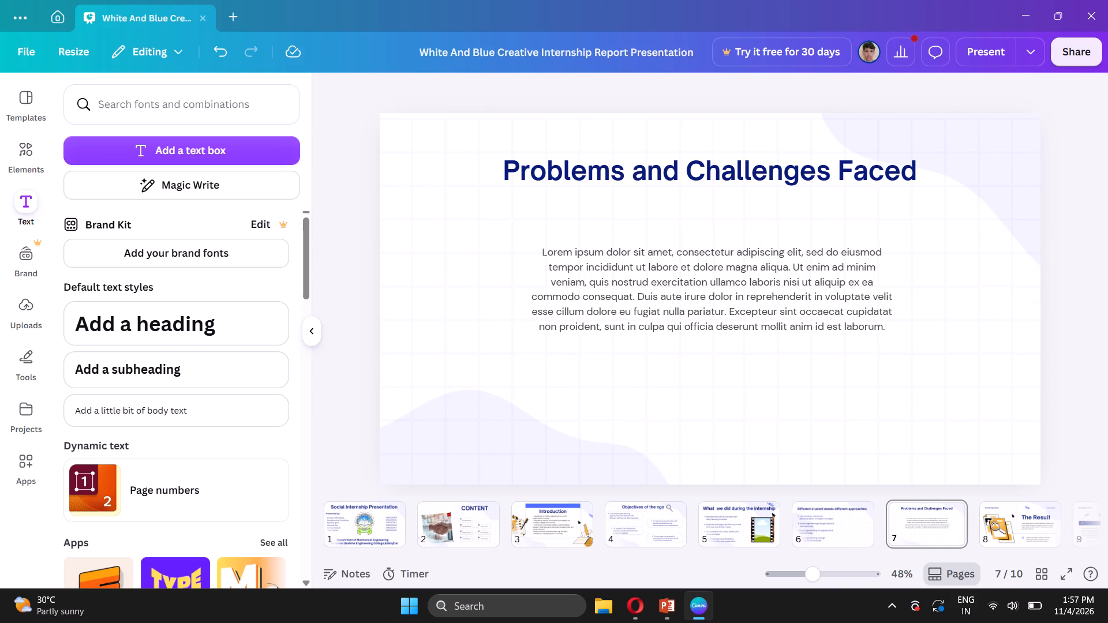
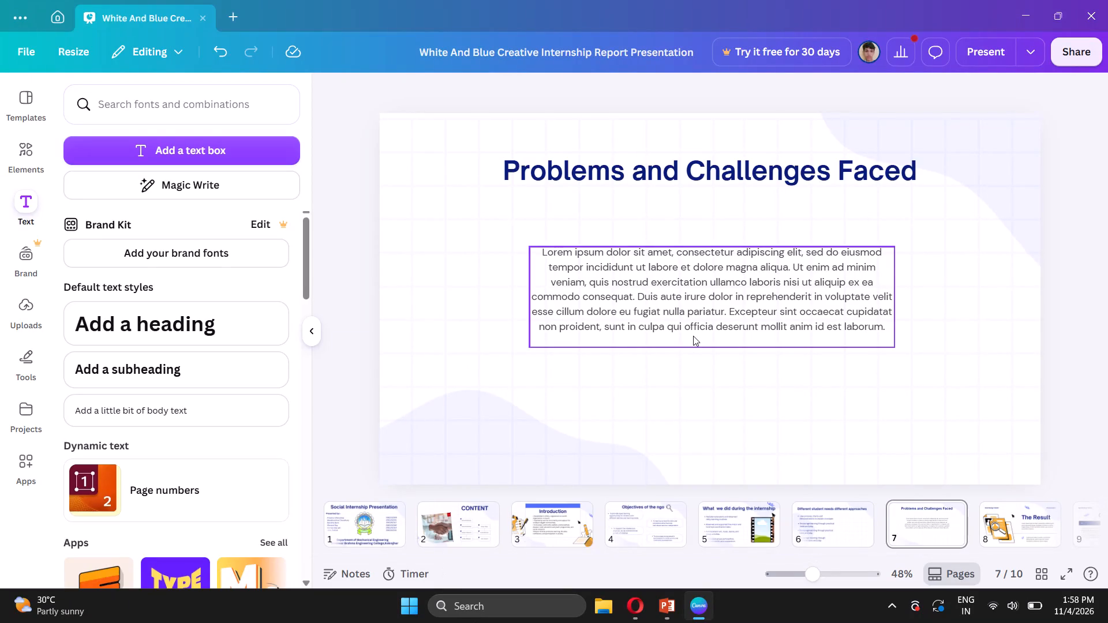
# Delete the placeholder lorem ipsum paragraph from slide 7, keeping the grid background intact.
pyautogui.click(693, 336)
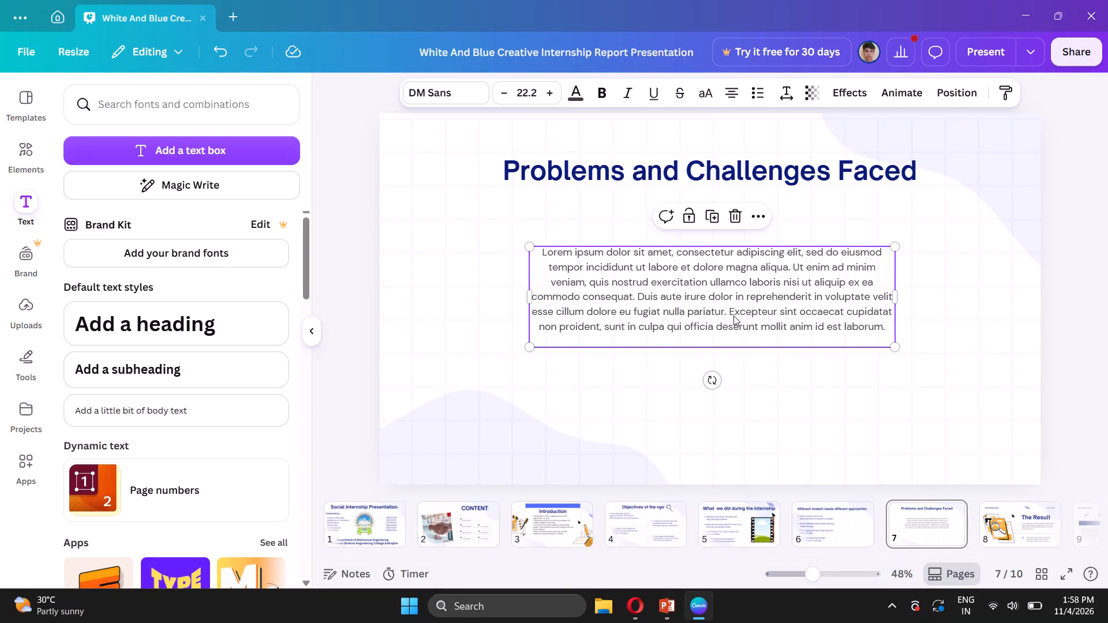
pyautogui.doubleClick(875, 329)
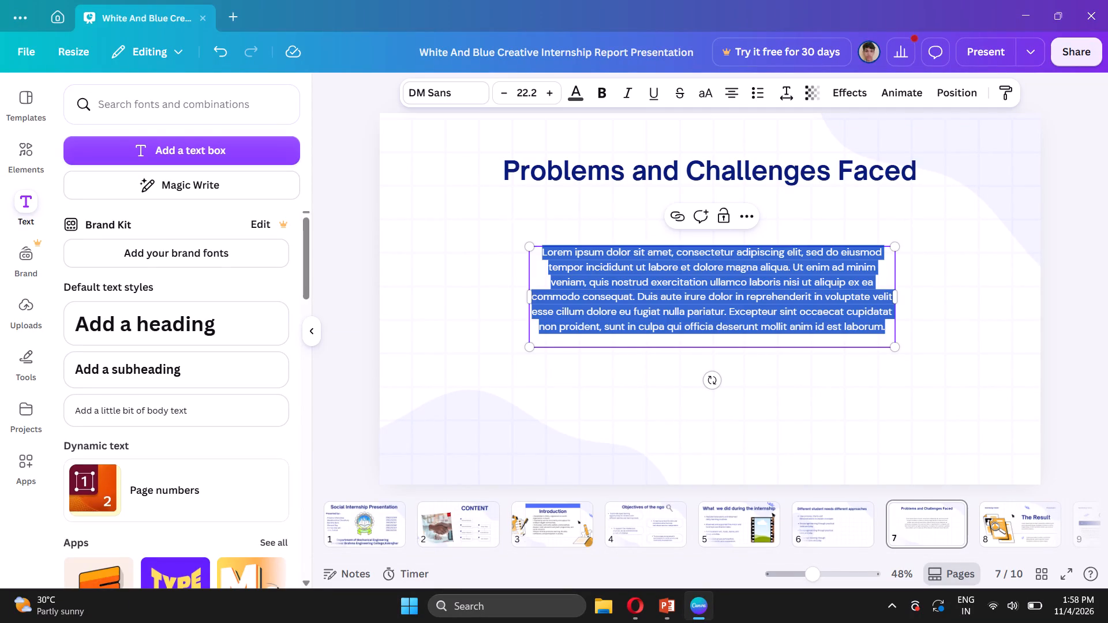
pyautogui.press('BackSpace')
pyautogui.press('Delete')
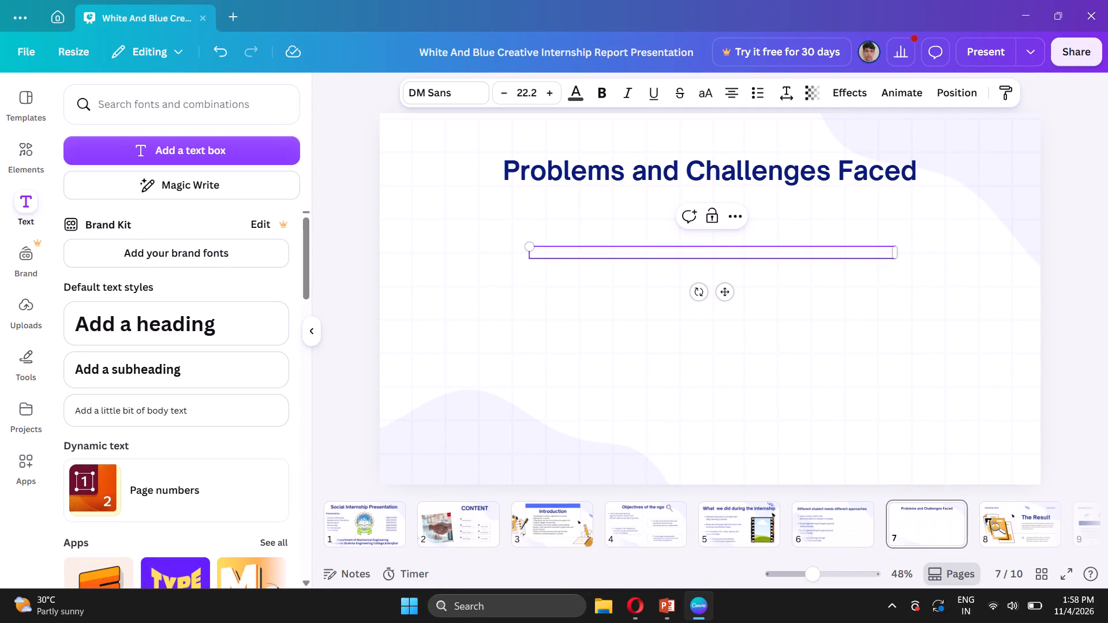
pyautogui.click(821, 249)
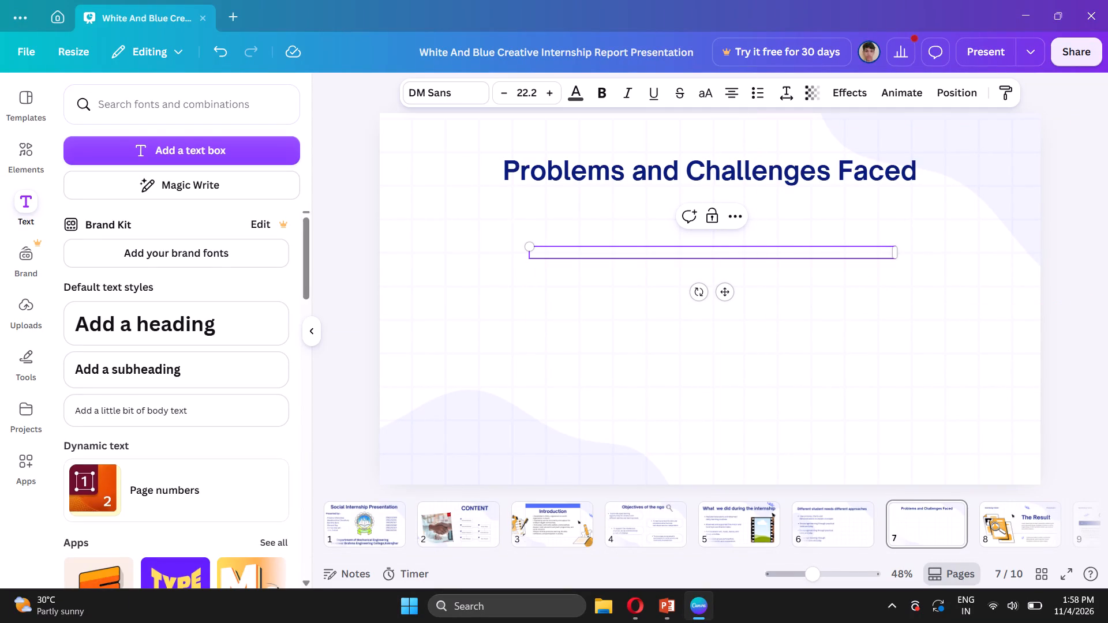
pyautogui.click(820, 246)
pyautogui.press('Delete')
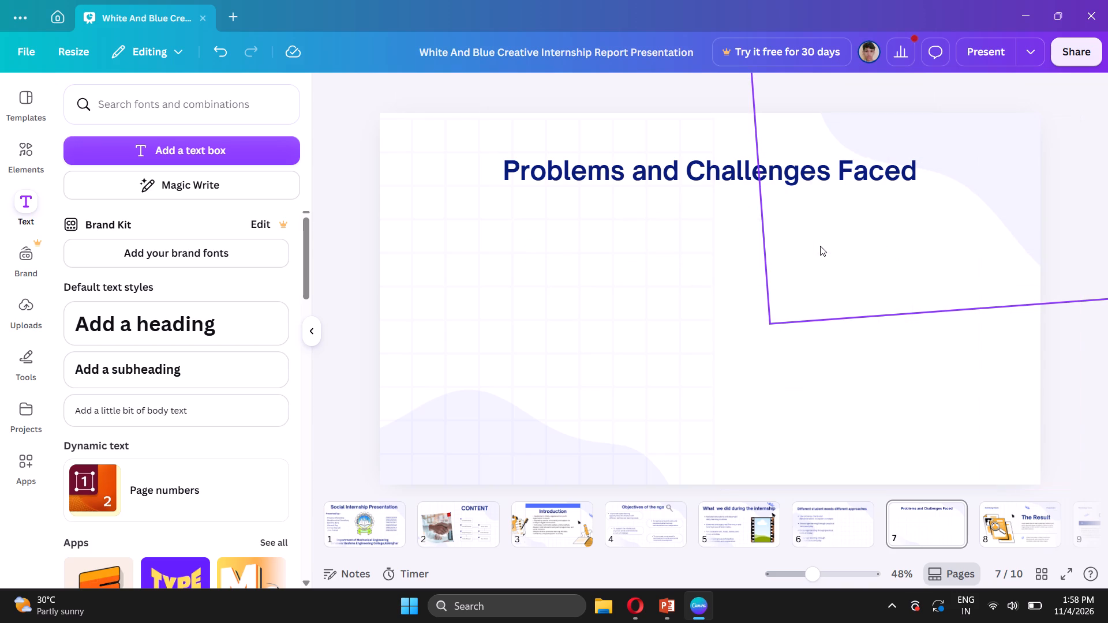
pyautogui.hotkey('ctrl', 'z')
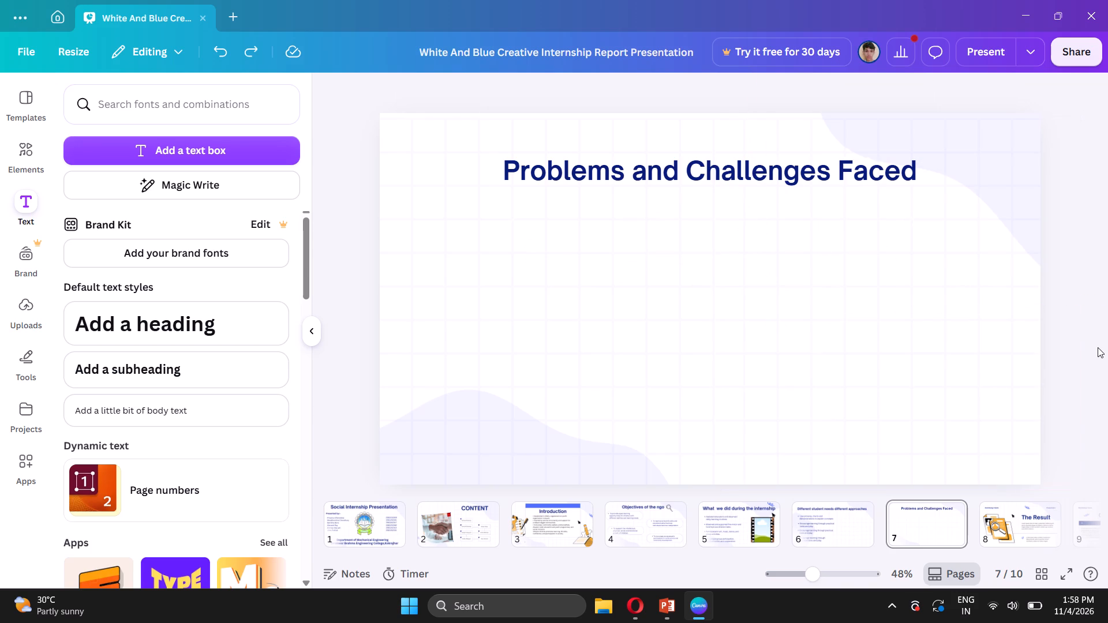
pyautogui.click(1098, 347)
pyautogui.click(213, 406)
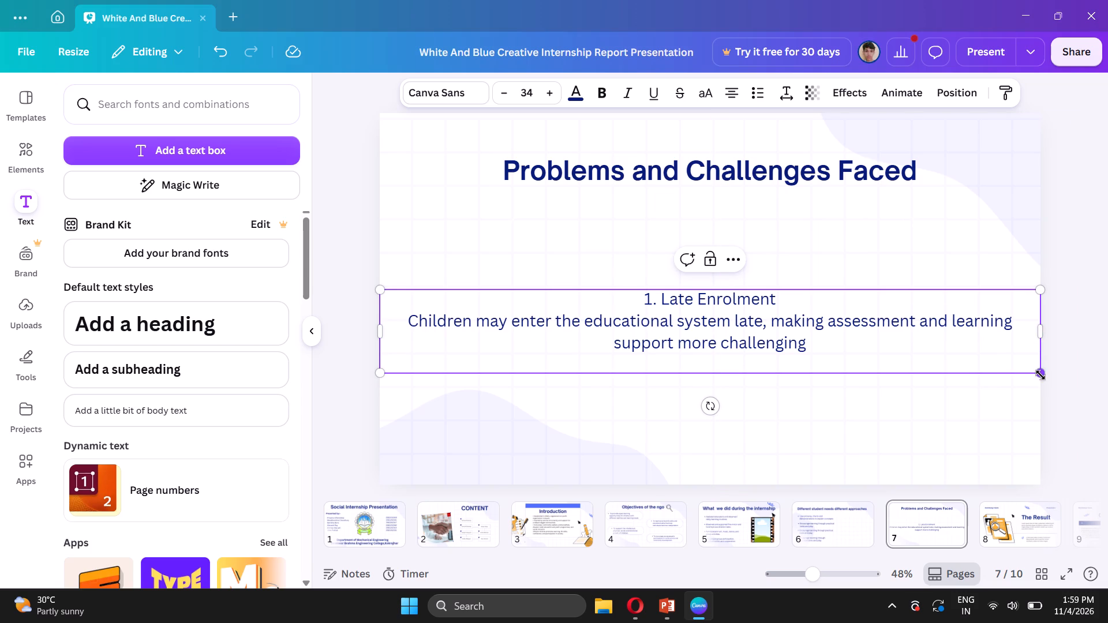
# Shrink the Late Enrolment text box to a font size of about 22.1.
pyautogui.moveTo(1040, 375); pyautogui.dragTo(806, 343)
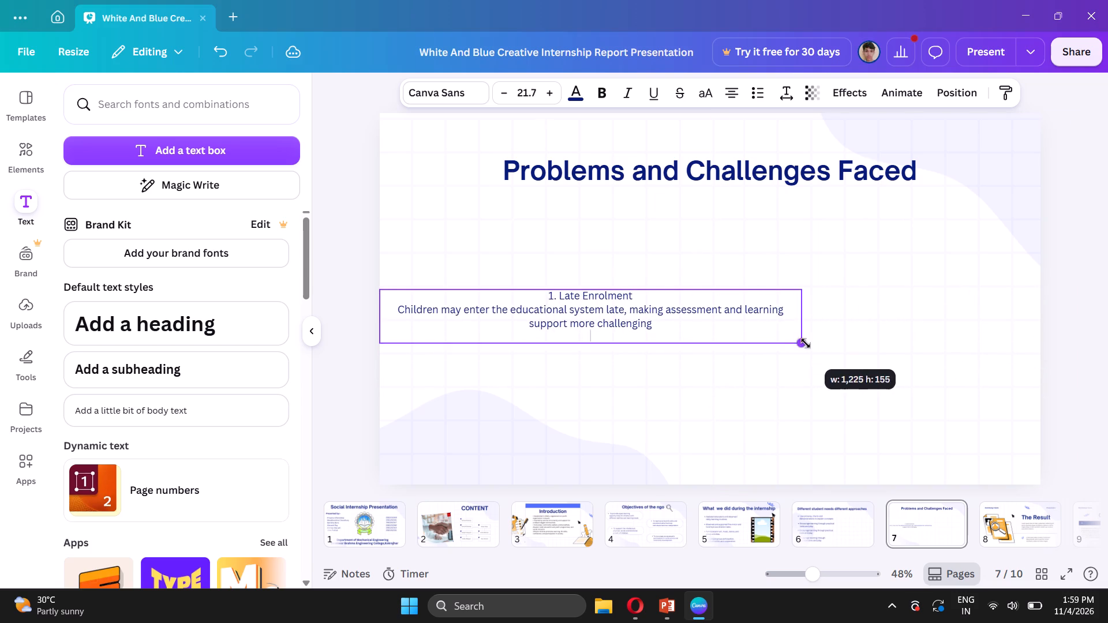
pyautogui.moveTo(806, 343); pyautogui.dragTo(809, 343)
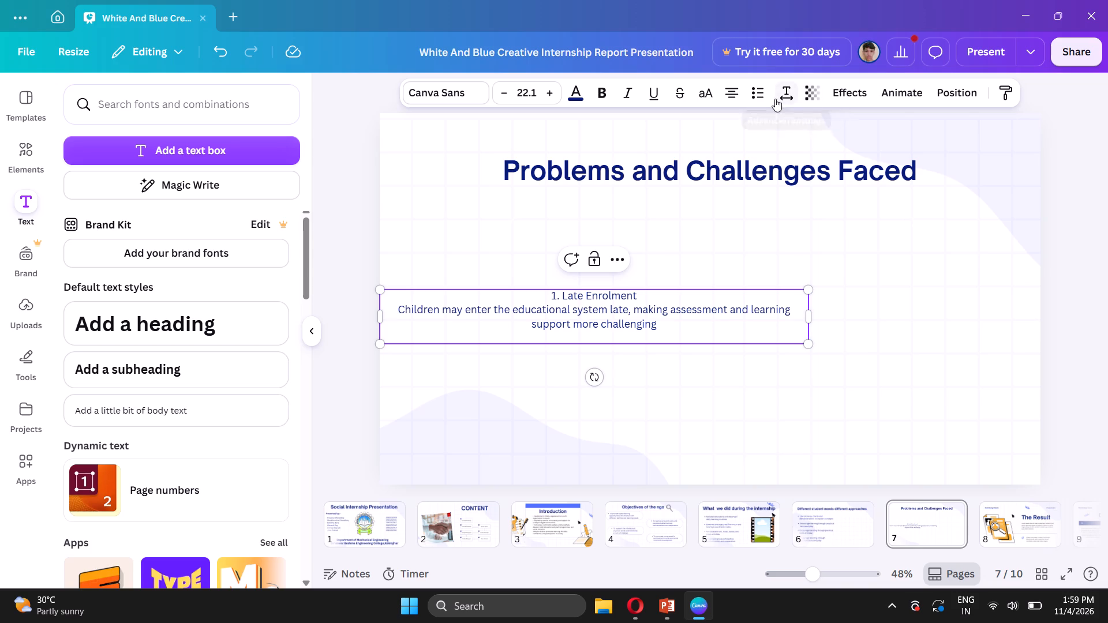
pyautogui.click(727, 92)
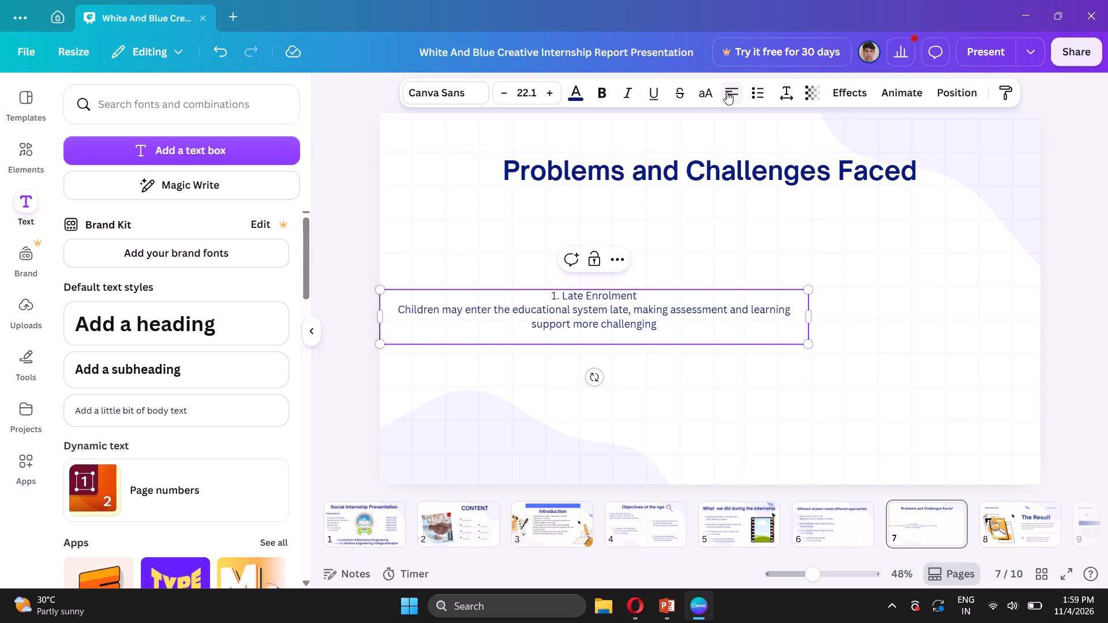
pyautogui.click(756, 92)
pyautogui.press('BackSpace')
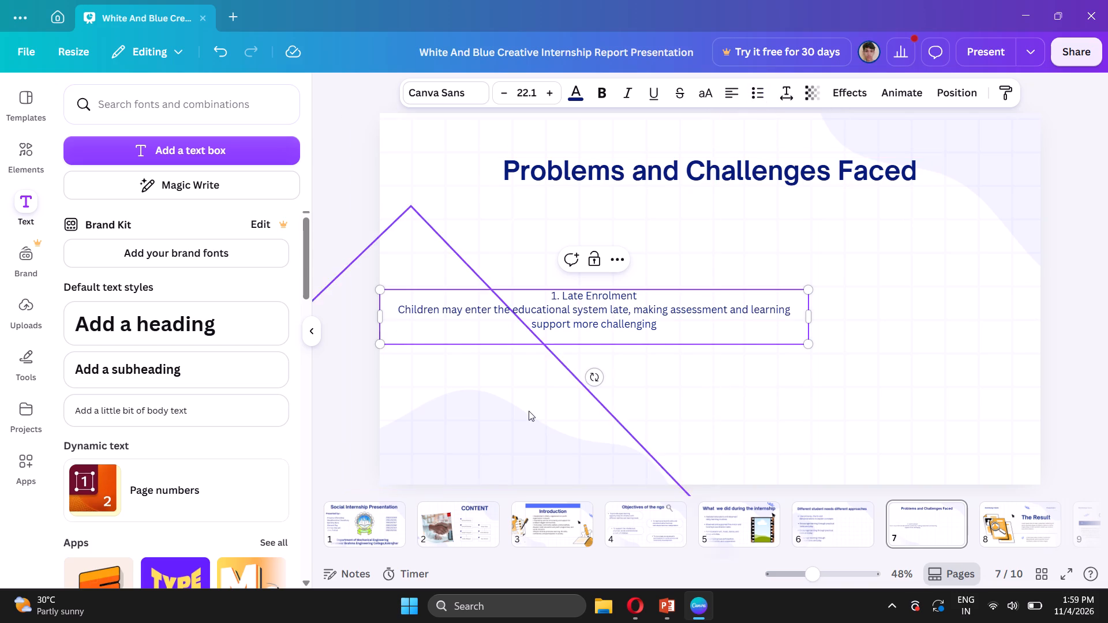
# Remove the "1." before "Late Enrolment" and turn that line into a bullet point.
pyautogui.click(559, 294)
pyautogui.press('BackSpace')
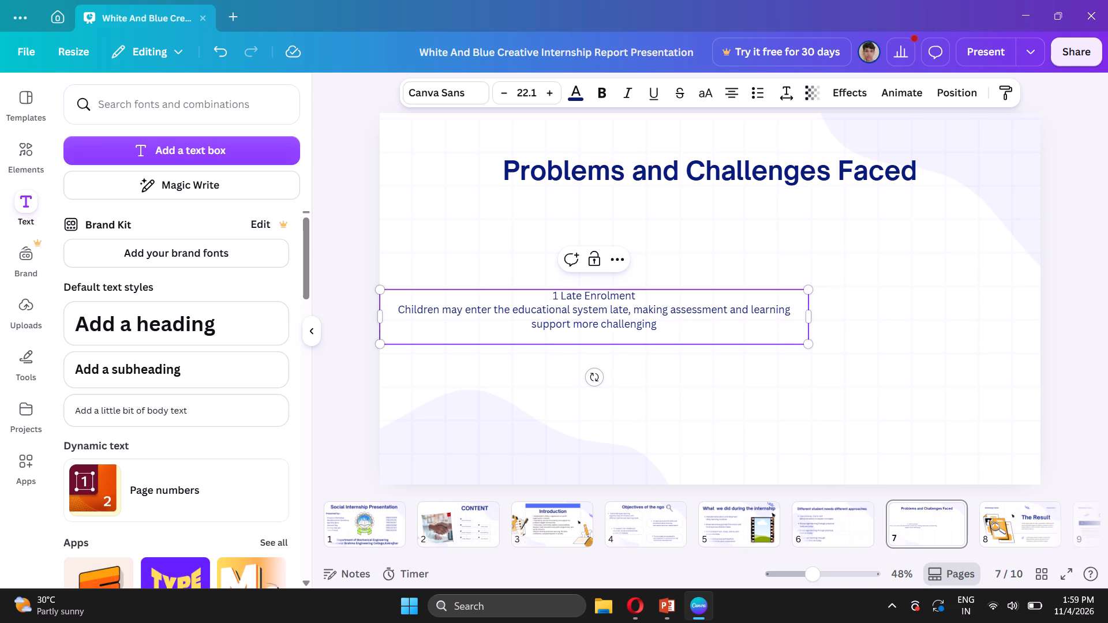
pyautogui.press('BackSpace')
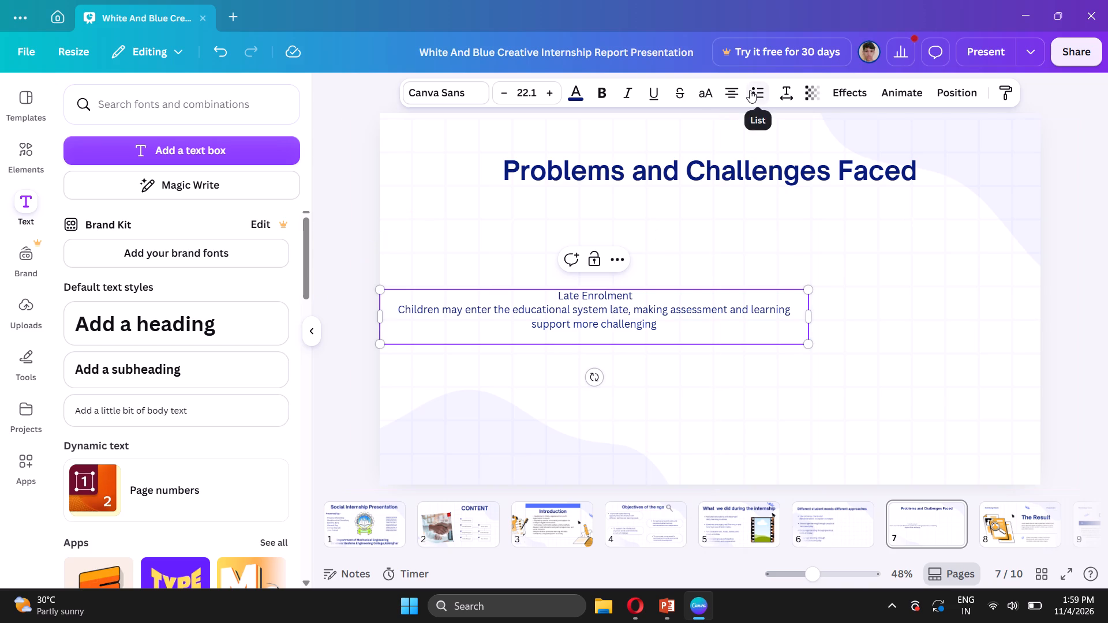
pyautogui.click(750, 90)
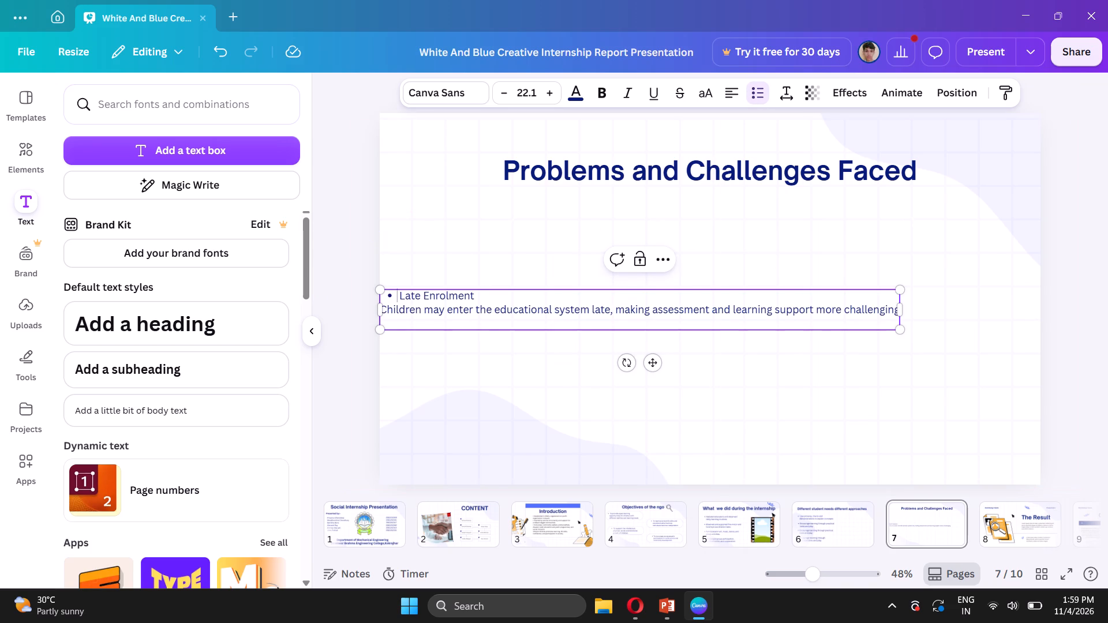
# Resize the Late Enrolment text to a font size of about 26 and narrow its box to a width of about 960.
pyautogui.moveTo(900, 328); pyautogui.dragTo(819, 395)
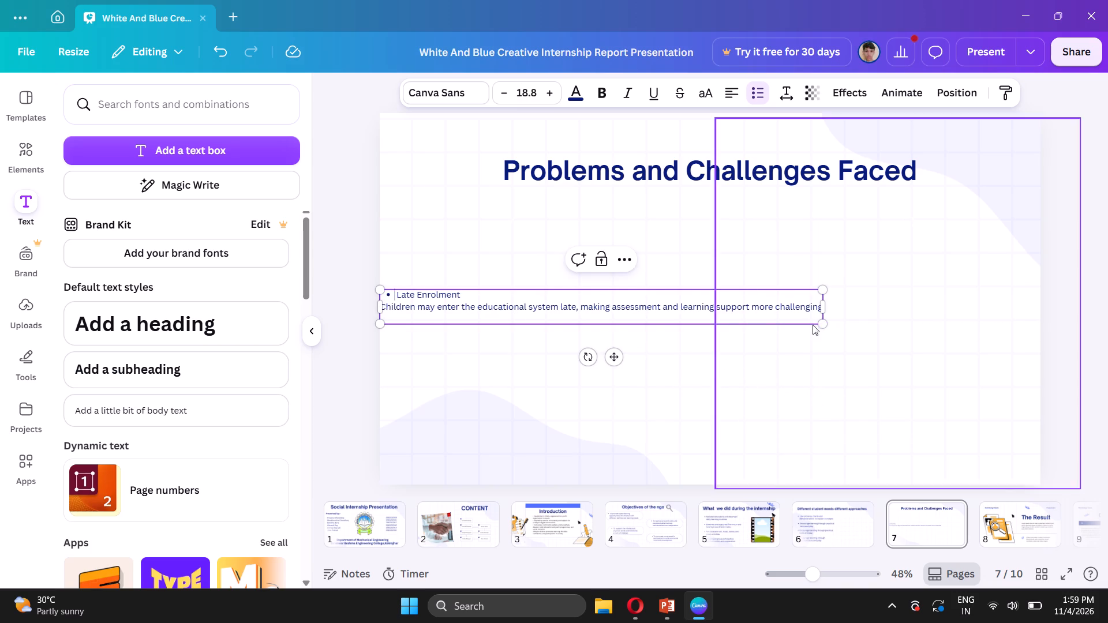
pyautogui.moveTo(825, 309); pyautogui.dragTo(629, 323)
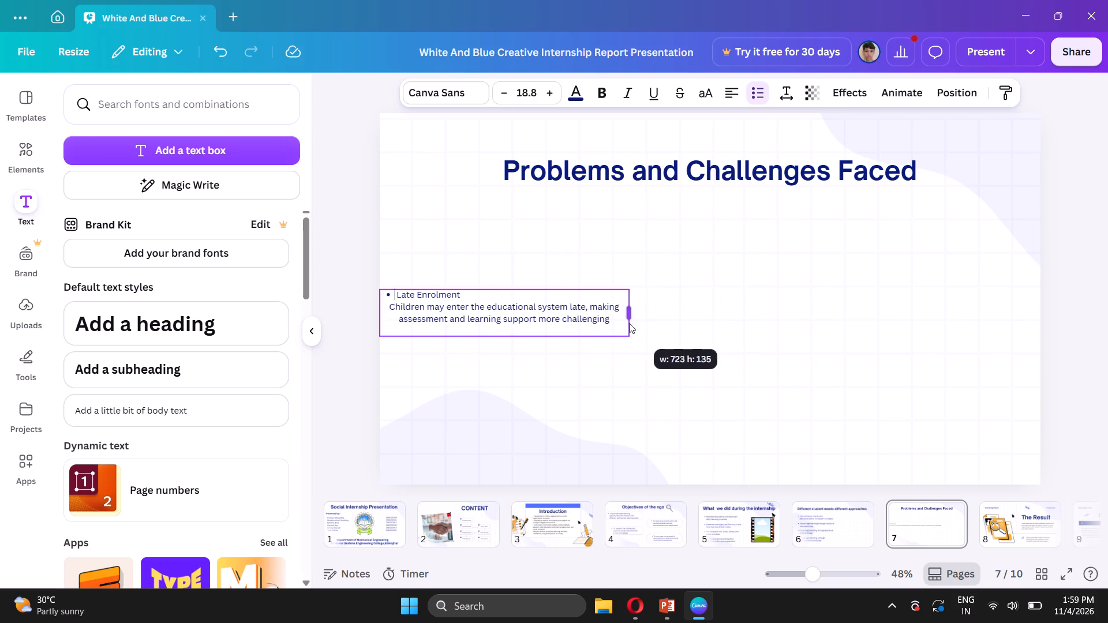
pyautogui.moveTo(629, 323); pyautogui.dragTo(628, 323)
pyautogui.moveTo(626, 337); pyautogui.dragTo(668, 369)
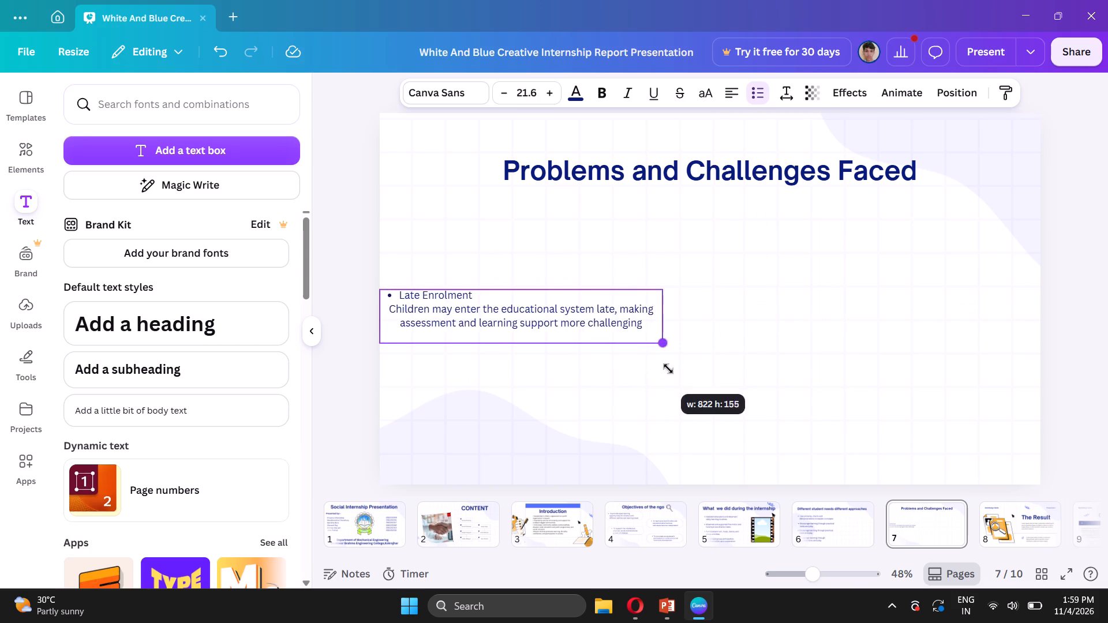
pyautogui.moveTo(668, 369); pyautogui.dragTo(717, 370)
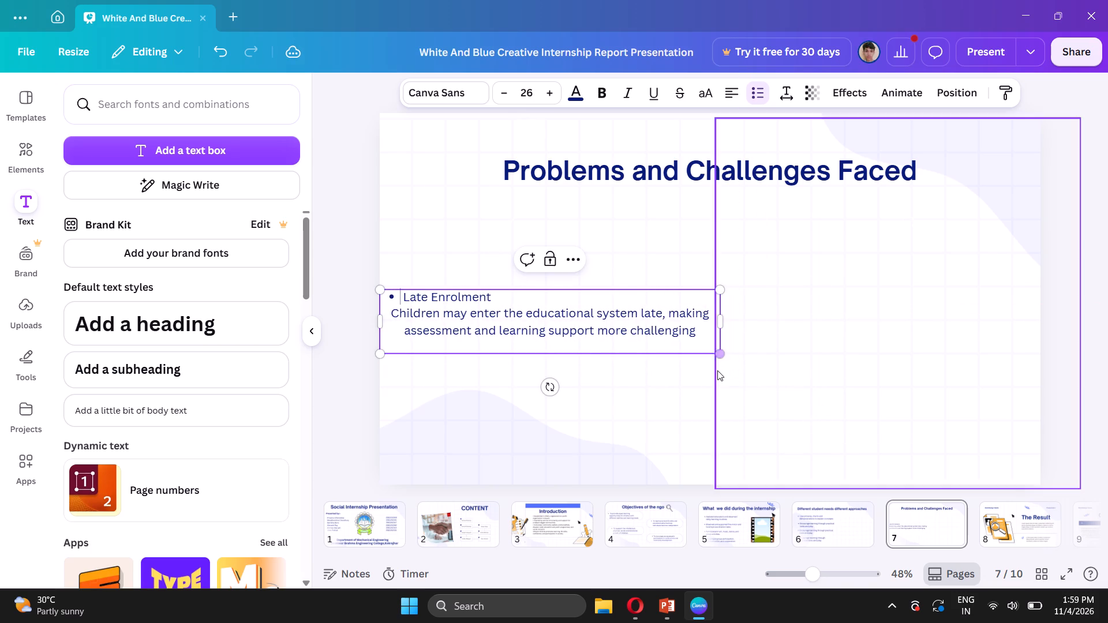
pyautogui.moveTo(720, 319); pyautogui.dragTo(712, 316)
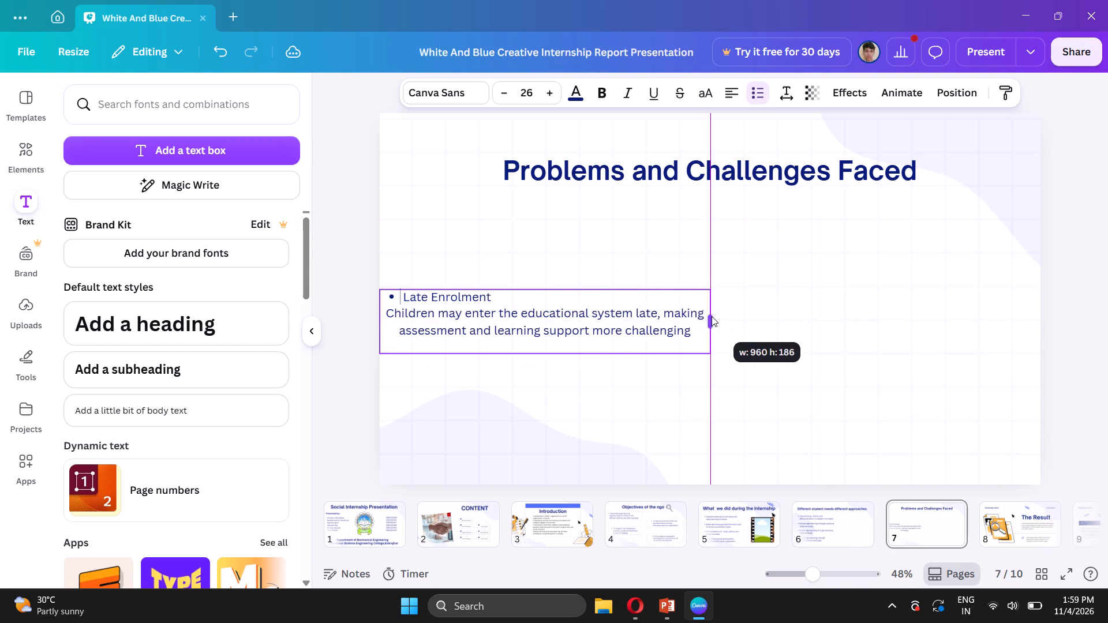
pyautogui.moveTo(712, 316); pyautogui.dragTo(712, 316)
pyautogui.click(1062, 291)
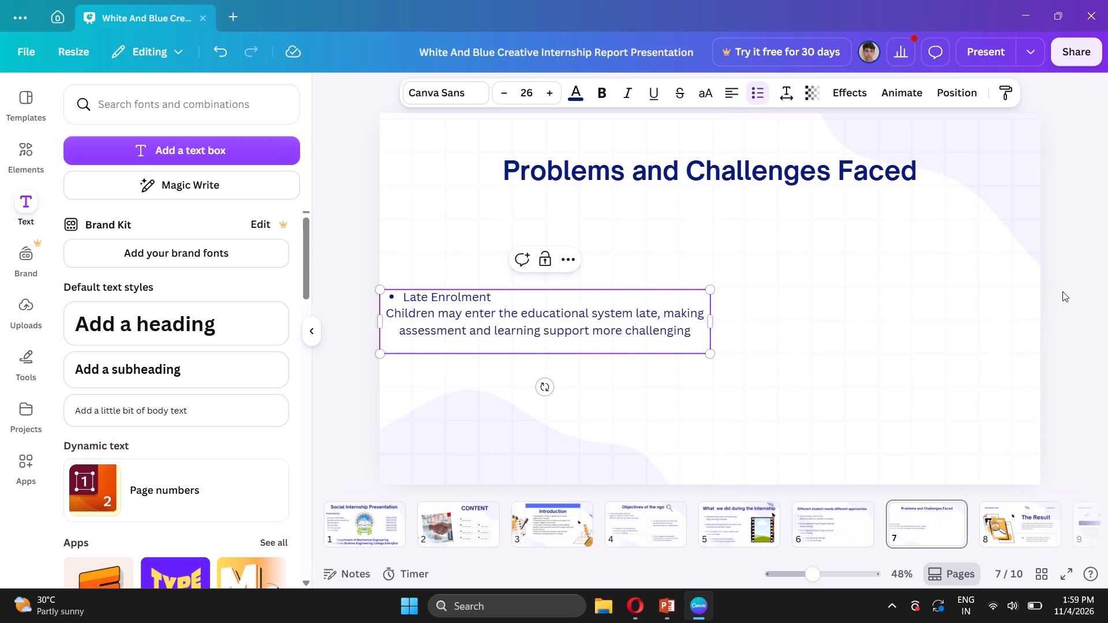
# Move the Late Enrolment text box up to just below the slide title, slightly inside the slide's left edge.
pyautogui.moveTo(548, 335); pyautogui.dragTo(557, 271)
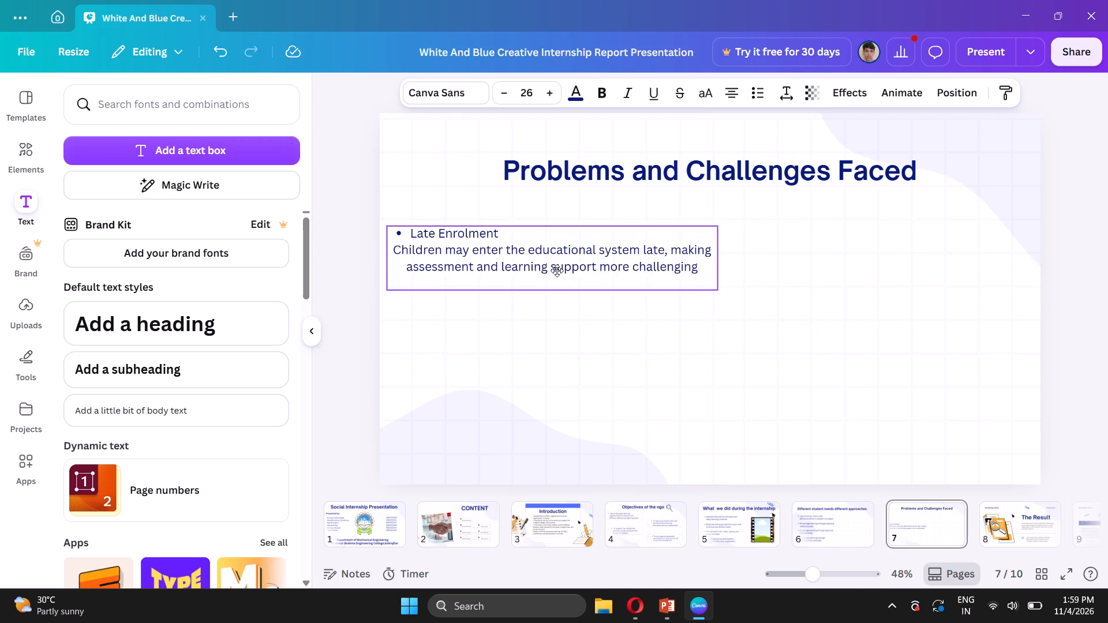
pyautogui.moveTo(557, 271); pyautogui.dragTo(558, 267)
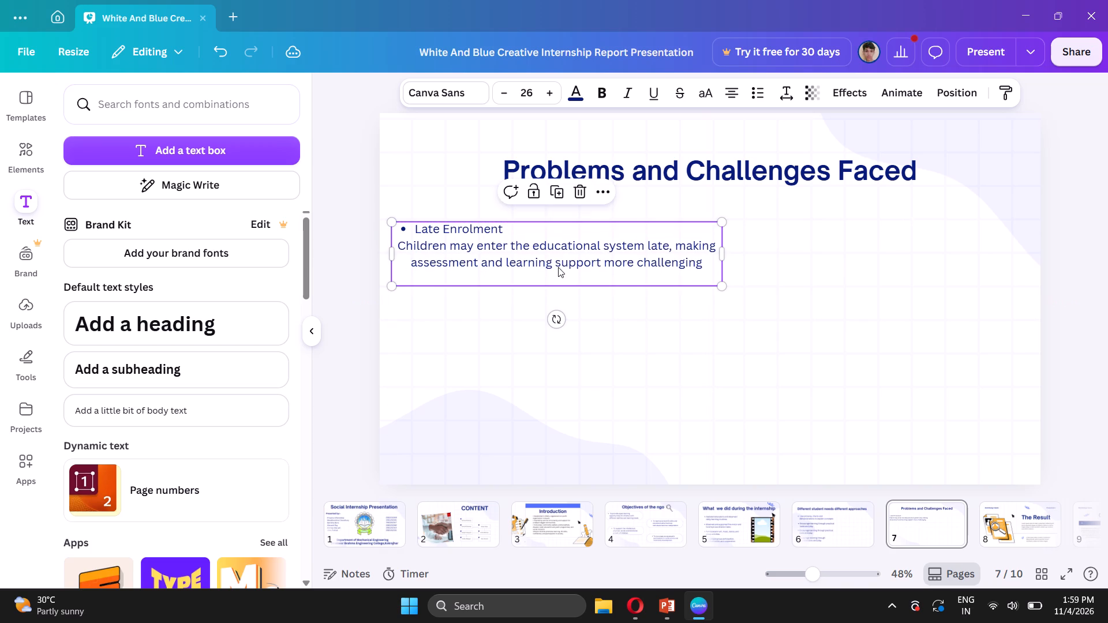
pyautogui.click(1064, 258)
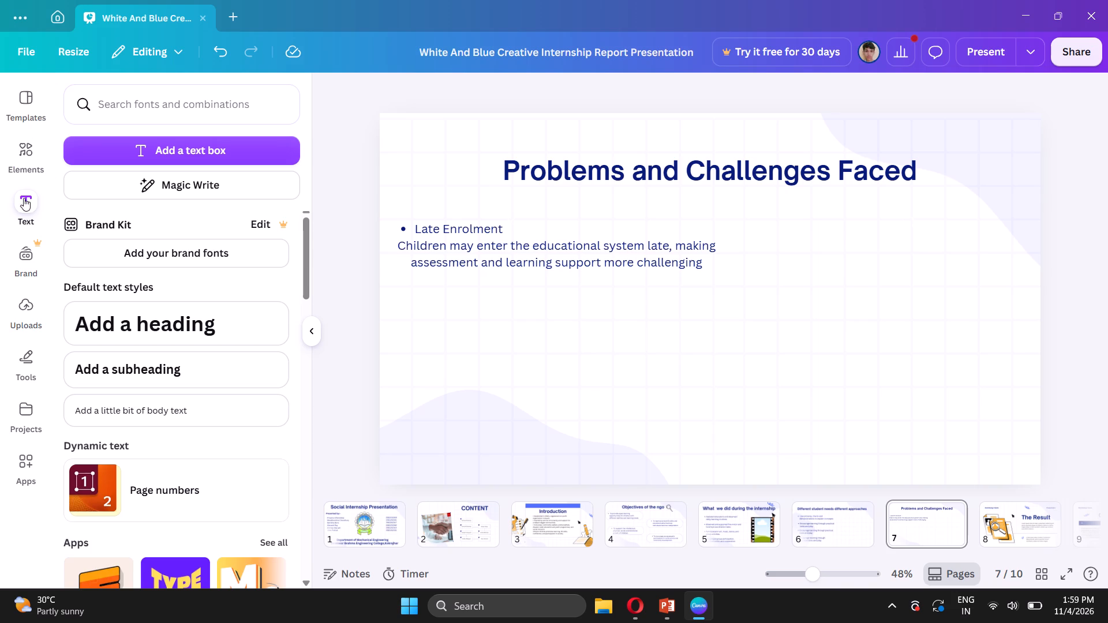
# Search the elements library for "late" and add the red alarm clock graphic to the slide.
pyautogui.click(27, 173)
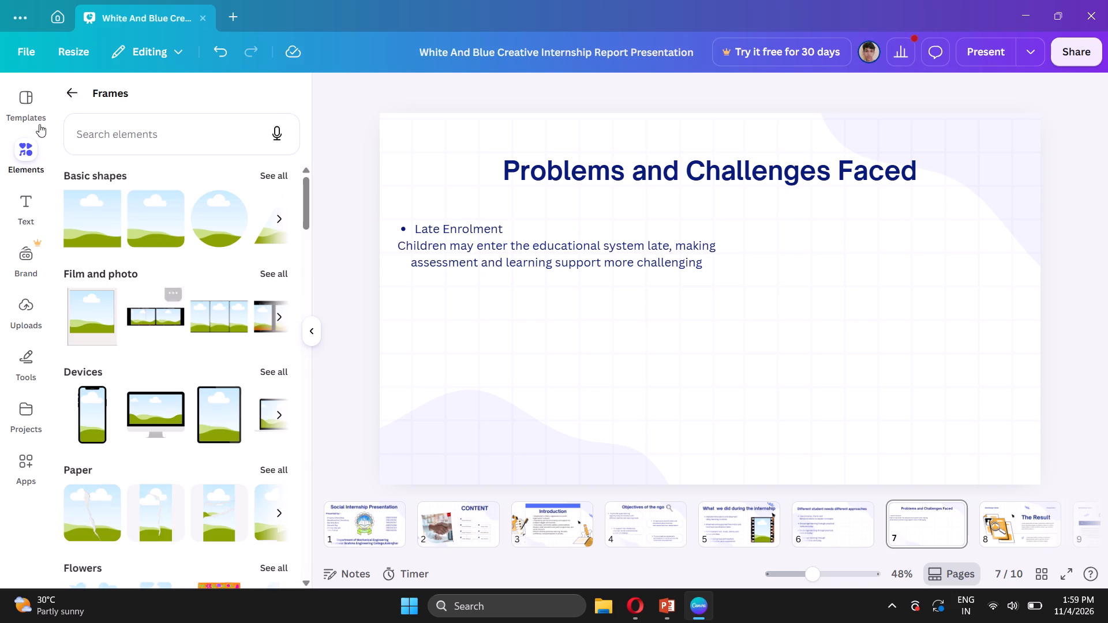
pyautogui.click(66, 90)
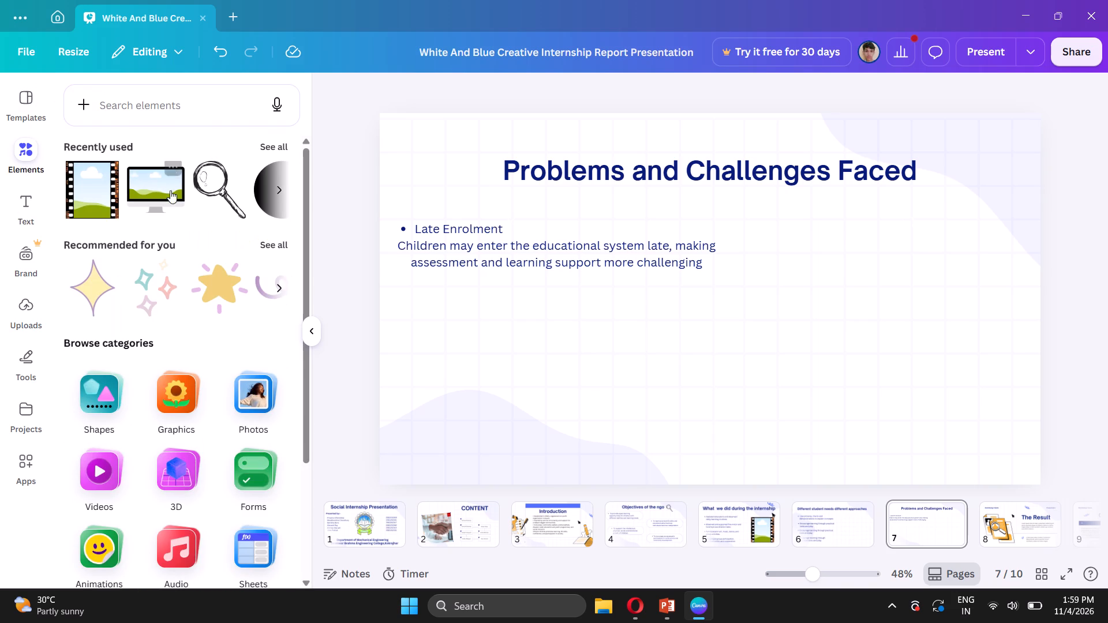
pyautogui.click(128, 114)
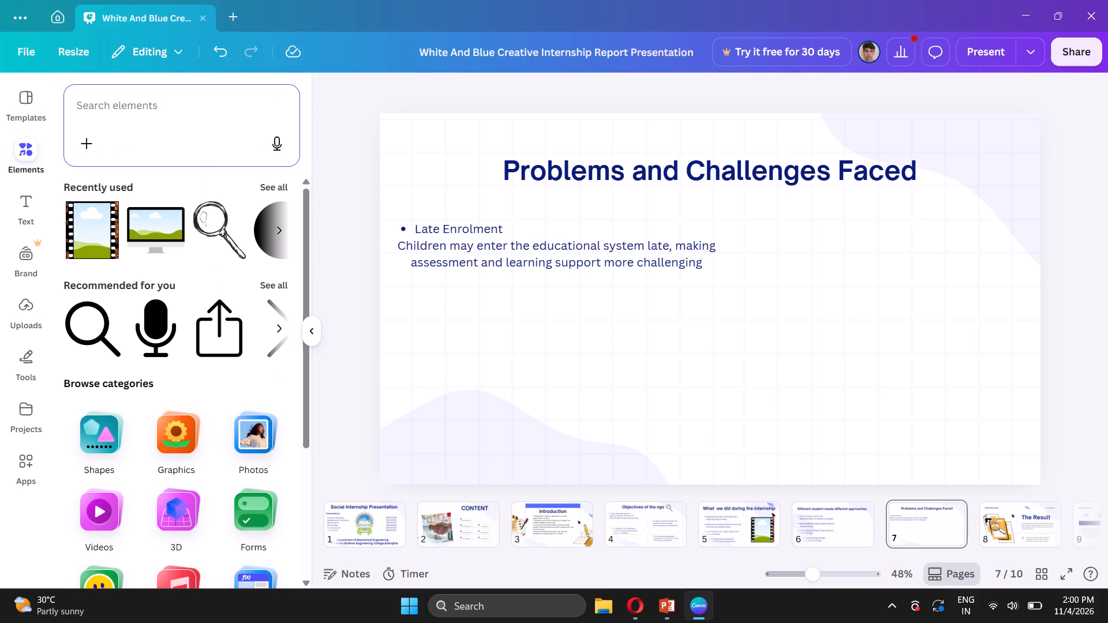
pyautogui.write('late')
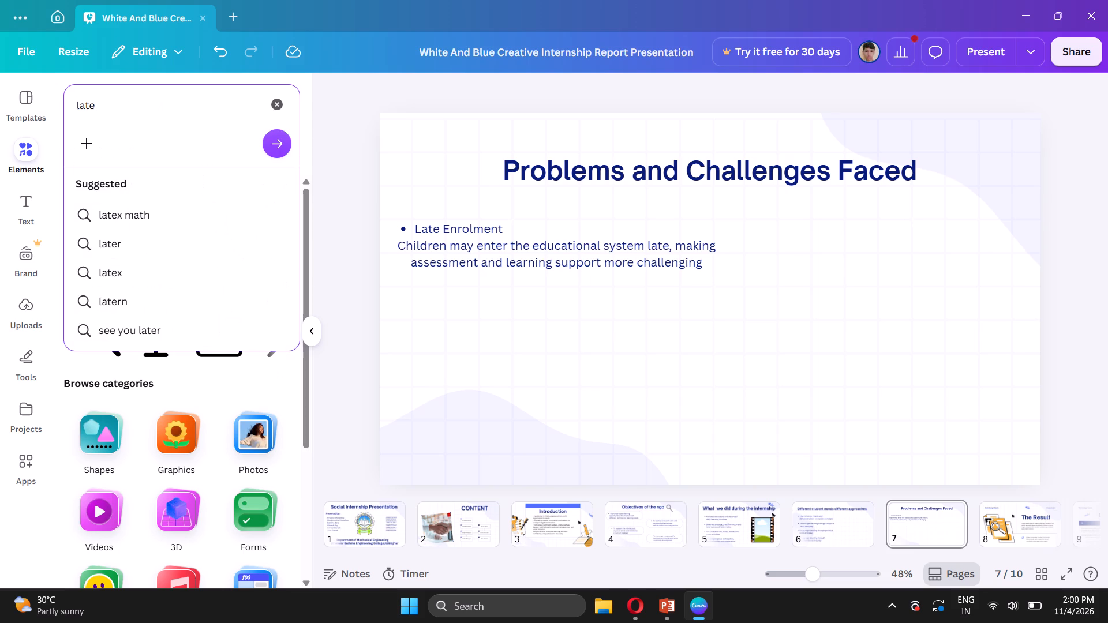
pyautogui.press('Return')
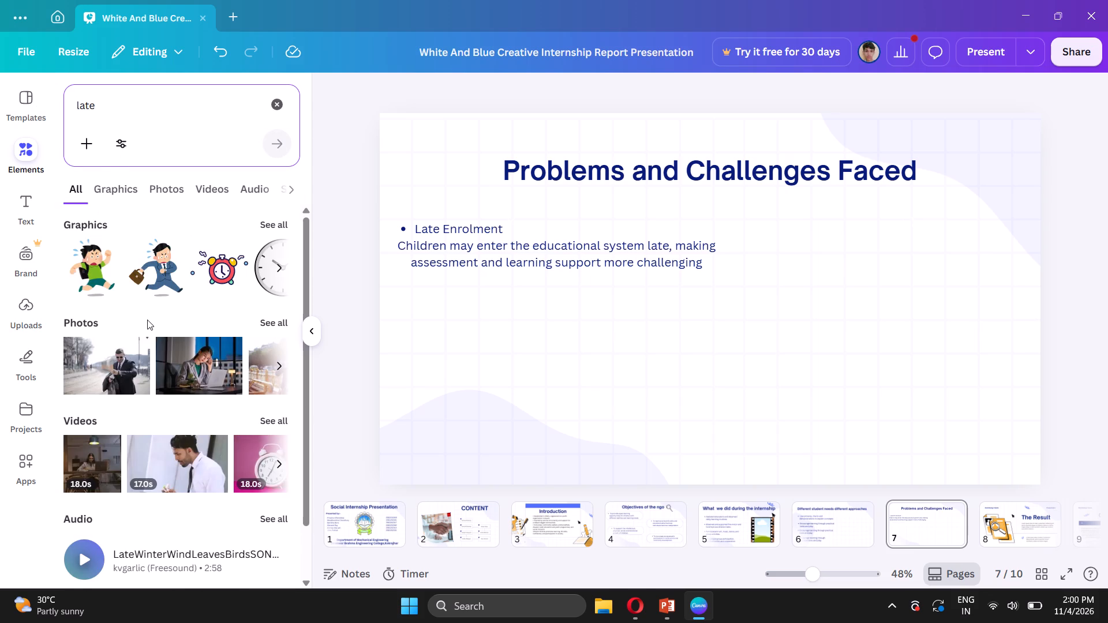
pyautogui.hscroll(-1, 205, 276)
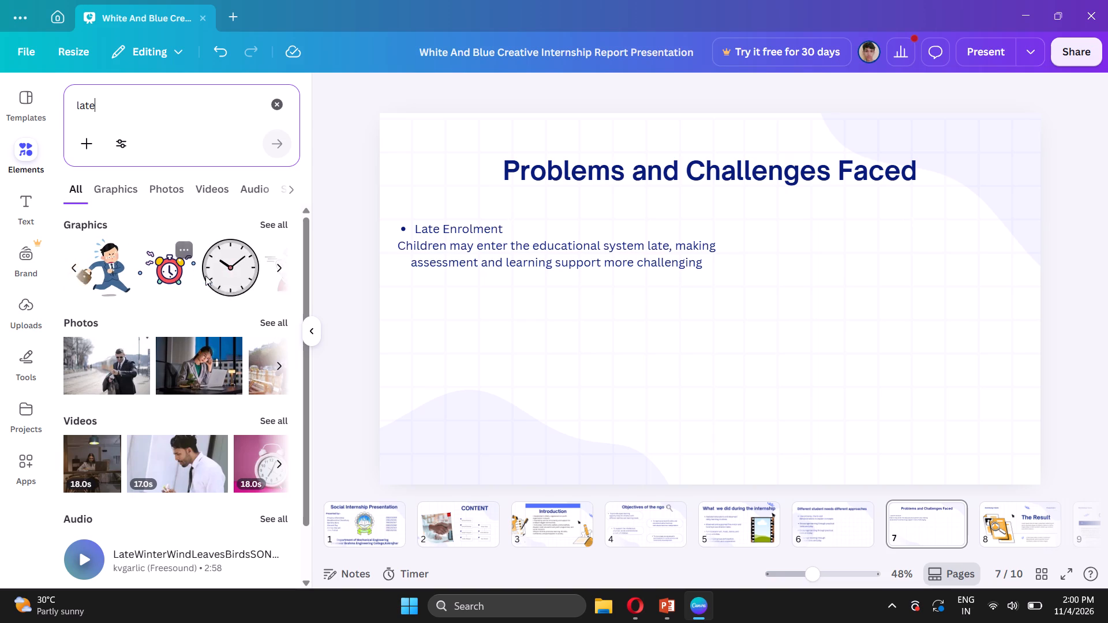
pyautogui.hscroll(-3, 205, 276)
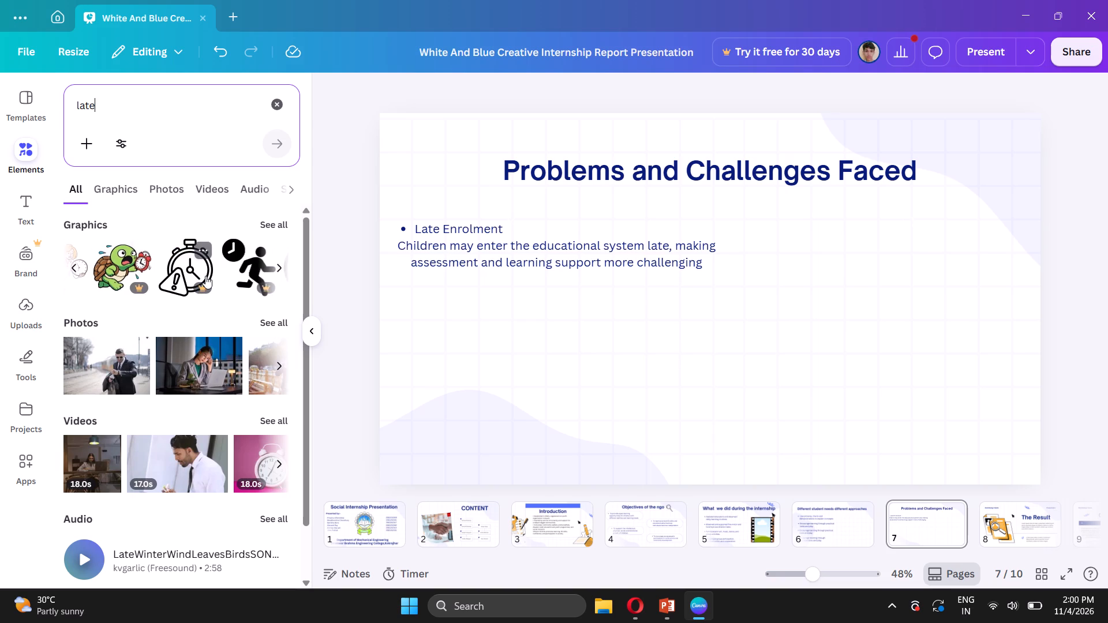
pyautogui.hscroll(1, 205, 276)
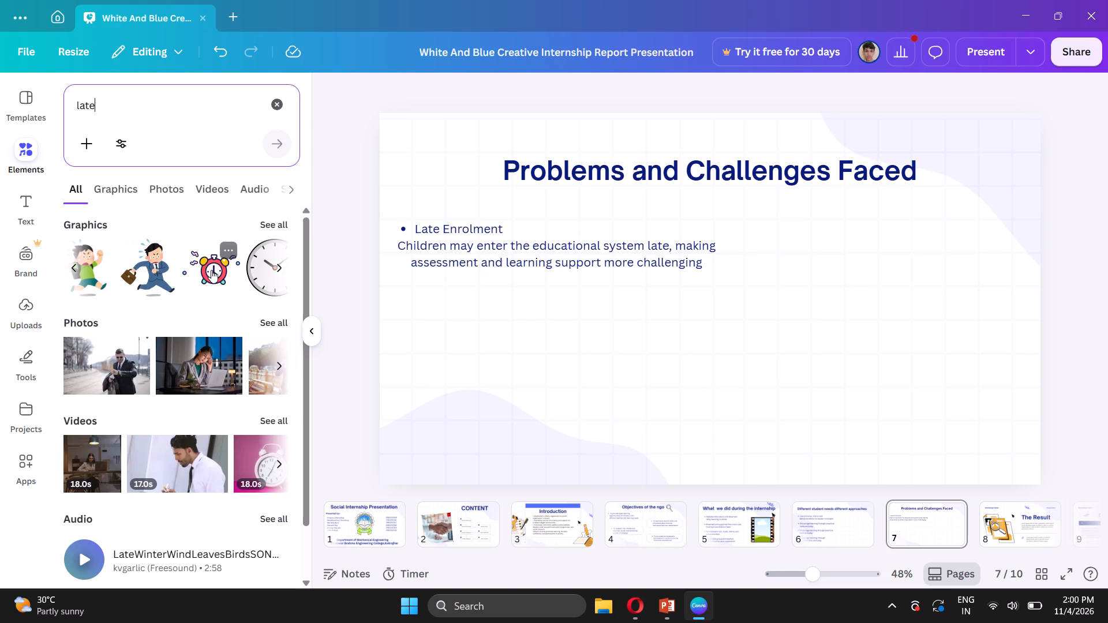
pyautogui.hscroll(-1, 239, 265)
pyautogui.hscroll(1, 239, 265)
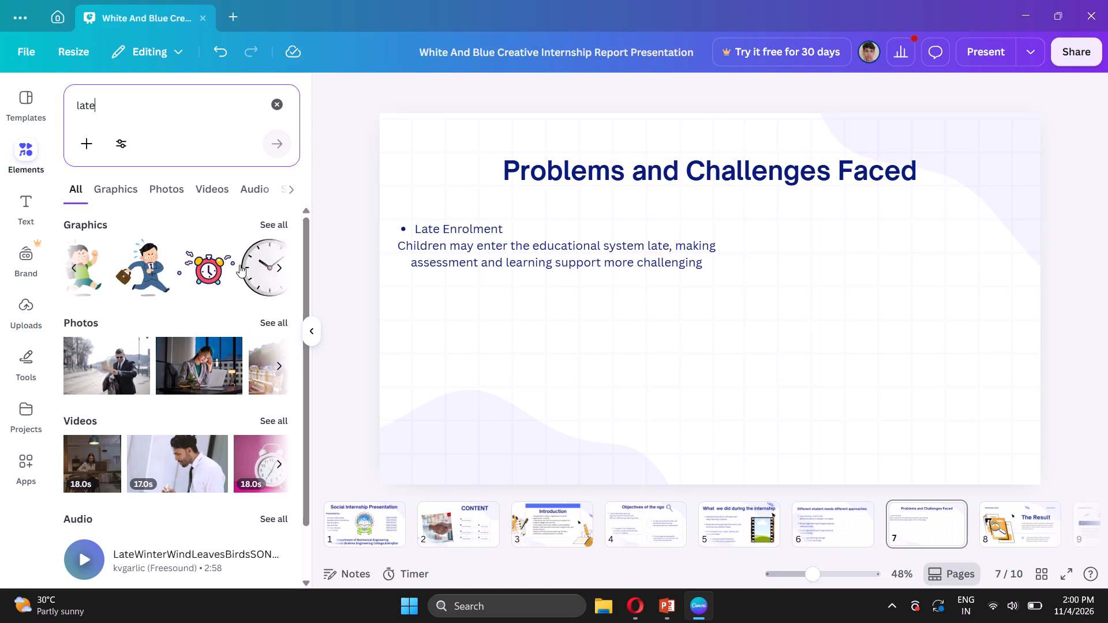
pyautogui.moveTo(224, 267); pyautogui.dragTo(471, 224)
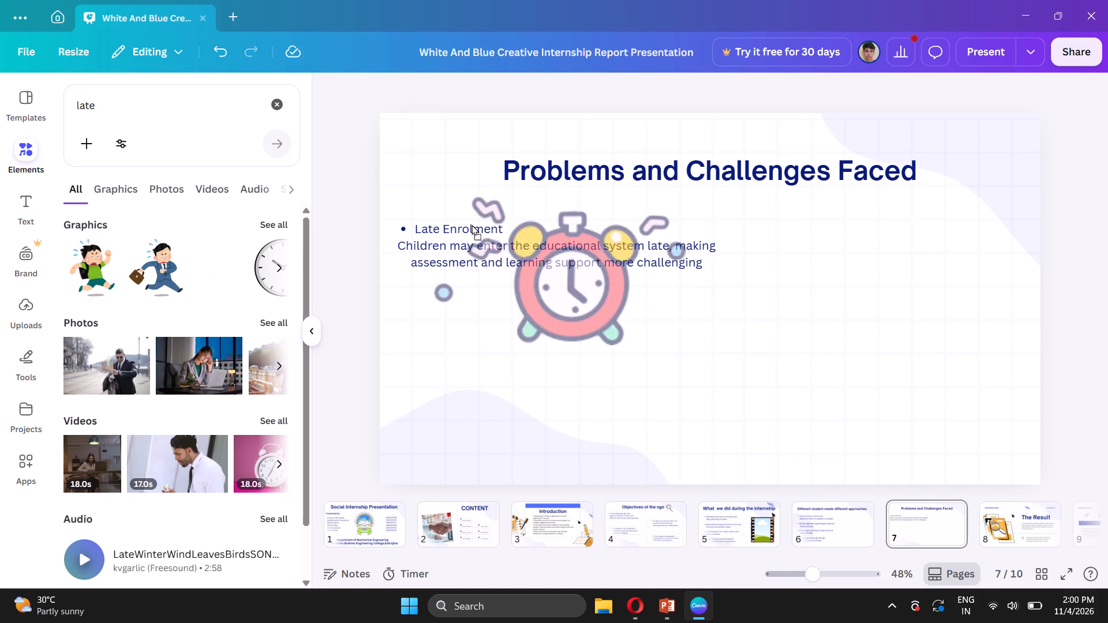
pyautogui.moveTo(471, 224); pyautogui.dragTo(508, 266)
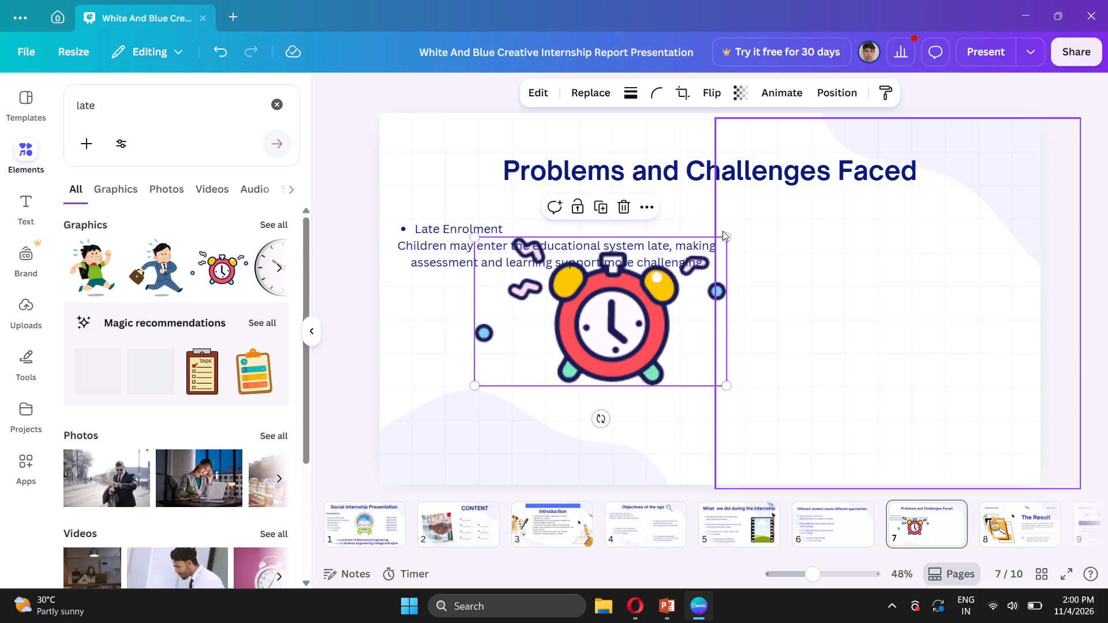
# Shrink the alarm clock graphic proportionally to a small icon.
pyautogui.moveTo(726, 236); pyautogui.dragTo(549, 356)
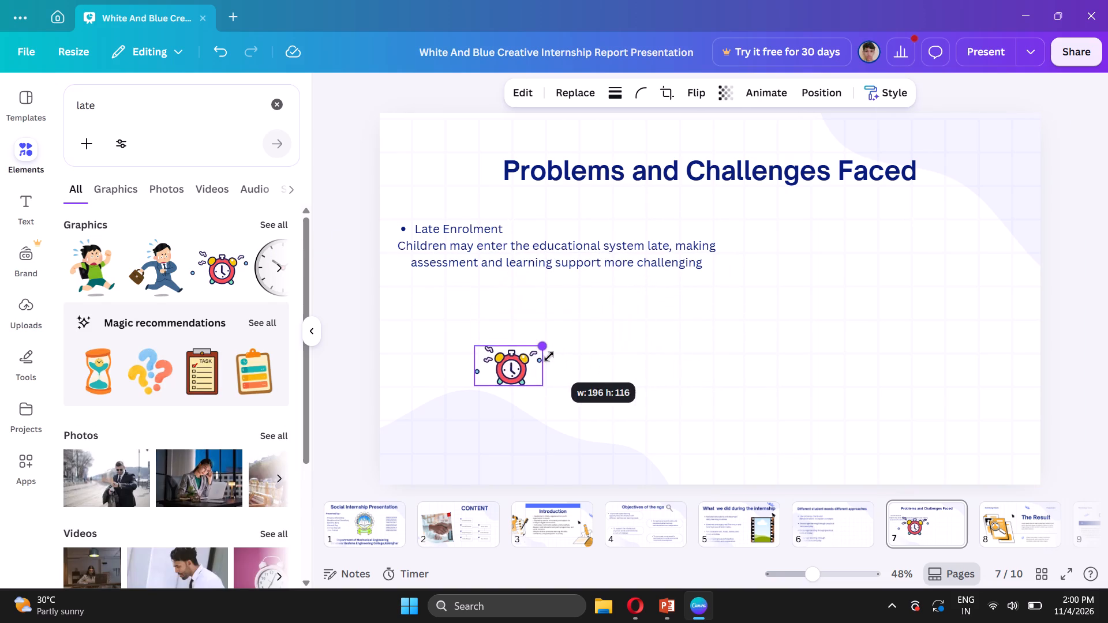
pyautogui.moveTo(549, 356); pyautogui.dragTo(508, 362)
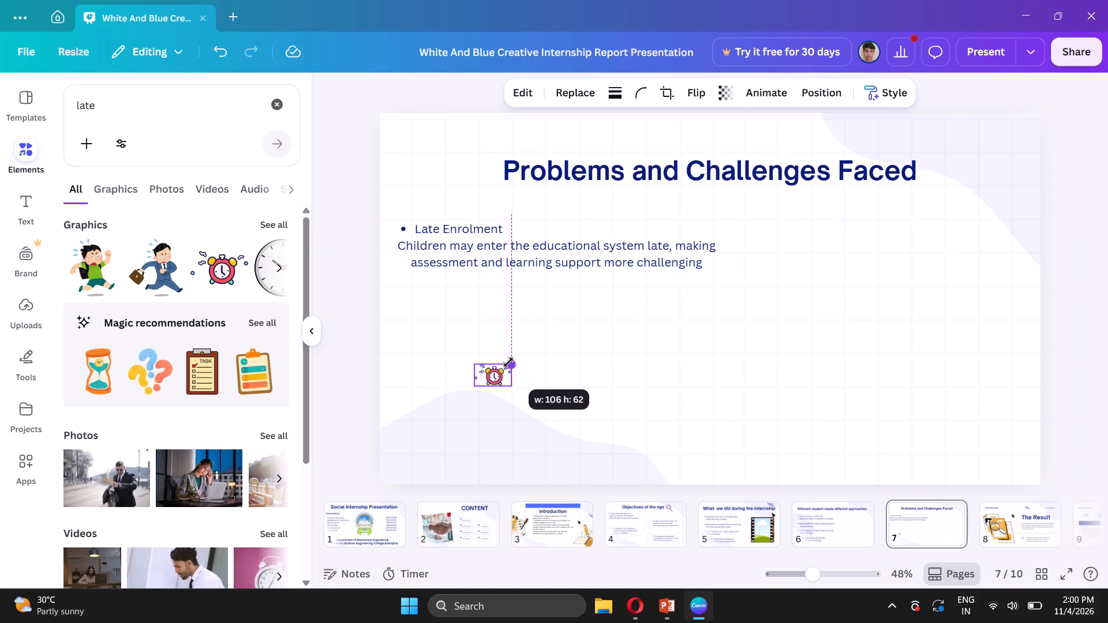
pyautogui.moveTo(508, 362); pyautogui.dragTo(514, 359)
# Shift the Late Enrolment text box slightly right and down, and place the alarm clock icon just left of its heading.
pyautogui.moveTo(440, 245); pyautogui.dragTo(465, 254)
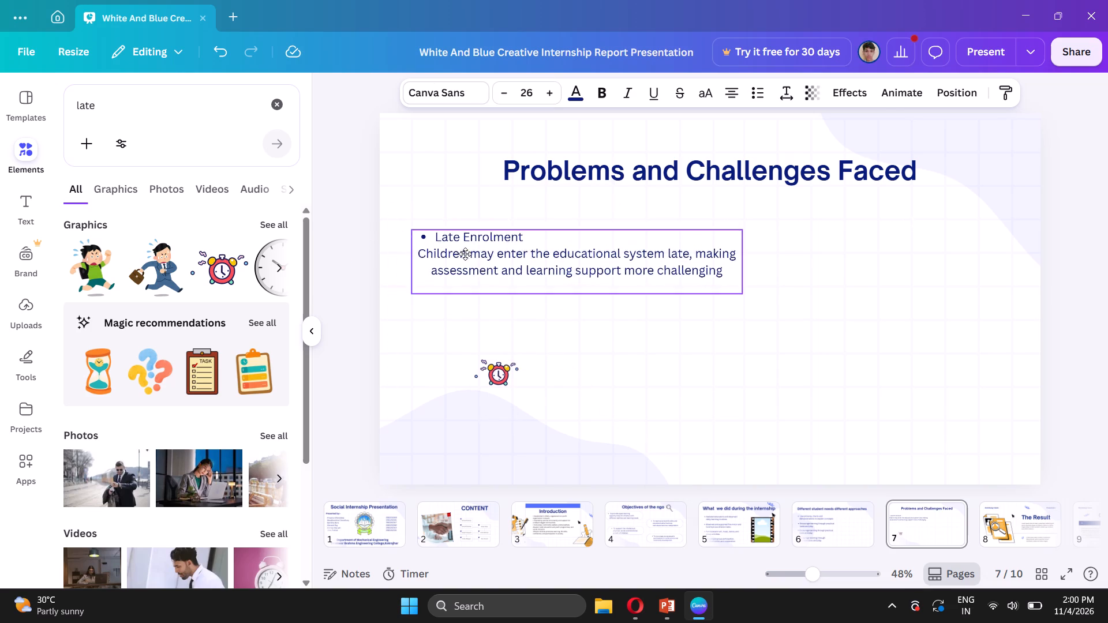
pyautogui.moveTo(465, 254); pyautogui.dragTo(483, 257)
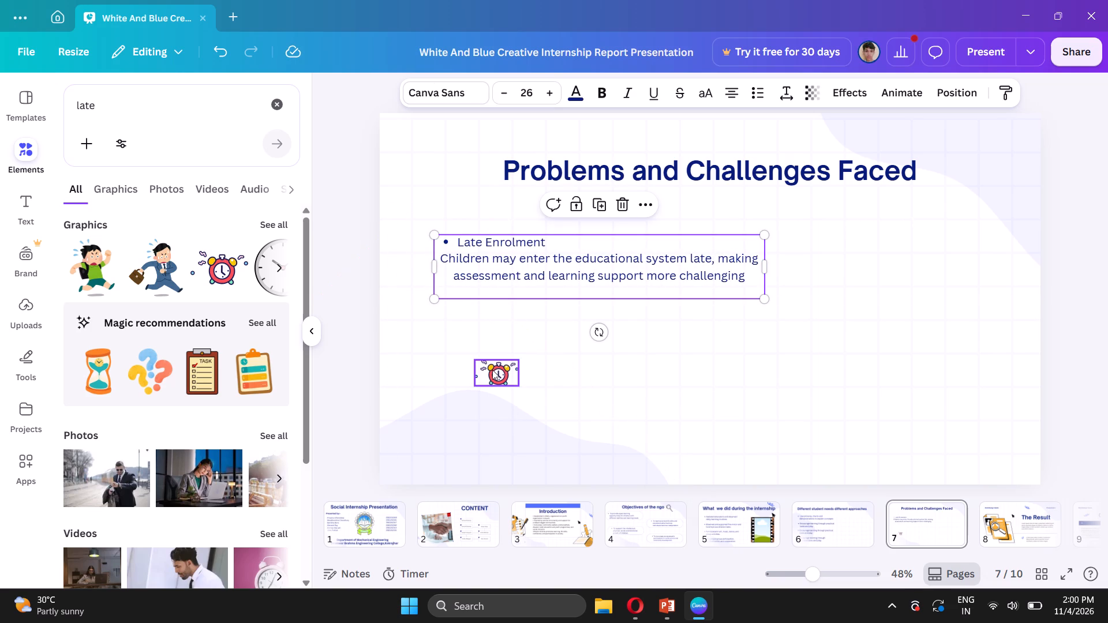
pyautogui.moveTo(492, 370); pyautogui.dragTo(409, 243)
pyautogui.click(1064, 227)
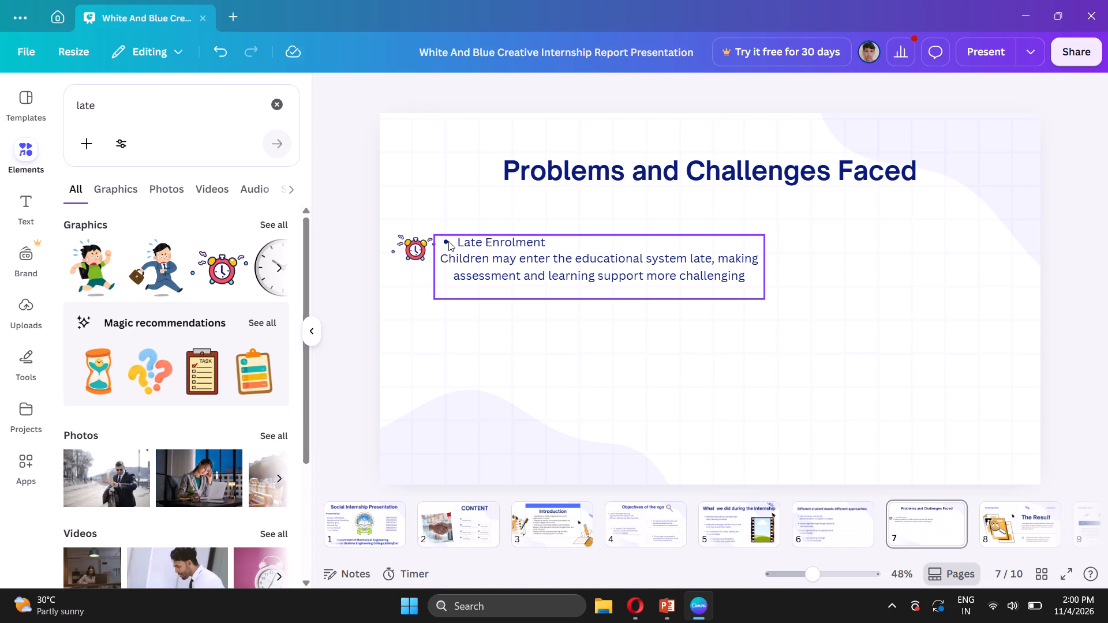
# Make the "Late Enrolment" heading line bold.
pyautogui.click(477, 241)
pyautogui.doubleClick(477, 241)
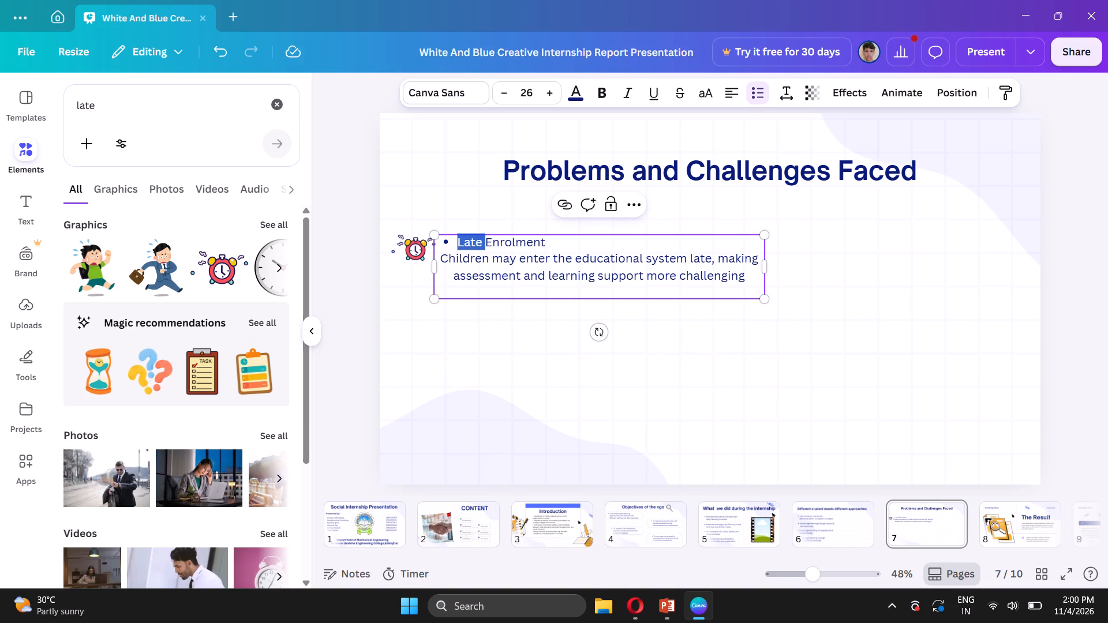
pyautogui.moveTo(548, 239); pyautogui.dragTo(482, 233)
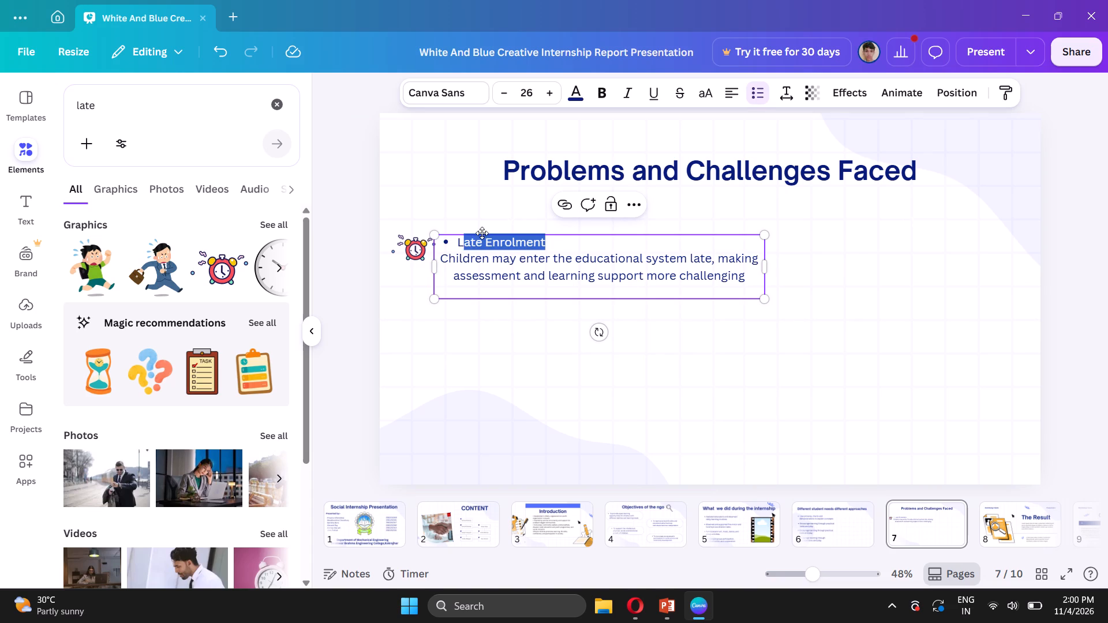
pyautogui.moveTo(482, 233); pyautogui.dragTo(467, 234)
pyautogui.click(607, 92)
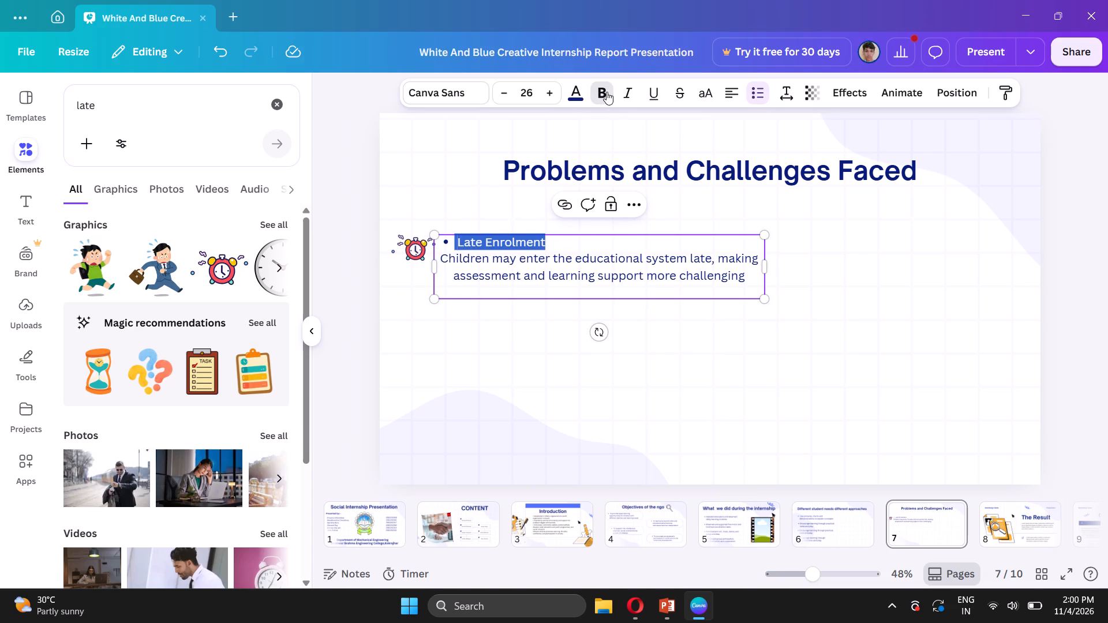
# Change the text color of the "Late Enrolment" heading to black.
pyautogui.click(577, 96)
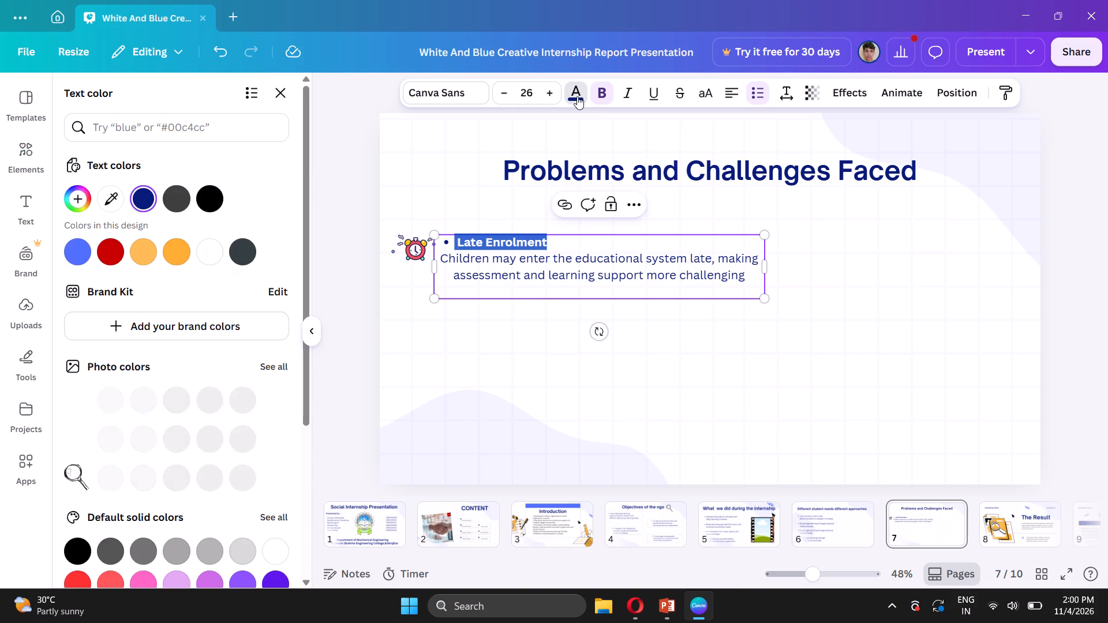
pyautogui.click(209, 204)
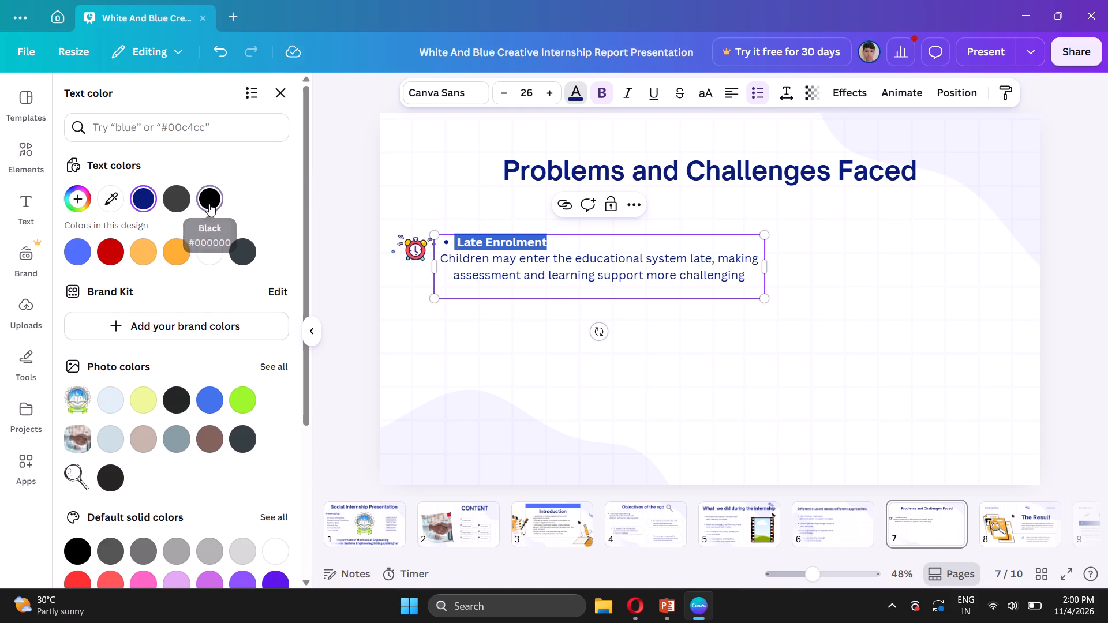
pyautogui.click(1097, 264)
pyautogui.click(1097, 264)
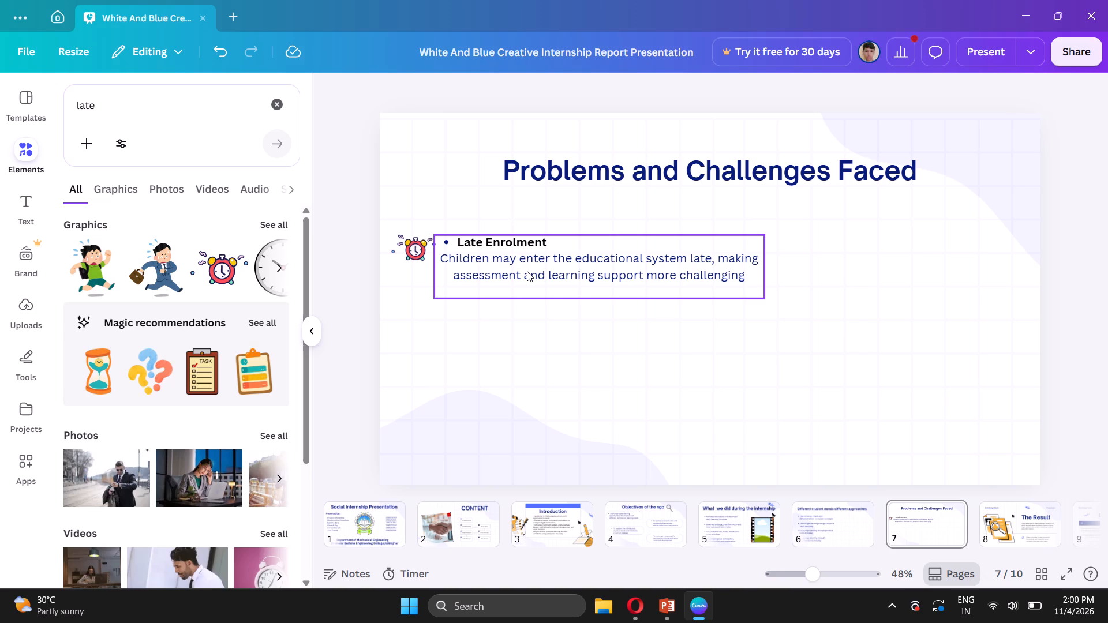
# Set the "Late Enrolment" heading back to the design's dark blue text color and underline it.
pyautogui.doubleClick(504, 244)
pyautogui.click(548, 242)
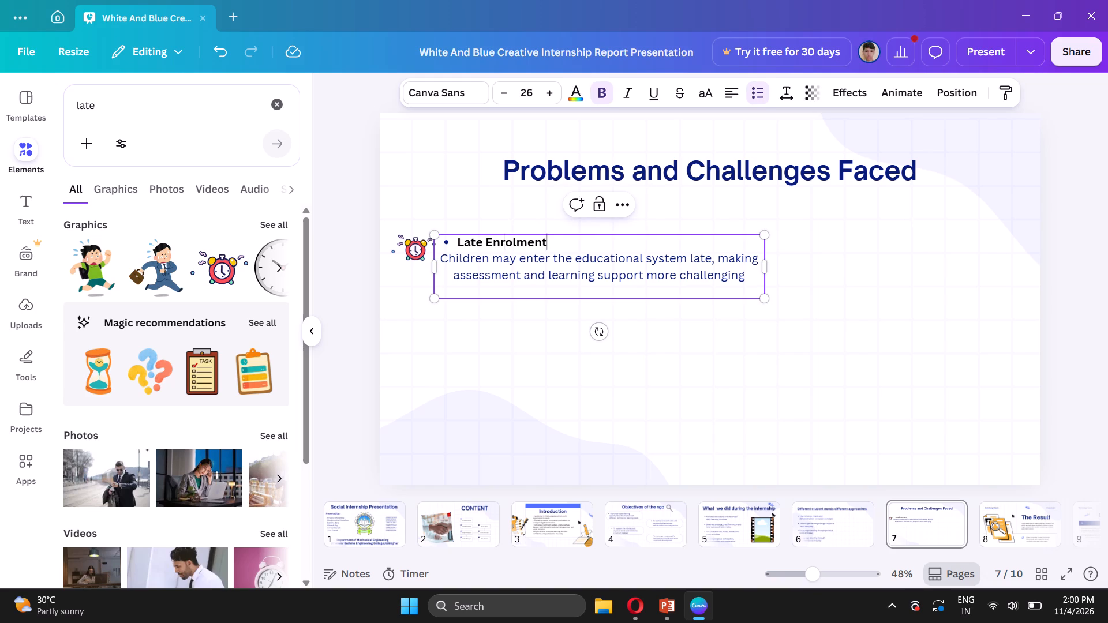
pyautogui.tripleClick(548, 242)
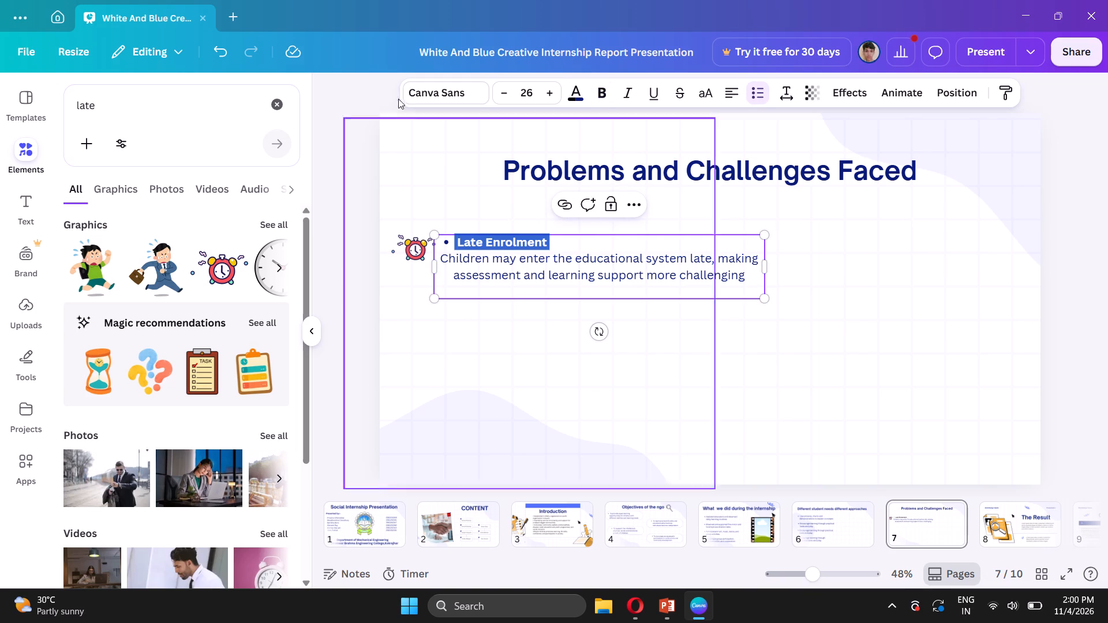
pyautogui.click(574, 96)
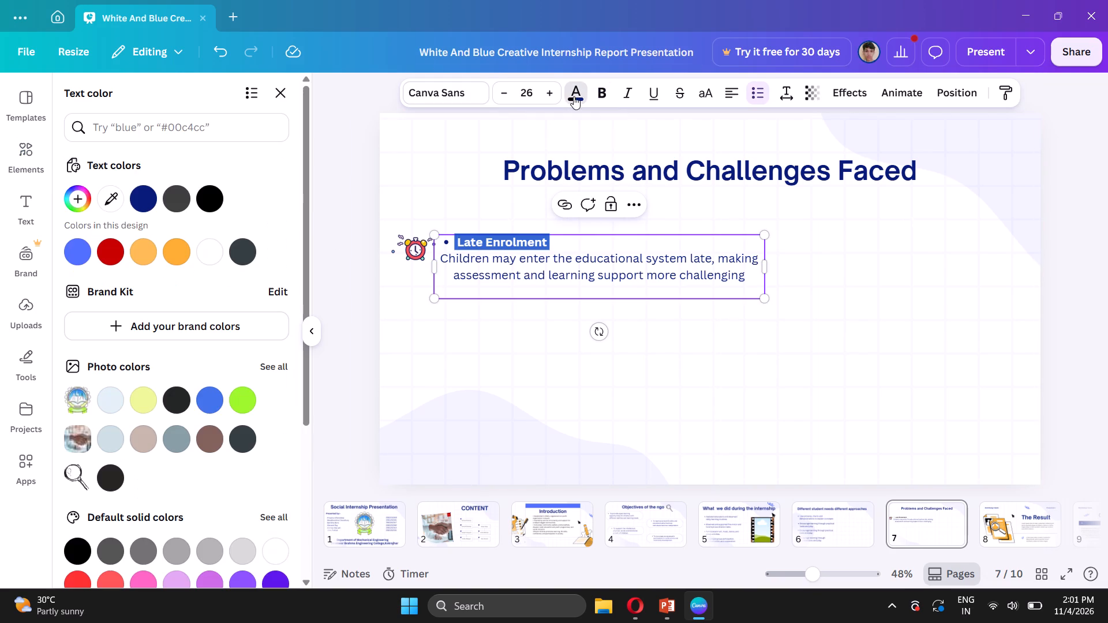
pyautogui.click(139, 198)
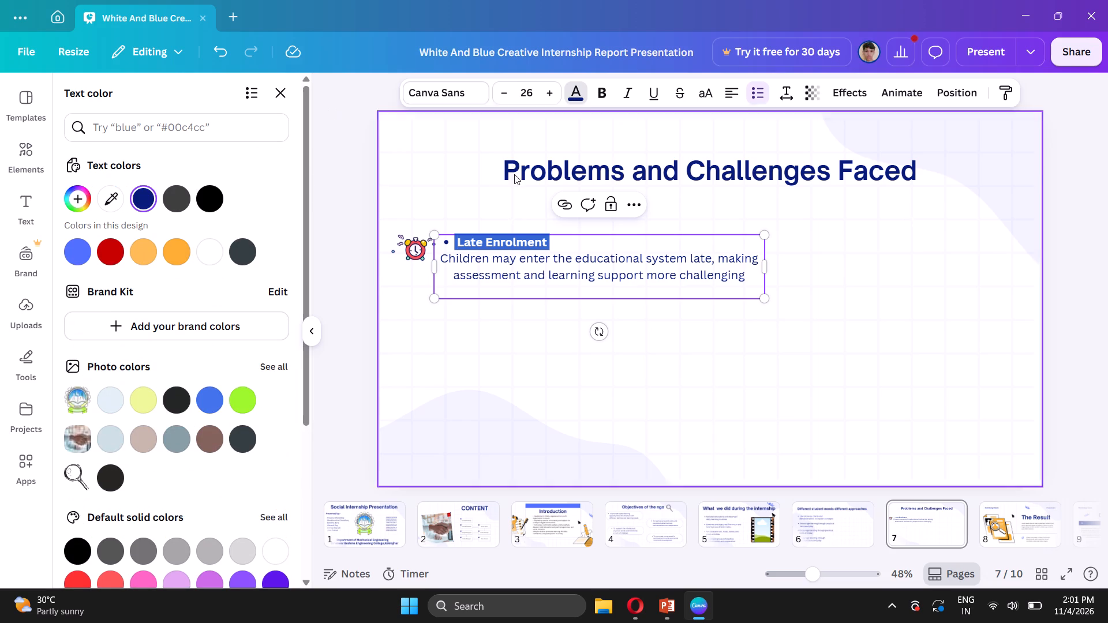
pyautogui.click(651, 92)
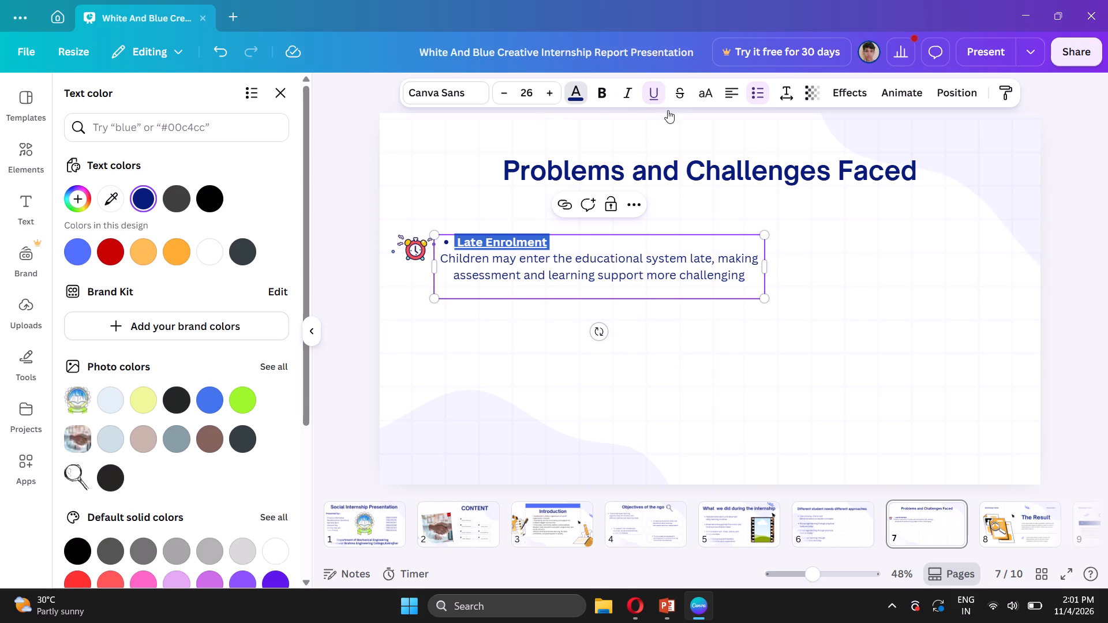
pyautogui.click(1054, 220)
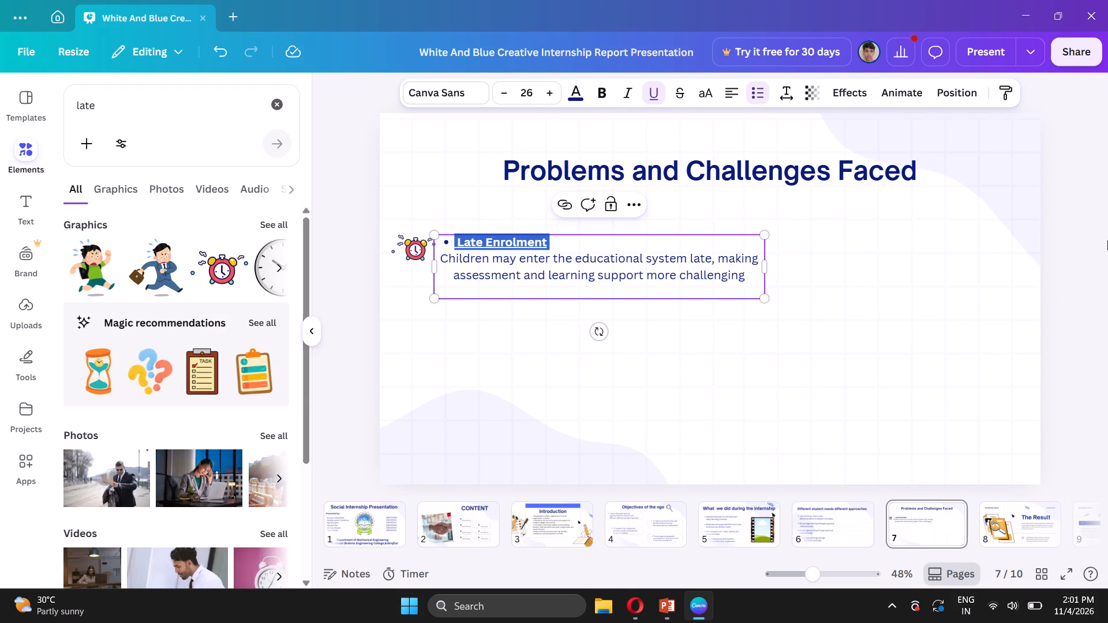
pyautogui.click(1107, 257)
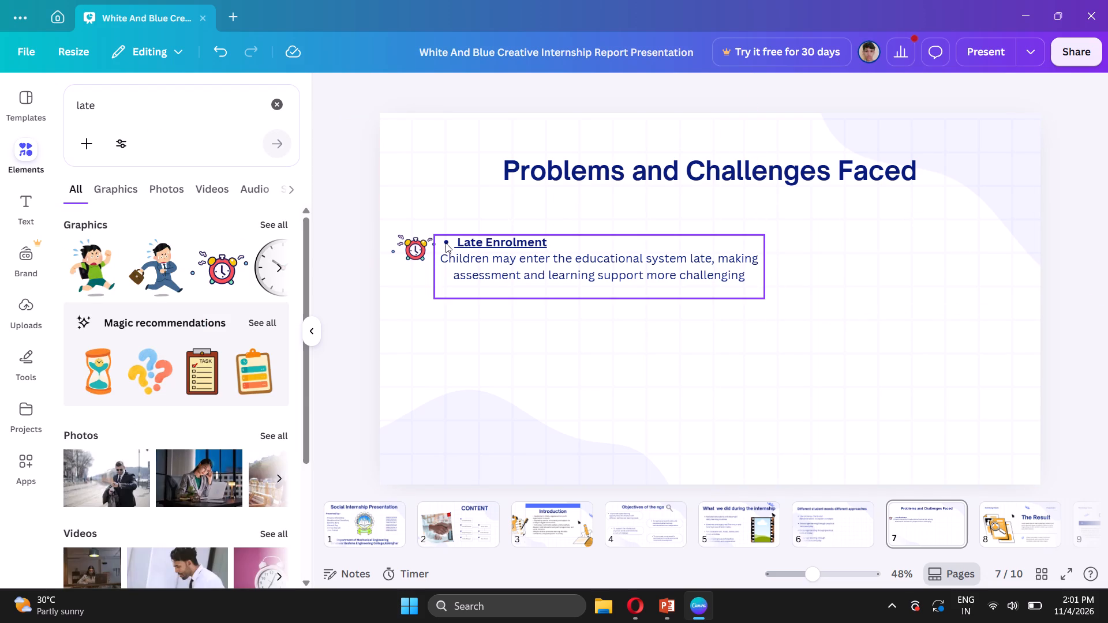
# Remove the bullet point in front of the "Late Enrolment" heading.
pyautogui.click(463, 243)
pyautogui.click(444, 238)
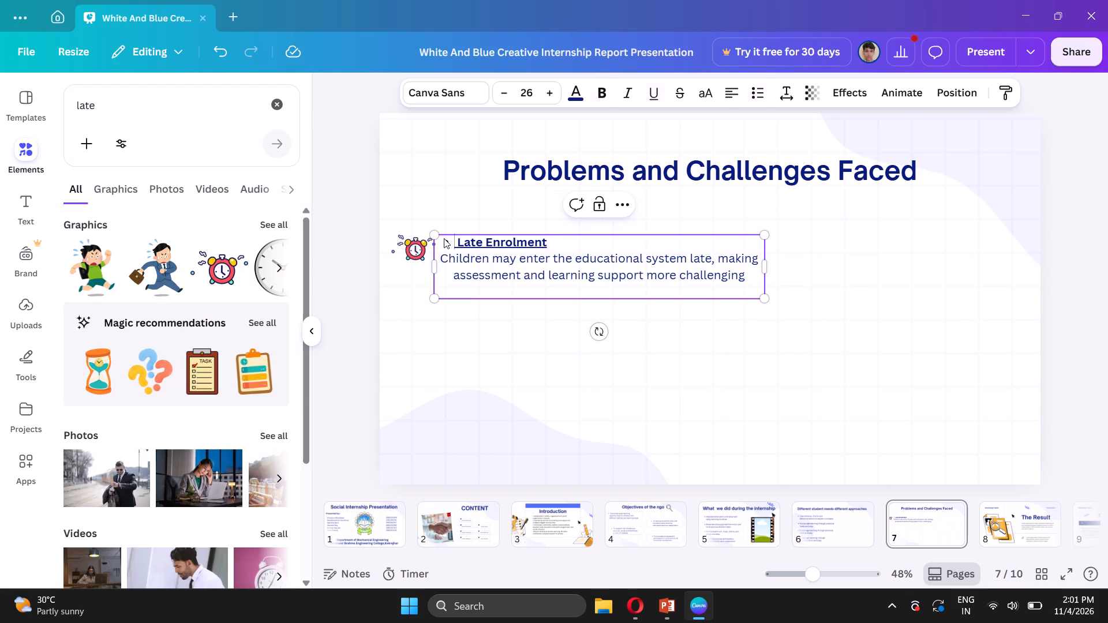
pyautogui.press('BackSpace')
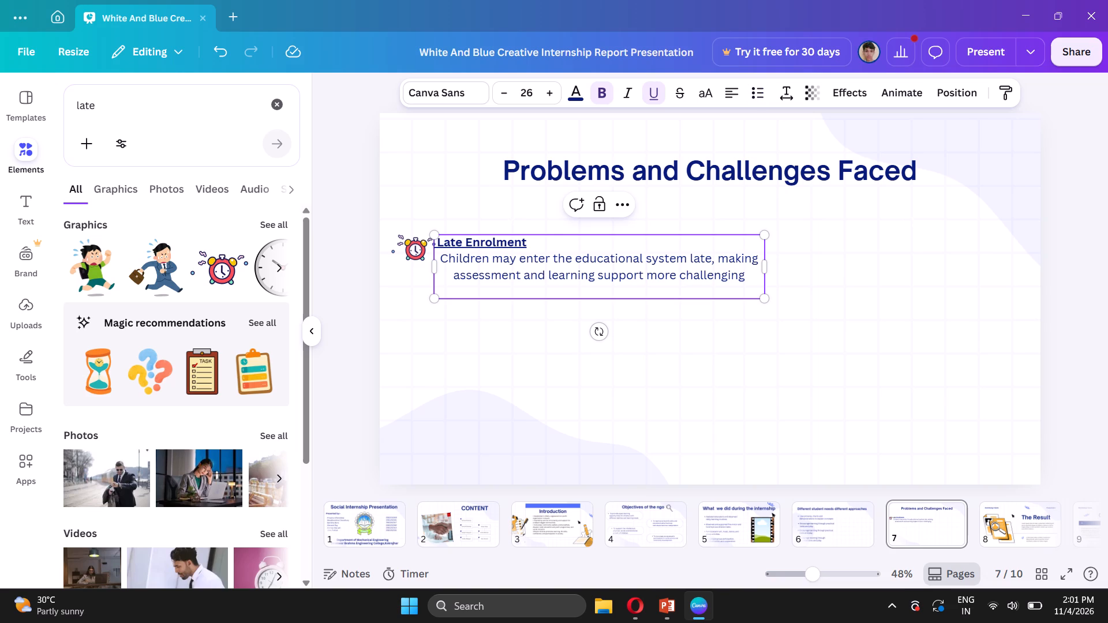
# Left-align the description paragraph under the "Late Enrolment" heading.
pyautogui.click(452, 277)
pyautogui.press('BackSpace')
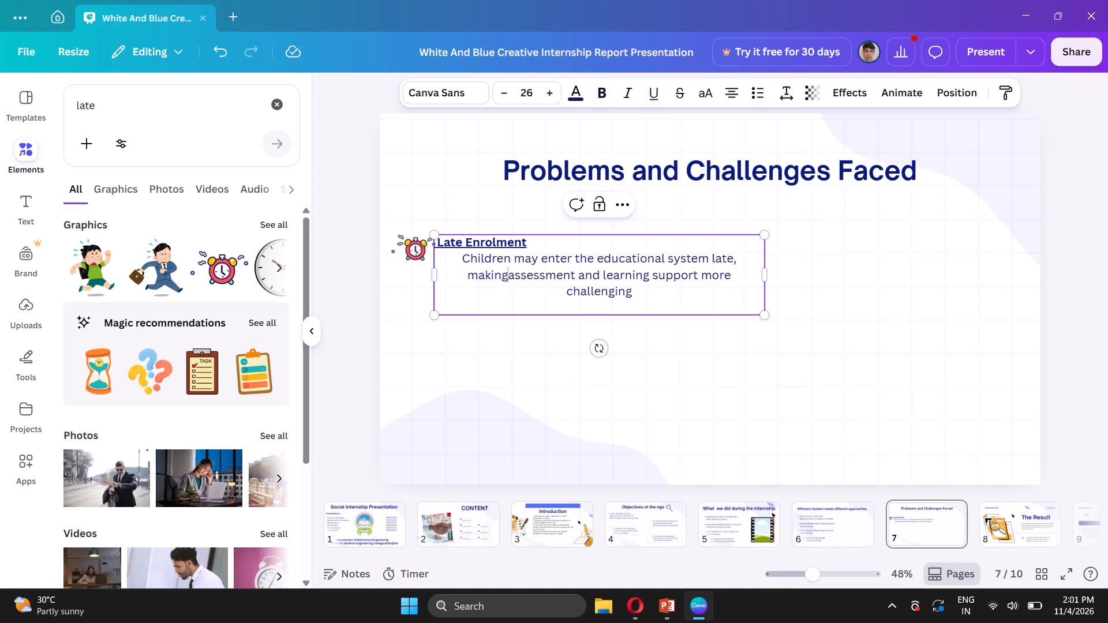
pyautogui.press('space')
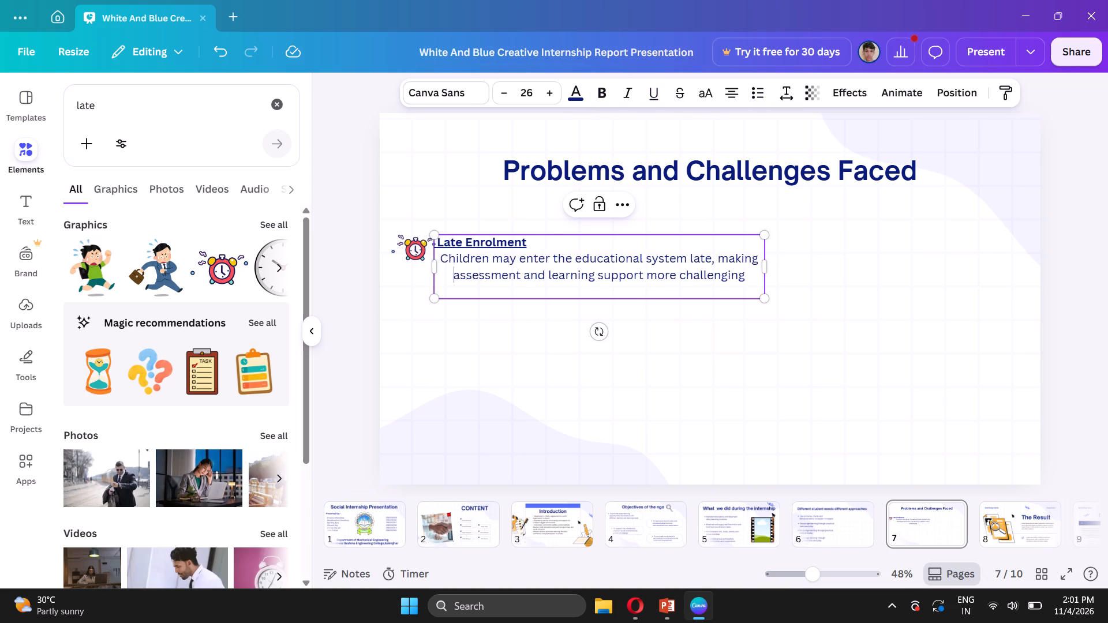
pyautogui.click(737, 90)
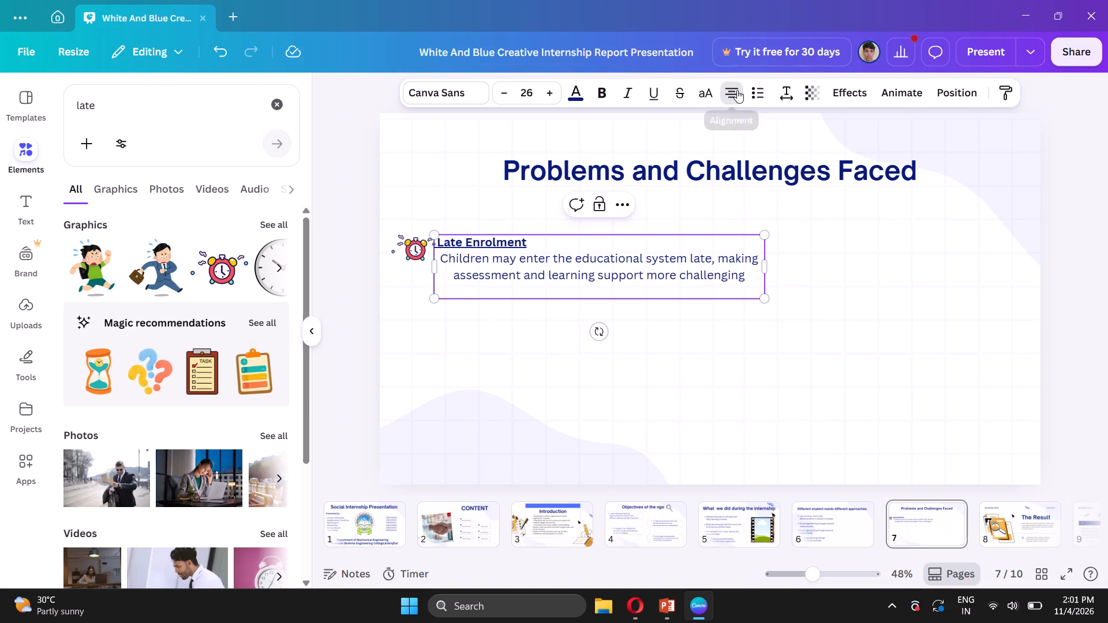
pyautogui.click(737, 90)
pyautogui.click(737, 90)
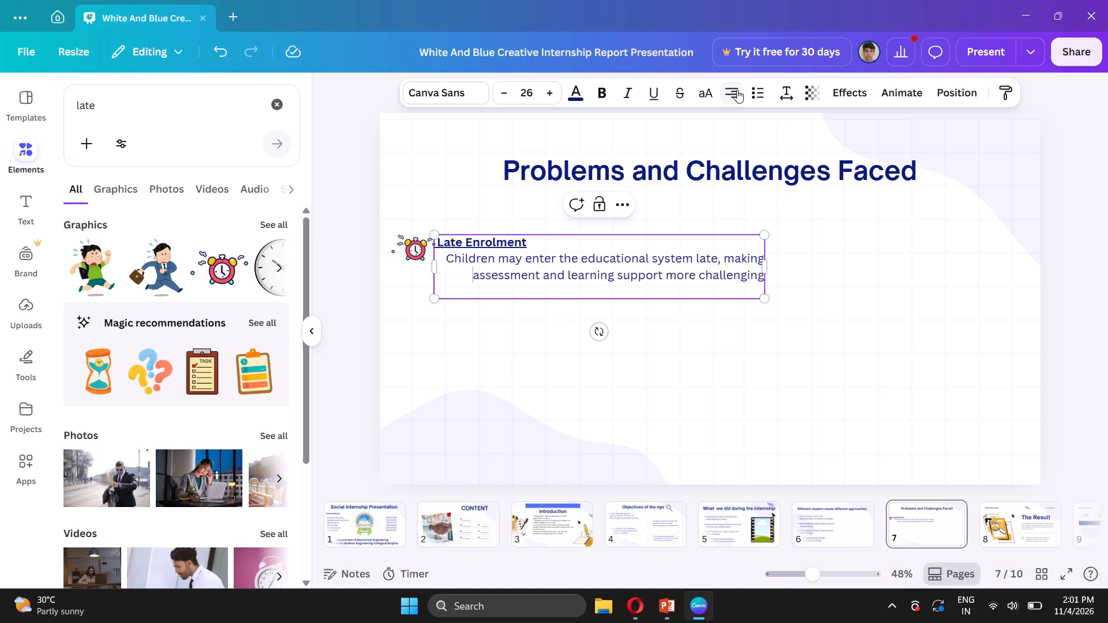
pyautogui.click(737, 90)
pyautogui.click(737, 90)
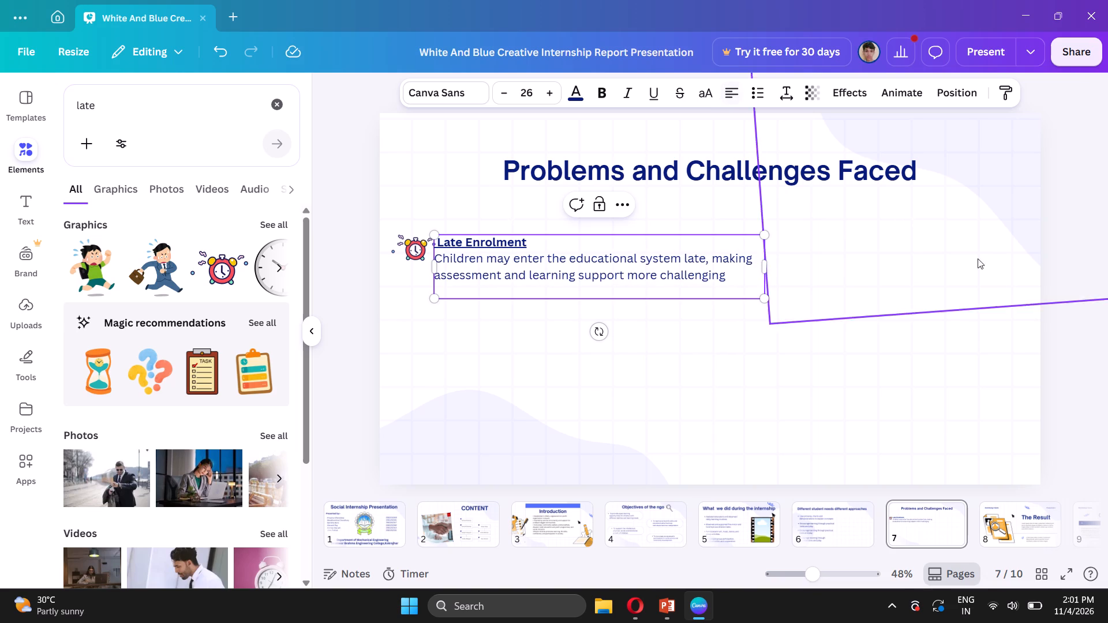
pyautogui.click(1073, 275)
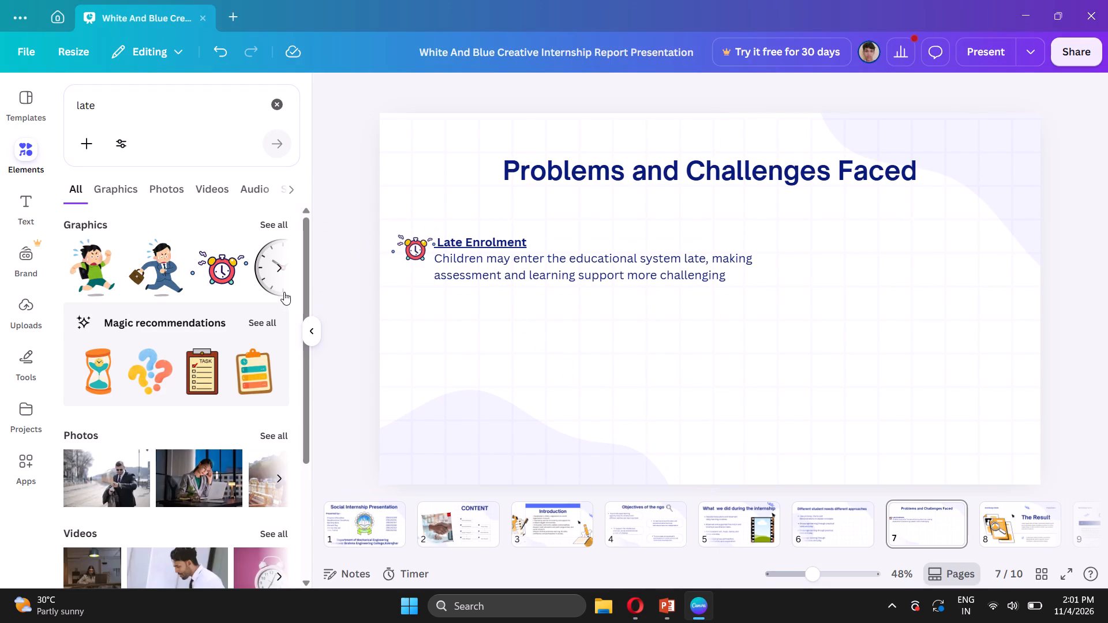
pyautogui.click(18, 203)
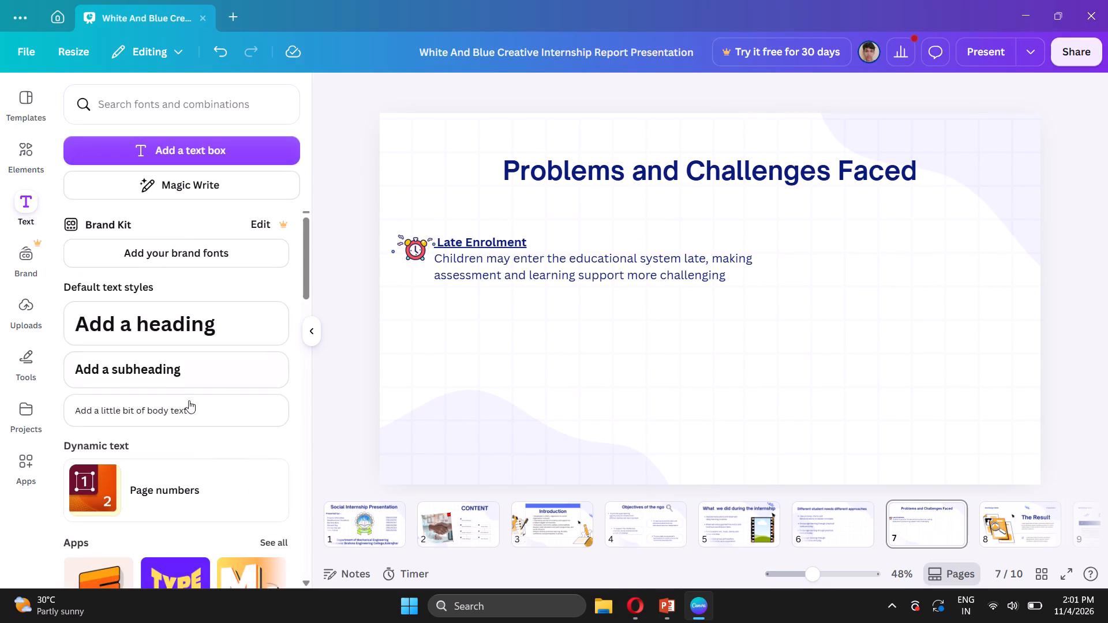
pyautogui.click(188, 407)
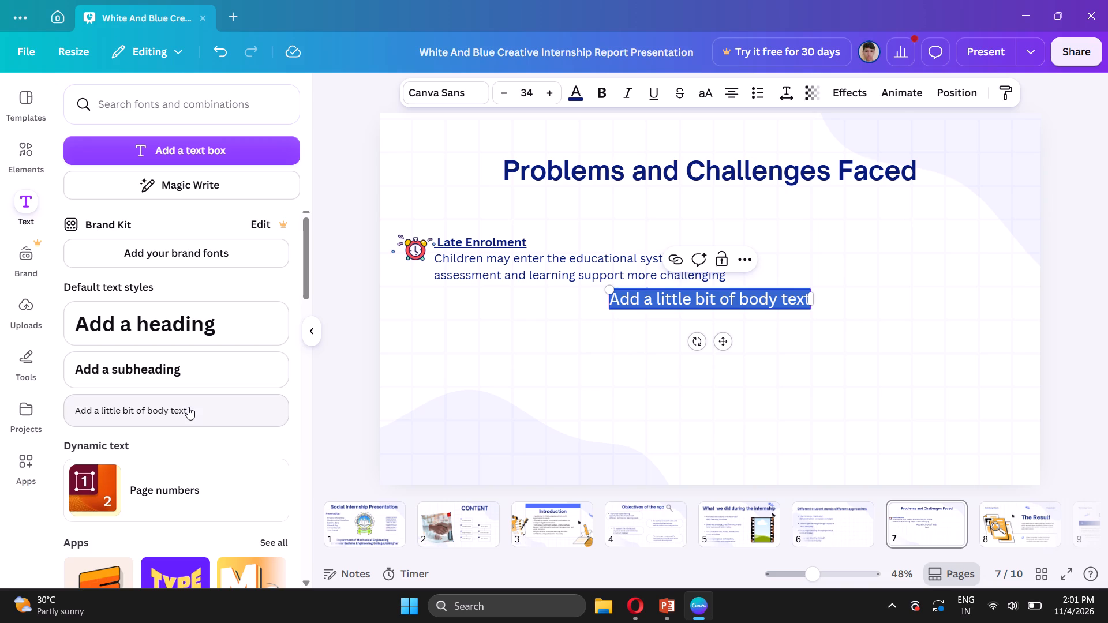
pyautogui.hotkey('ctrl', 'v')
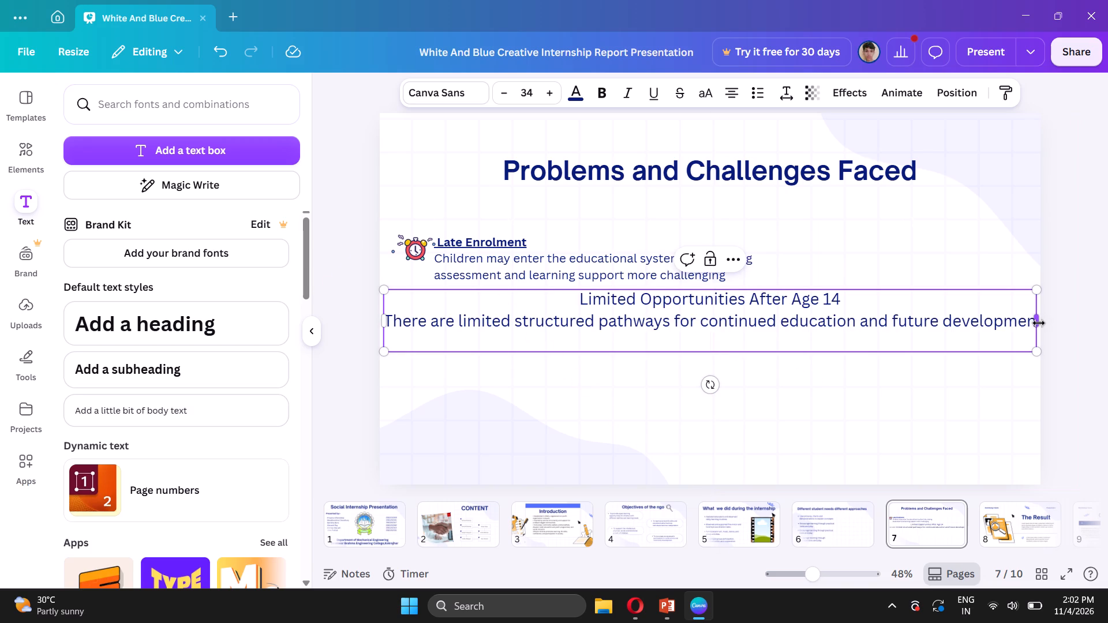
# Narrow the new text box so the description wraps onto two lines, and scale its text down to about size 25.9.
pyautogui.moveTo(1039, 323); pyautogui.dragTo(747, 344)
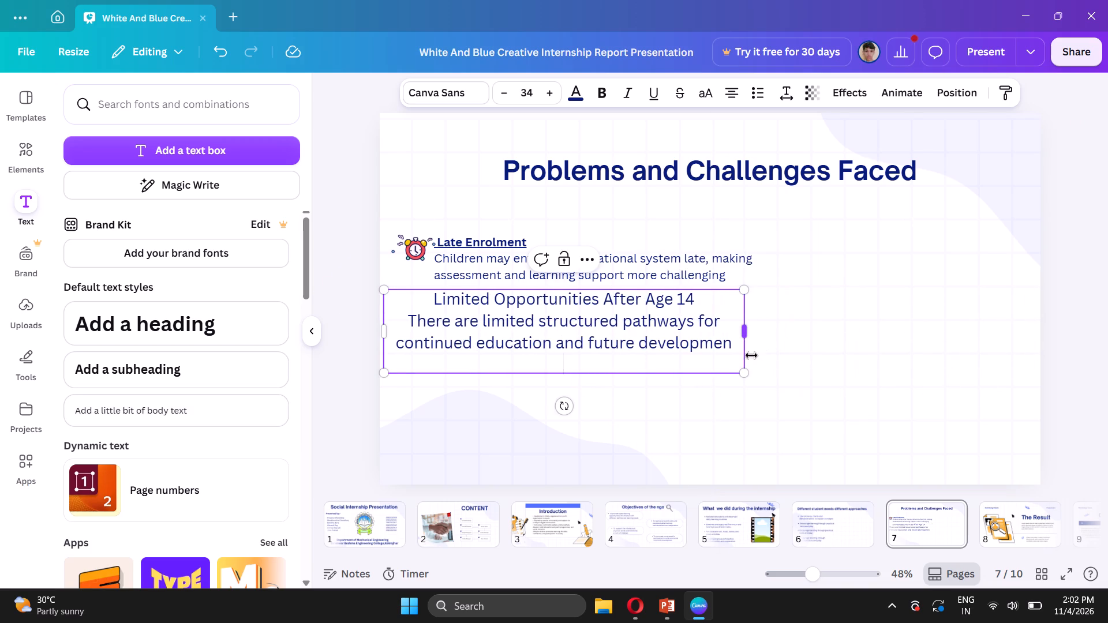
pyautogui.moveTo(744, 371); pyautogui.dragTo(665, 320)
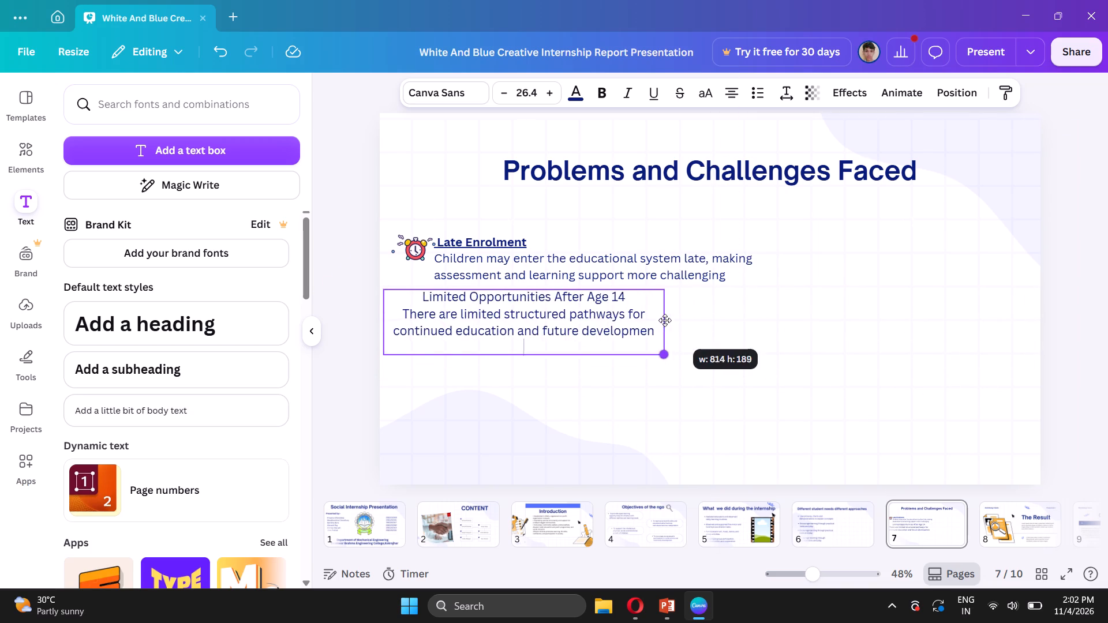
pyautogui.moveTo(665, 320); pyautogui.dragTo(683, 321)
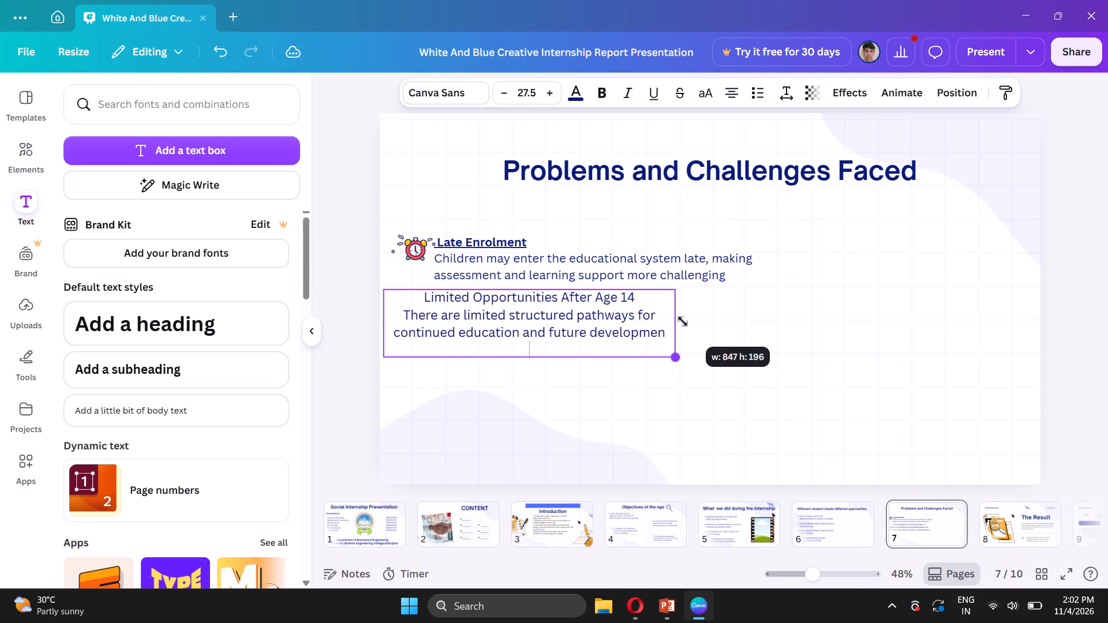
pyautogui.moveTo(683, 321); pyautogui.dragTo(668, 309)
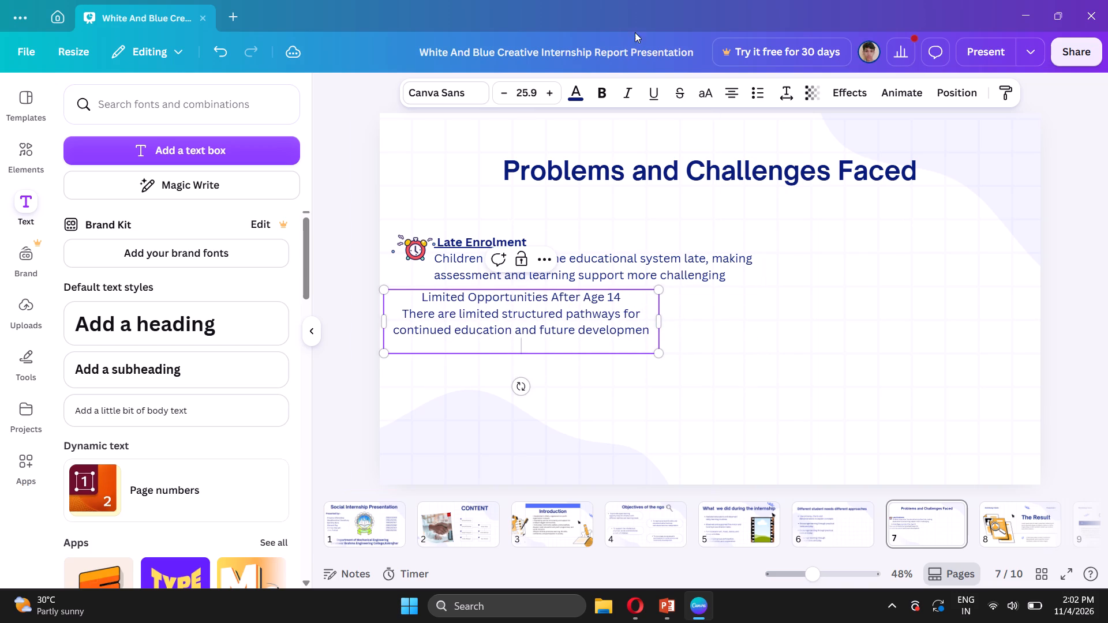
# Left-align all the text in the "Limited Opportunities After Age 14" box.
pyautogui.click(735, 99)
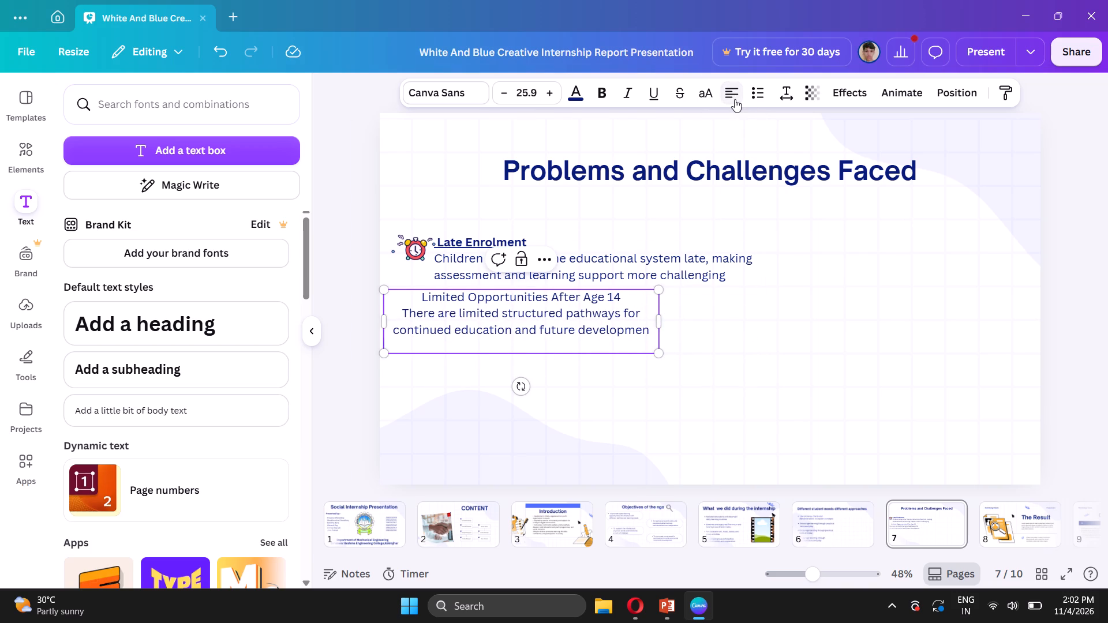
pyautogui.click(735, 99)
pyautogui.click(735, 99)
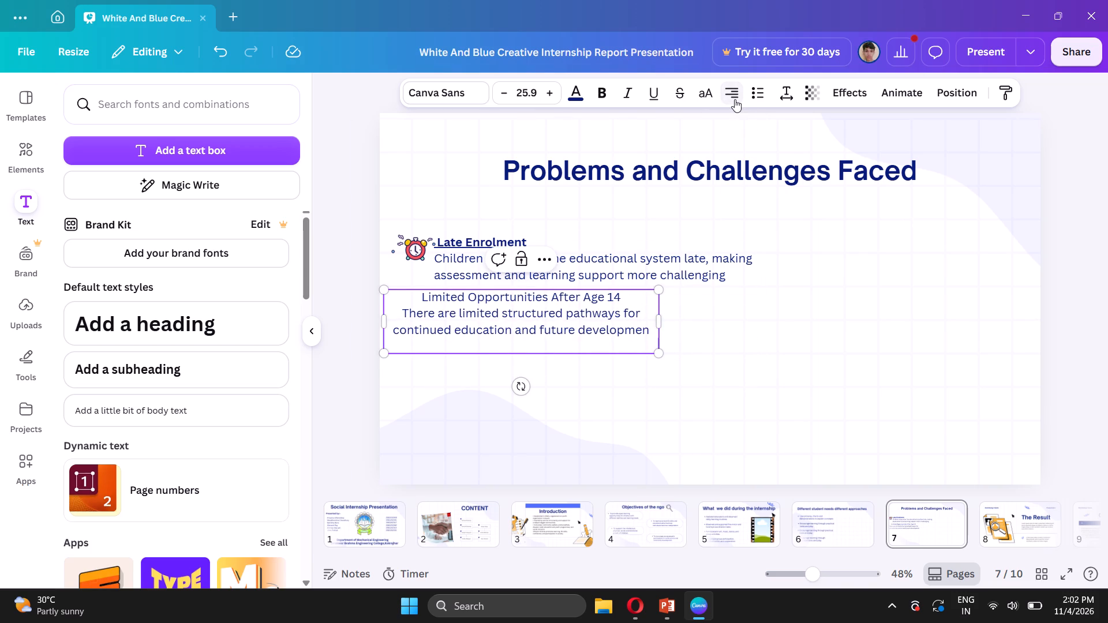
pyautogui.click(735, 99)
pyautogui.click(735, 99)
pyautogui.moveTo(649, 328); pyautogui.dragTo(431, 289)
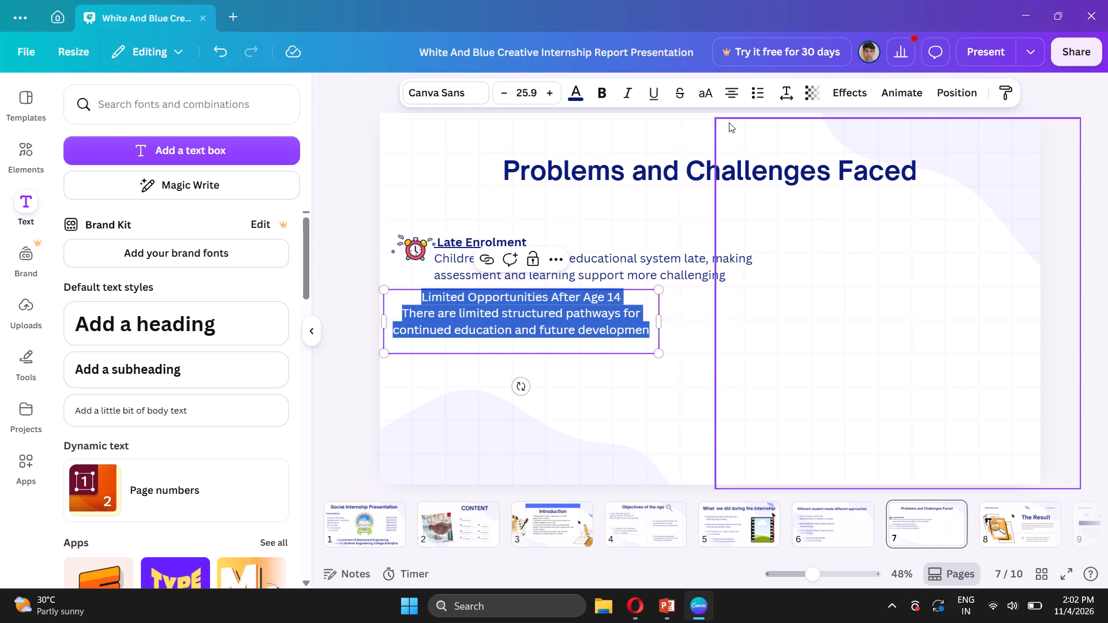
pyautogui.click(729, 94)
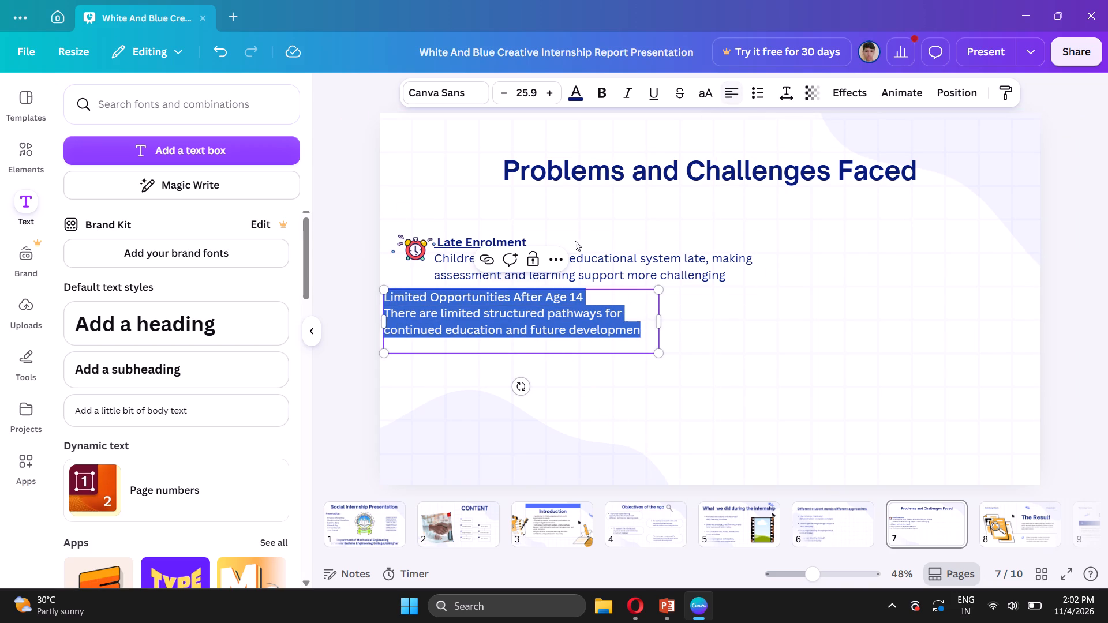
# Complete the cut-off last word of the "Limited Opportunities After Age 14" description as "development.".
pyautogui.click(643, 333)
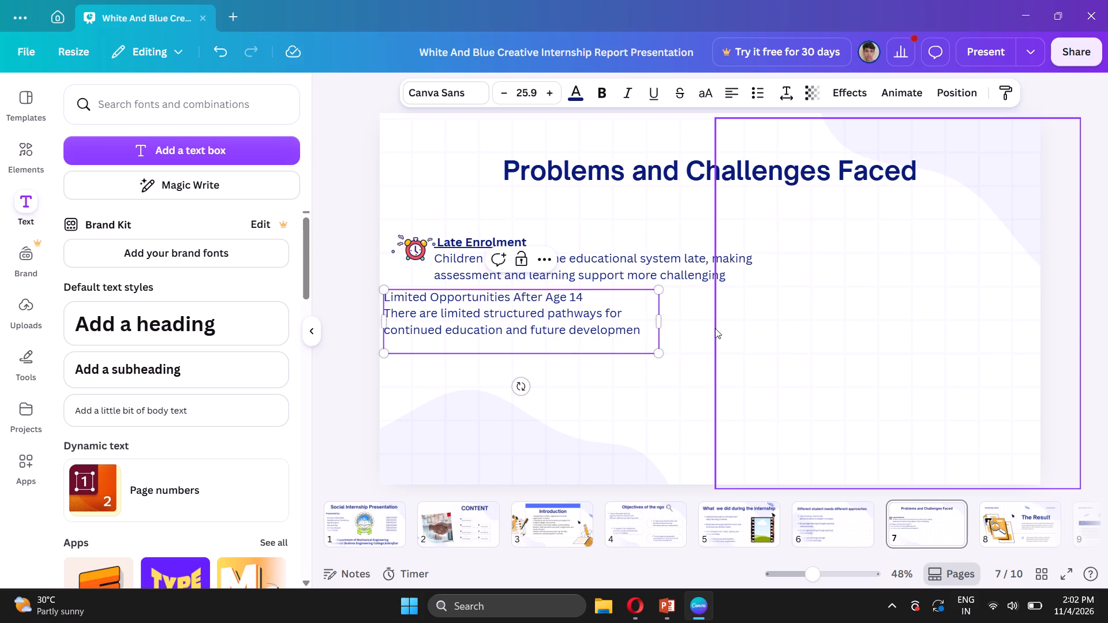
pyautogui.write('t.')
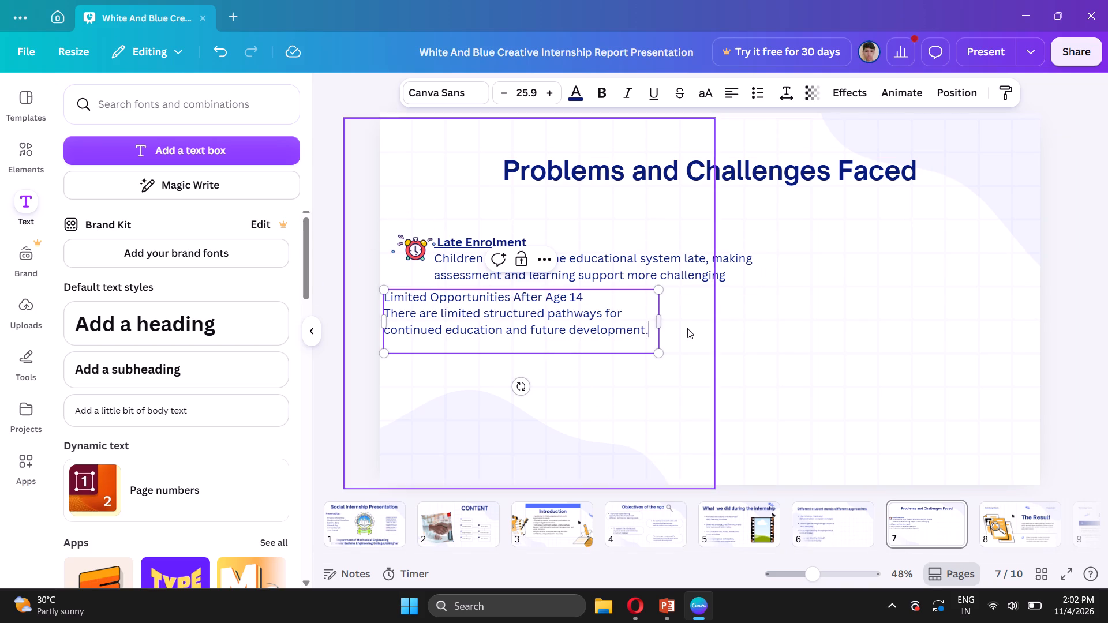
# Add a period at the end of the "Late Enrolment" description.
pyautogui.click(725, 274)
pyautogui.click(730, 278)
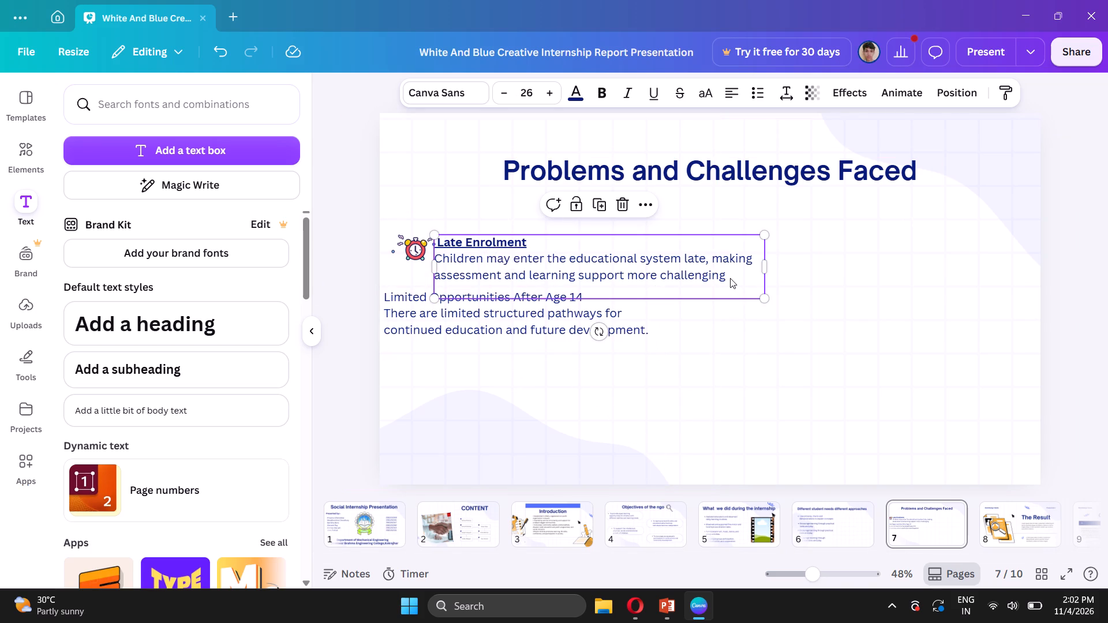
pyautogui.press('.')
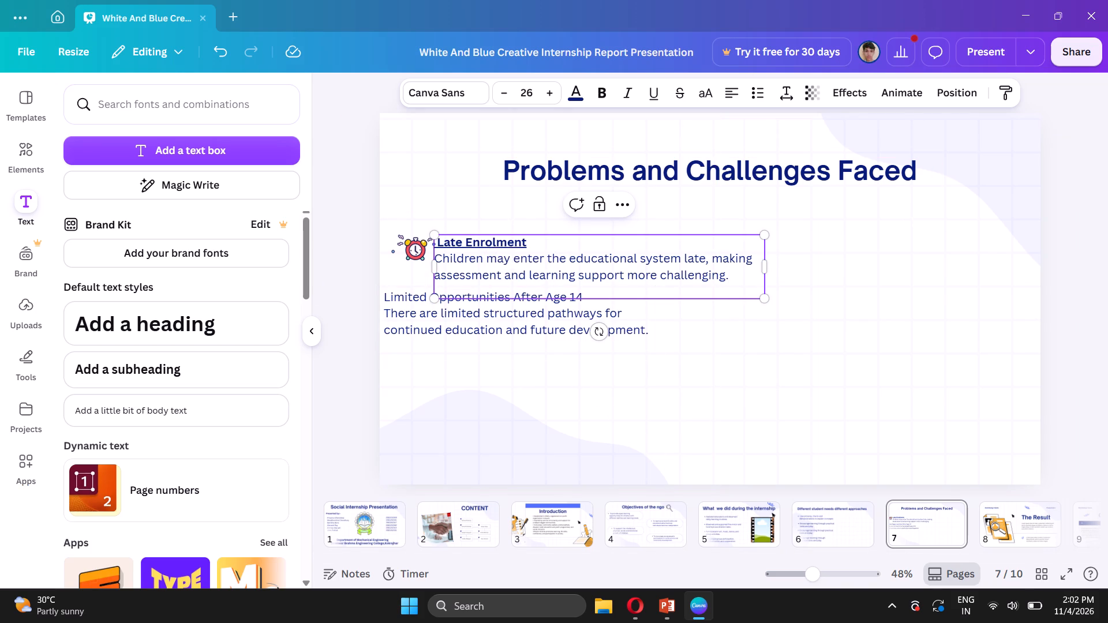
pyautogui.click(368, 268)
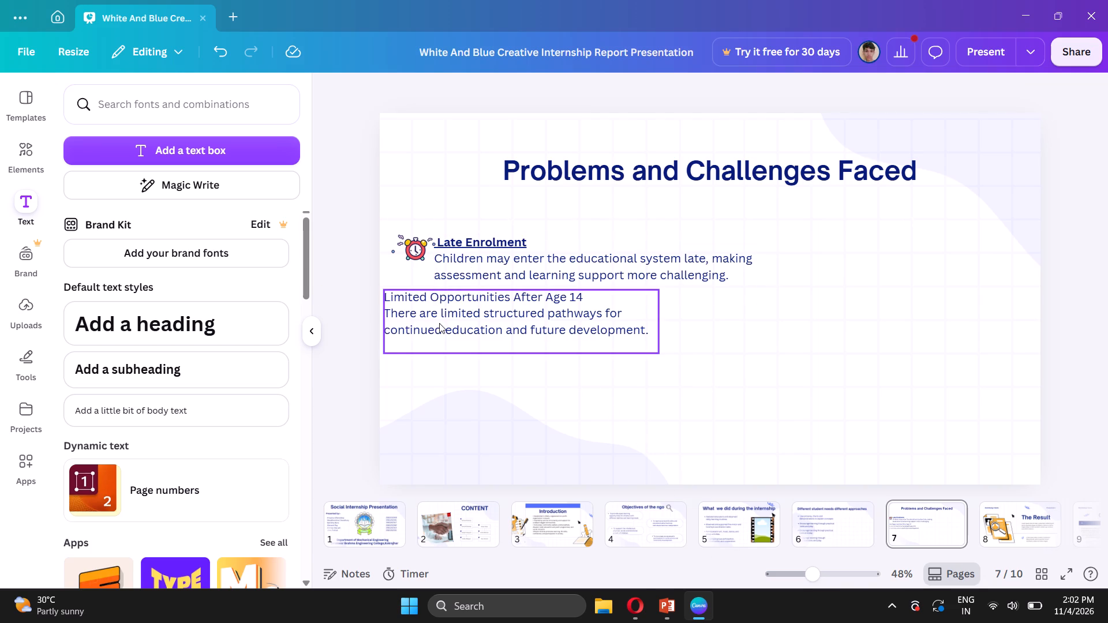
# Move the "Limited Opportunities After Age 14" text box directly below the "Late Enrolment" text, roughly in line with its left edge.
pyautogui.moveTo(439, 323); pyautogui.dragTo(483, 333)
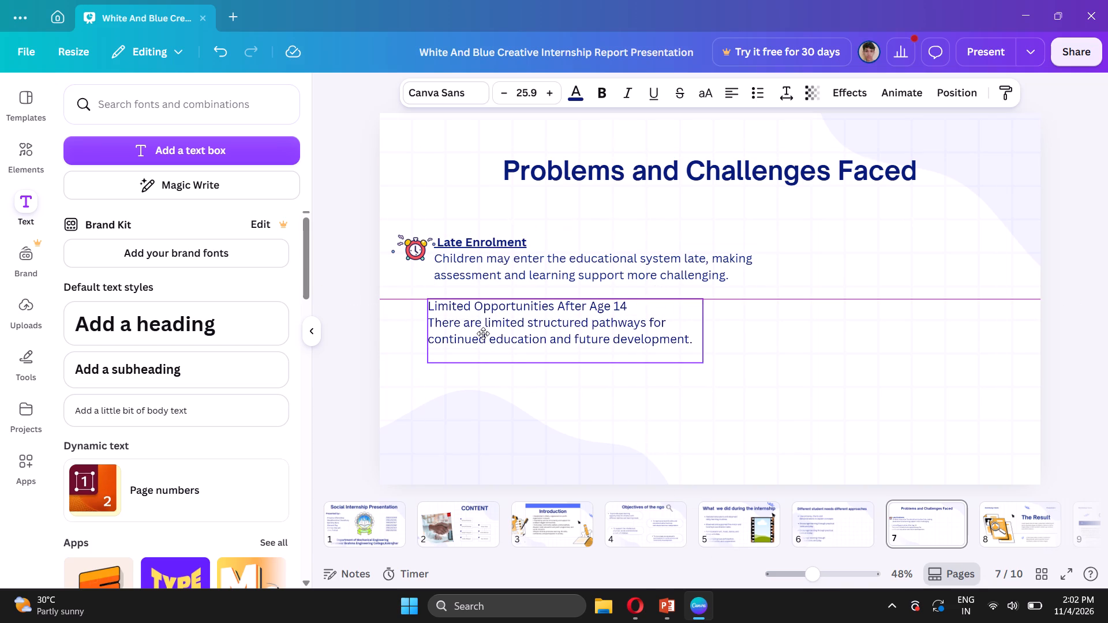
pyautogui.moveTo(483, 333); pyautogui.dragTo(482, 333)
# Make the "Limited Opportunities After Age 14" heading line bold and underlined.
pyautogui.click(553, 303)
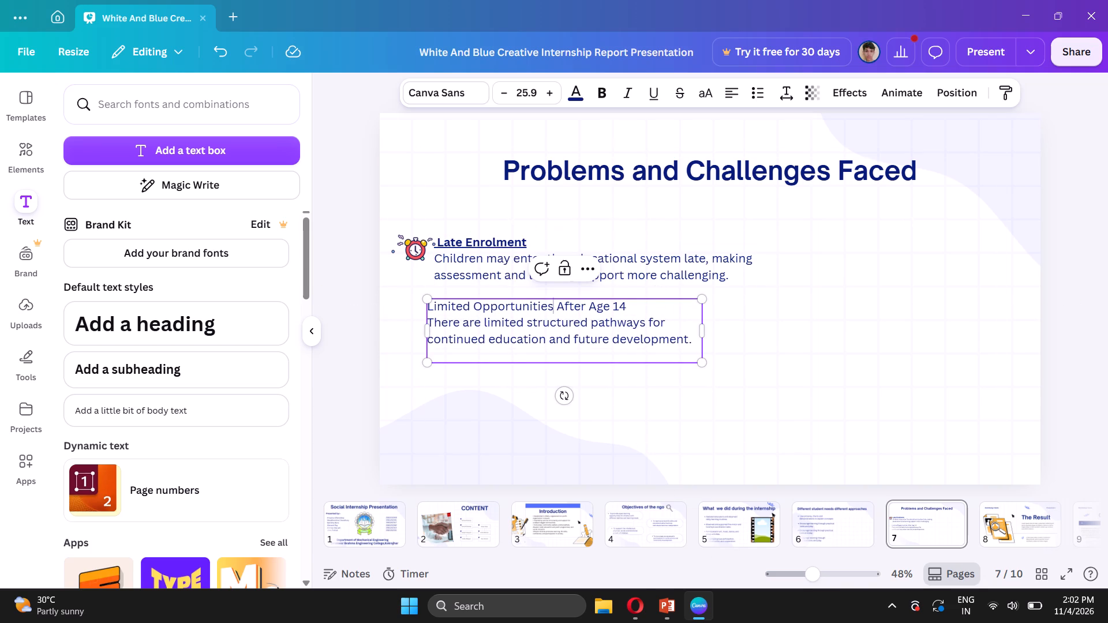
pyautogui.moveTo(629, 306); pyautogui.dragTo(464, 309)
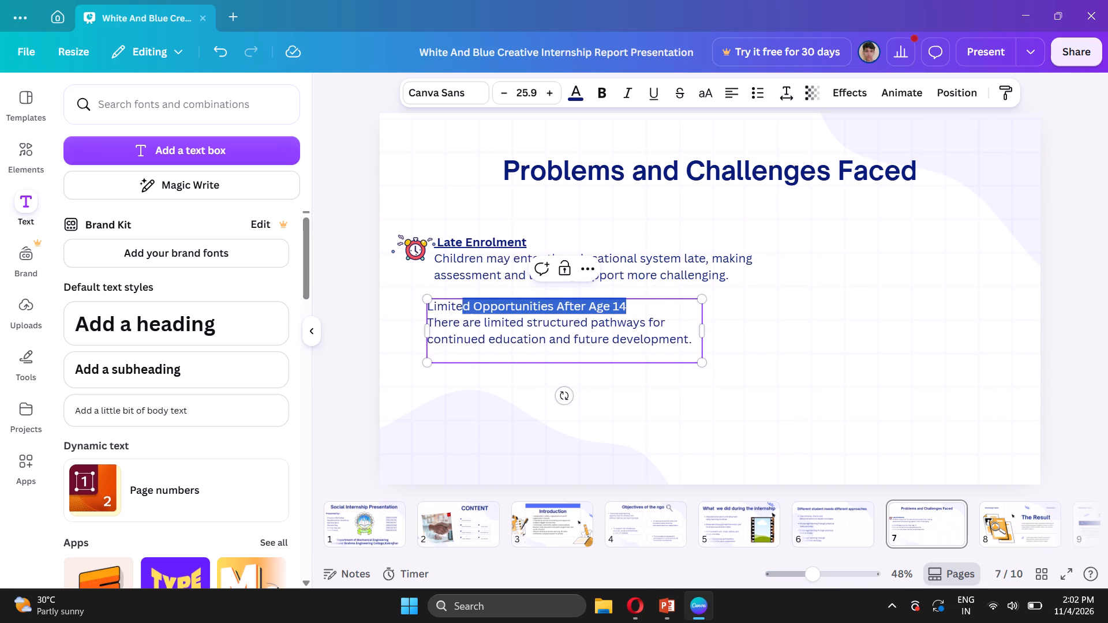
pyautogui.moveTo(464, 309); pyautogui.dragTo(428, 306)
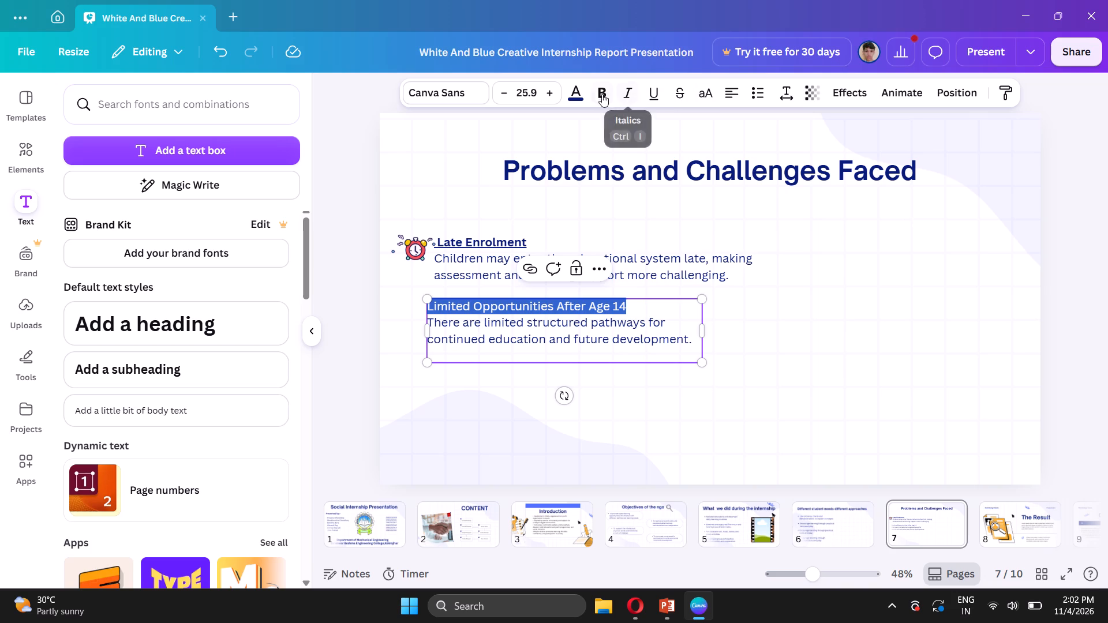
pyautogui.click(599, 94)
pyautogui.click(653, 93)
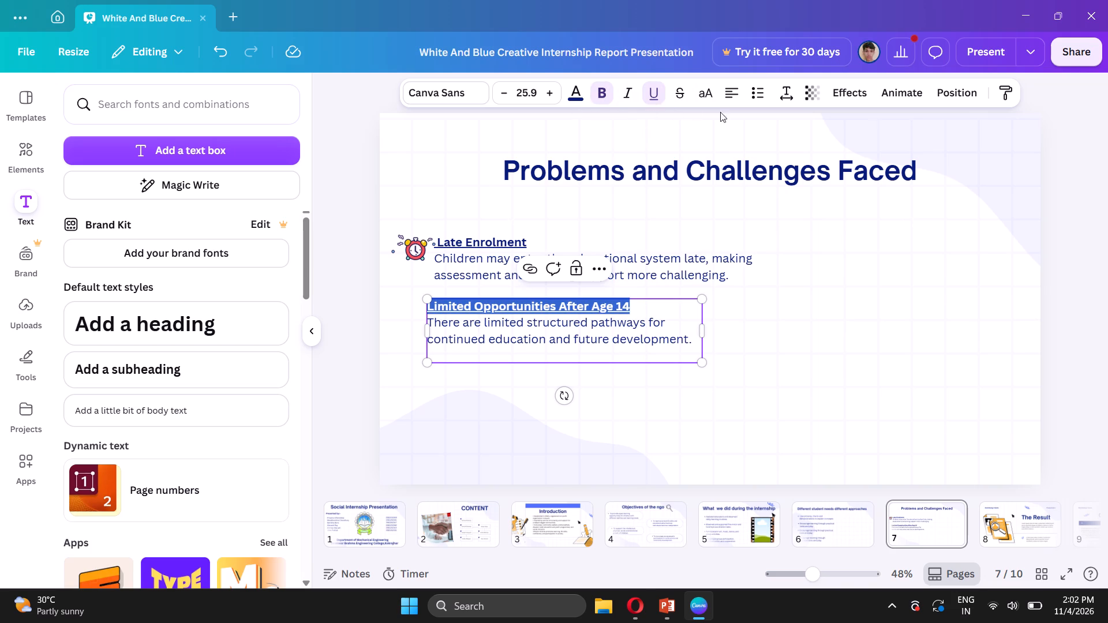
pyautogui.click(1055, 173)
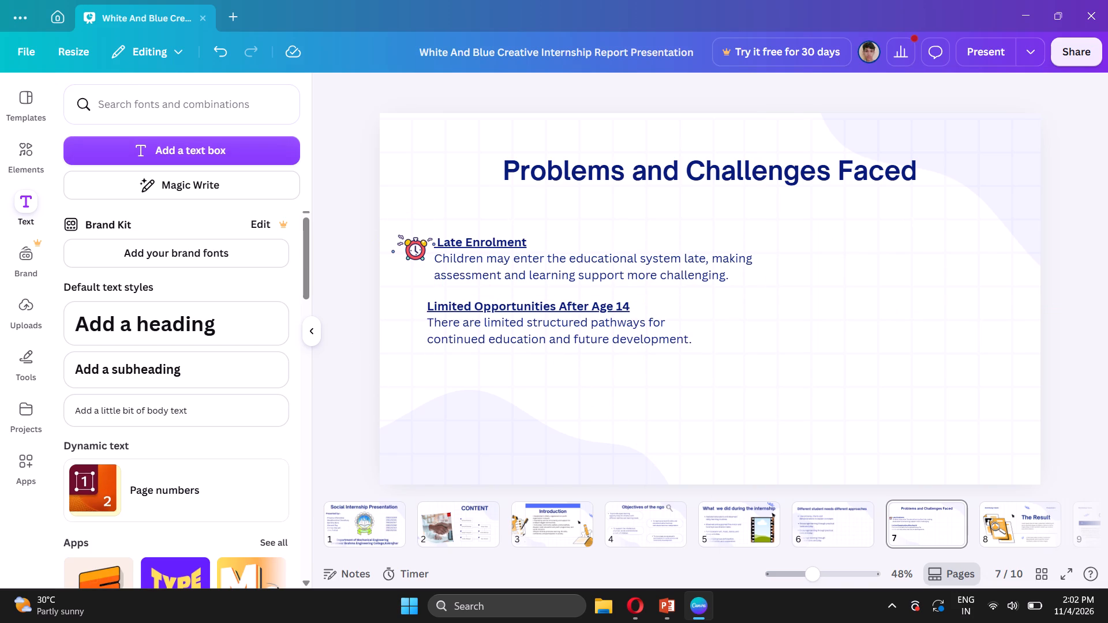
pyautogui.click(138, 107)
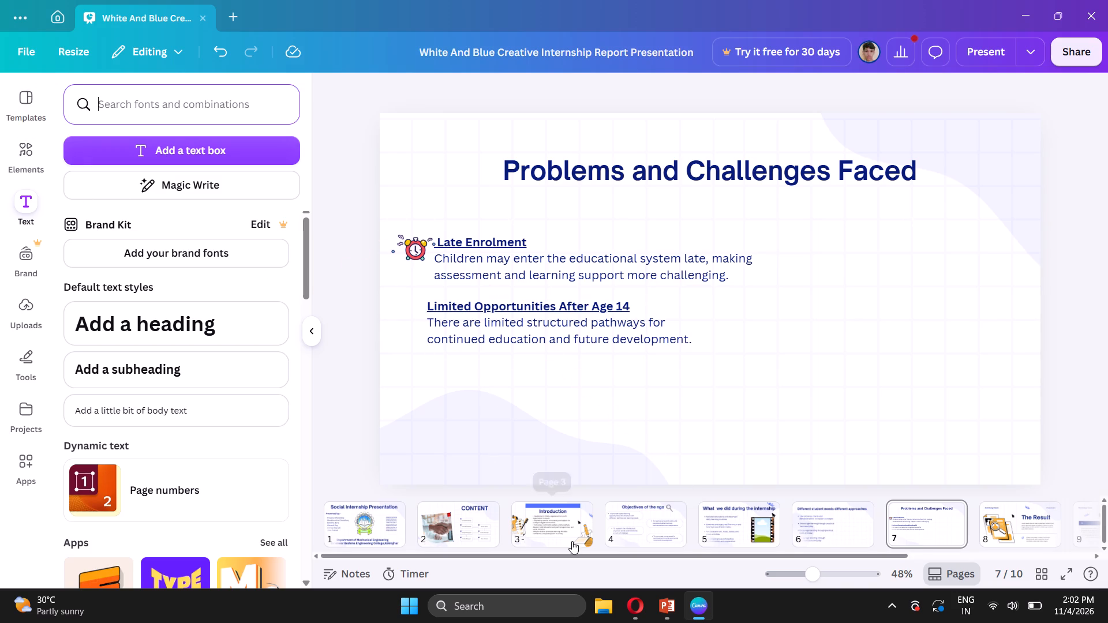
pyautogui.click(189, 400)
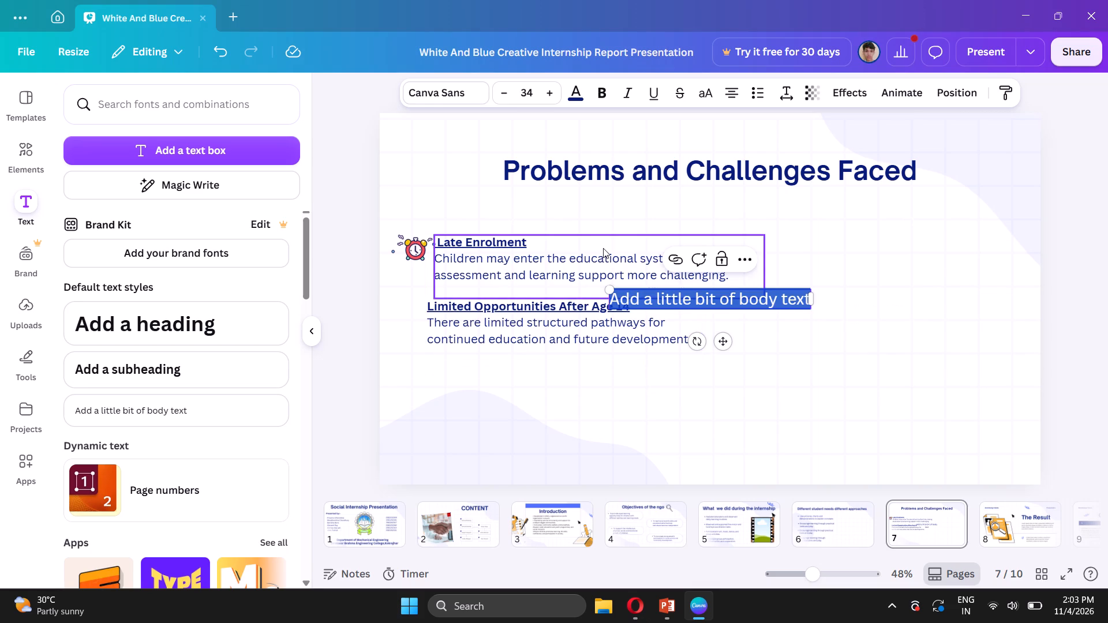
# Scale down the "Financial Challenges" text box until its text is about size 23.
pyautogui.moveTo(1041, 373); pyautogui.dragTo(745, 332)
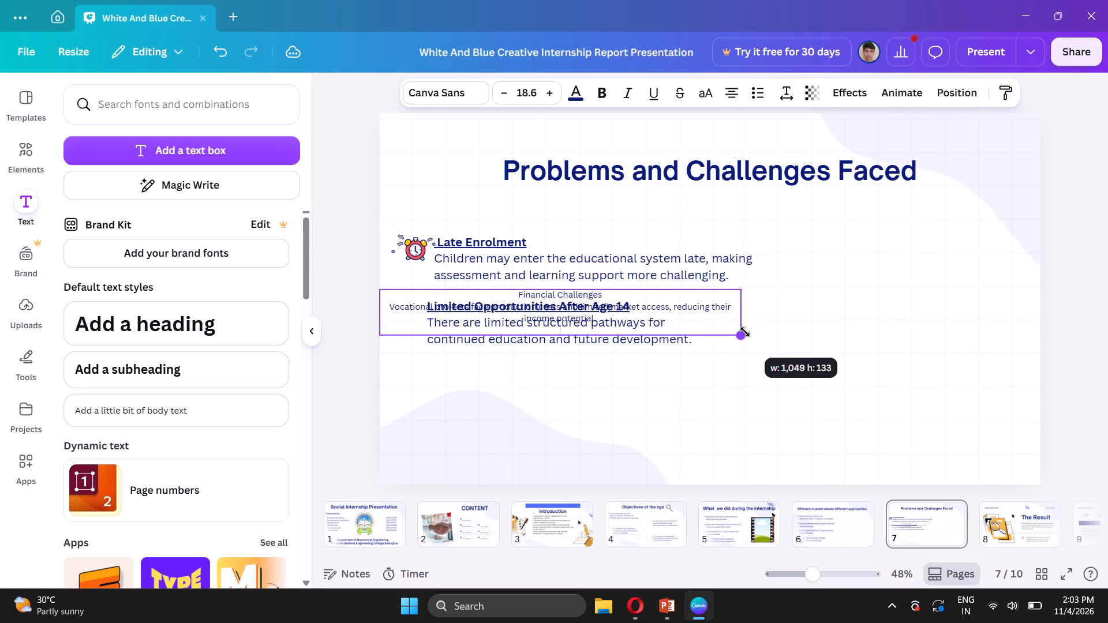
pyautogui.moveTo(745, 332); pyautogui.dragTo(763, 337)
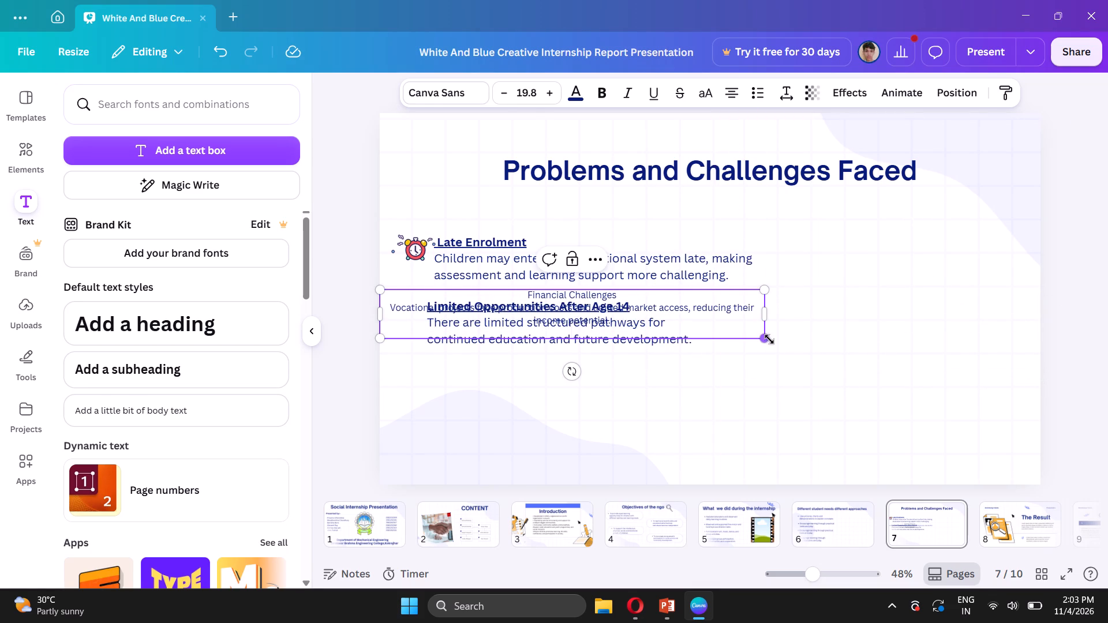
pyautogui.moveTo(769, 340); pyautogui.dragTo(828, 373)
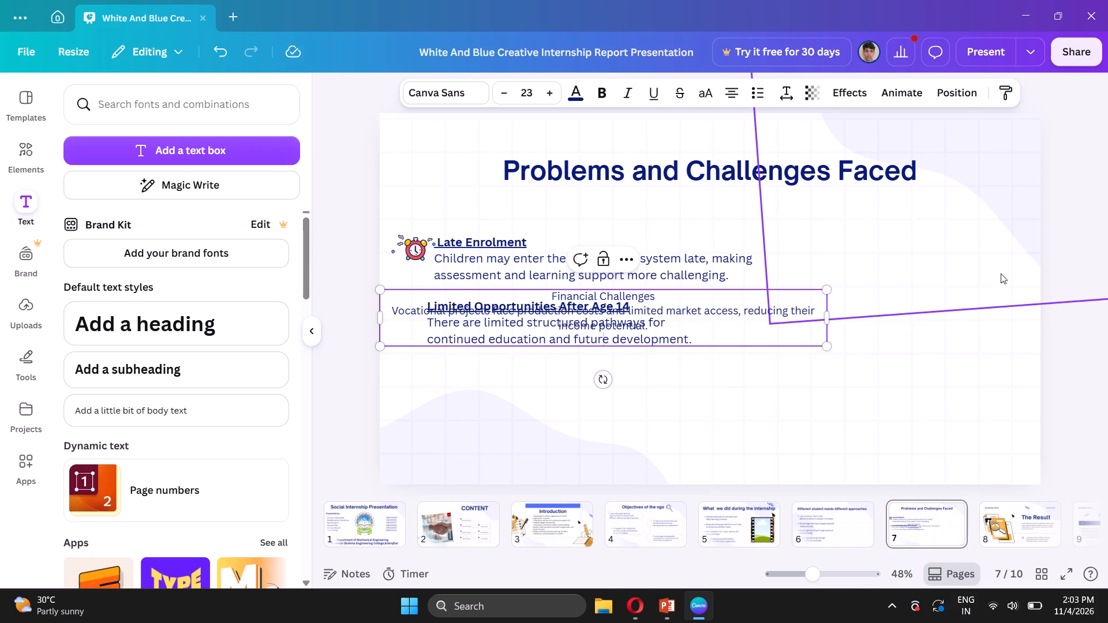
pyautogui.click(1070, 269)
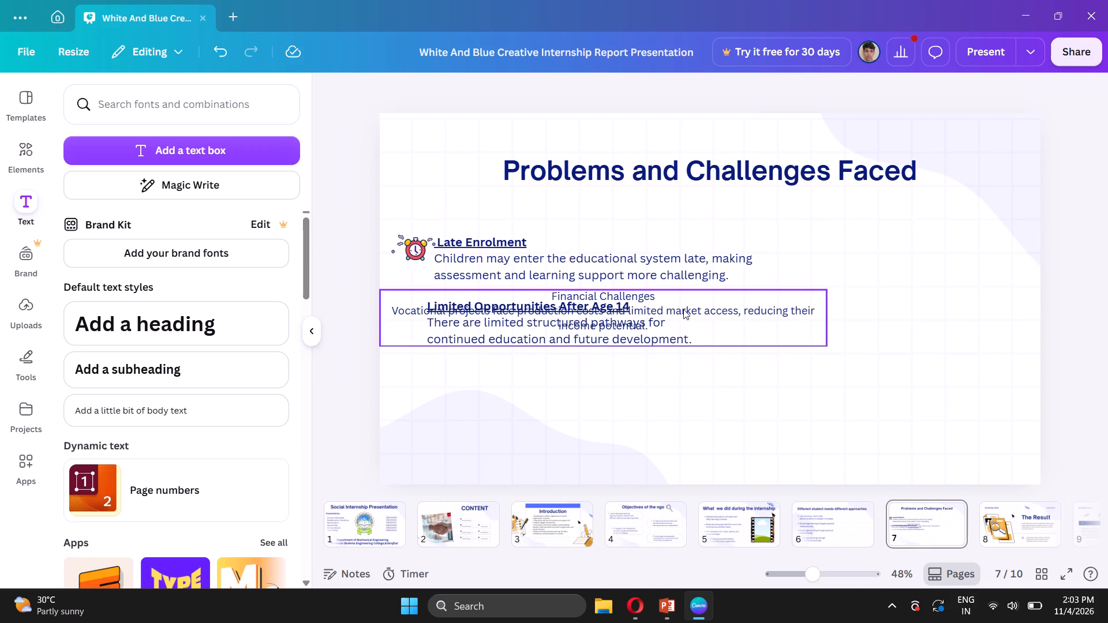
# Move the "Financial Challenges" text box directly below the "Limited Opportunities After Age 14" text.
pyautogui.moveTo(683, 309); pyautogui.dragTo(692, 376)
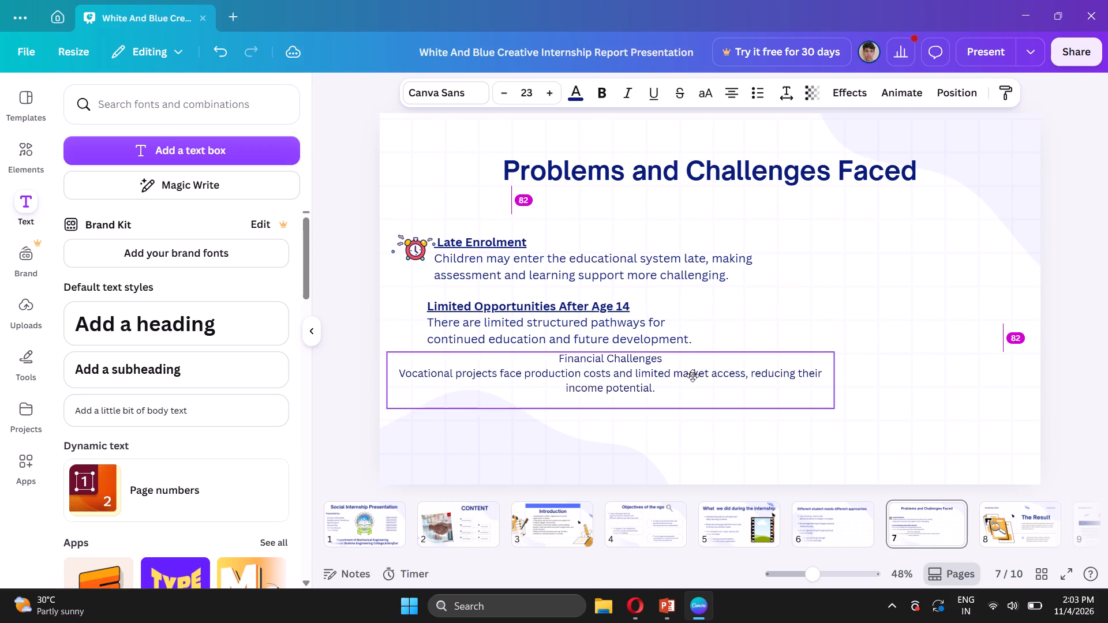
pyautogui.moveTo(692, 376); pyautogui.dragTo(694, 376)
pyautogui.click(694, 376)
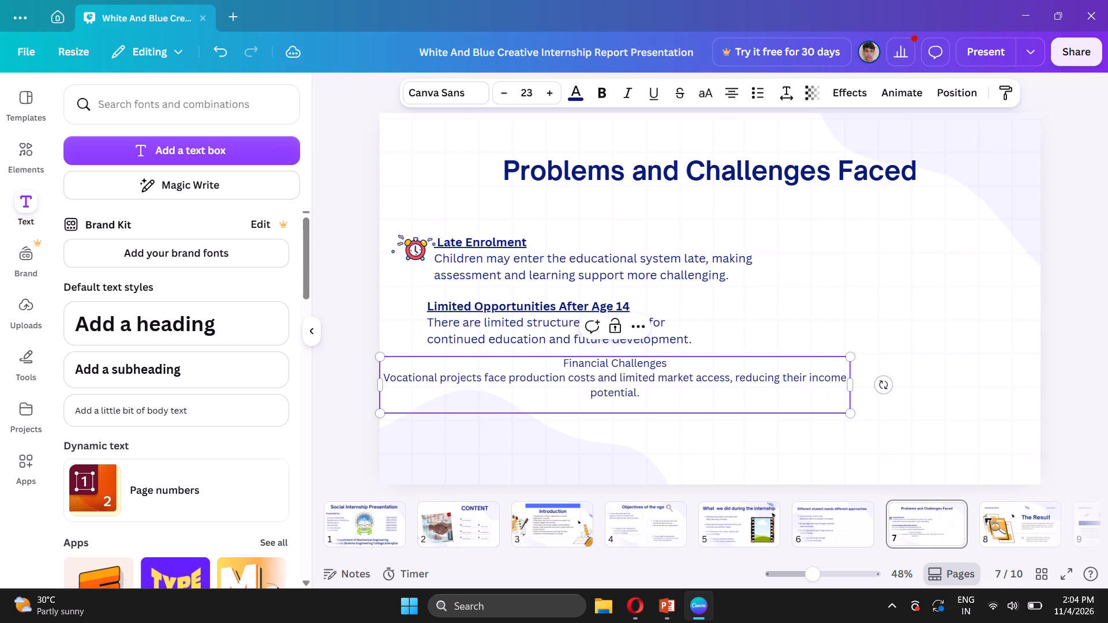
# Narrow the "Financial Challenges" text box so its description wraps after "market", and scale the text to about size 24.9.
pyautogui.moveTo(850, 415); pyautogui.dragTo(869, 423)
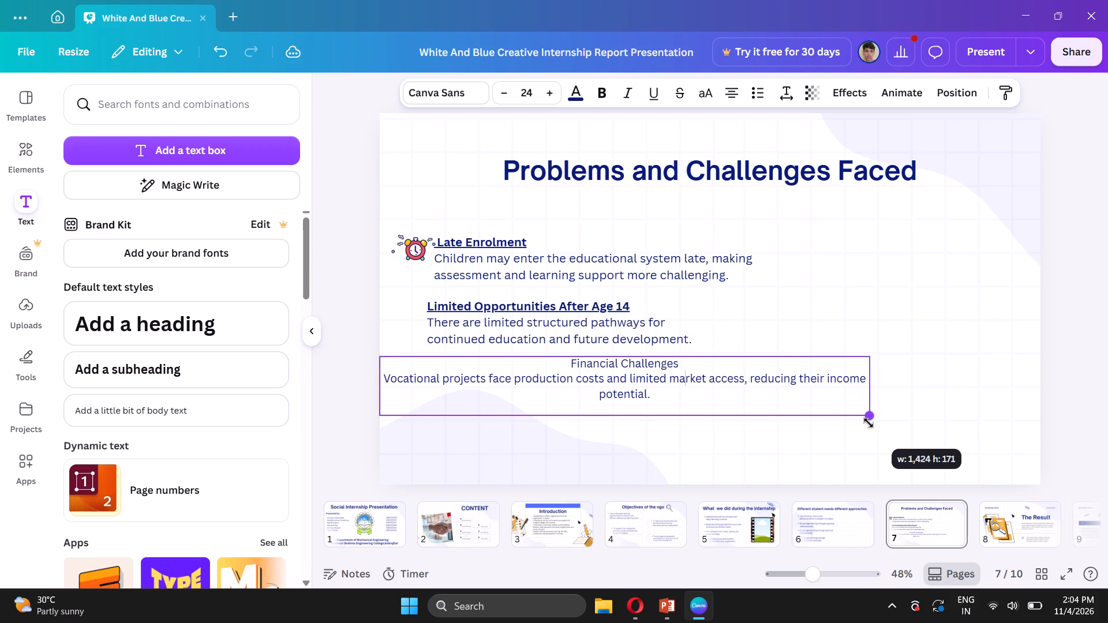
pyautogui.moveTo(869, 423); pyautogui.dragTo(841, 438)
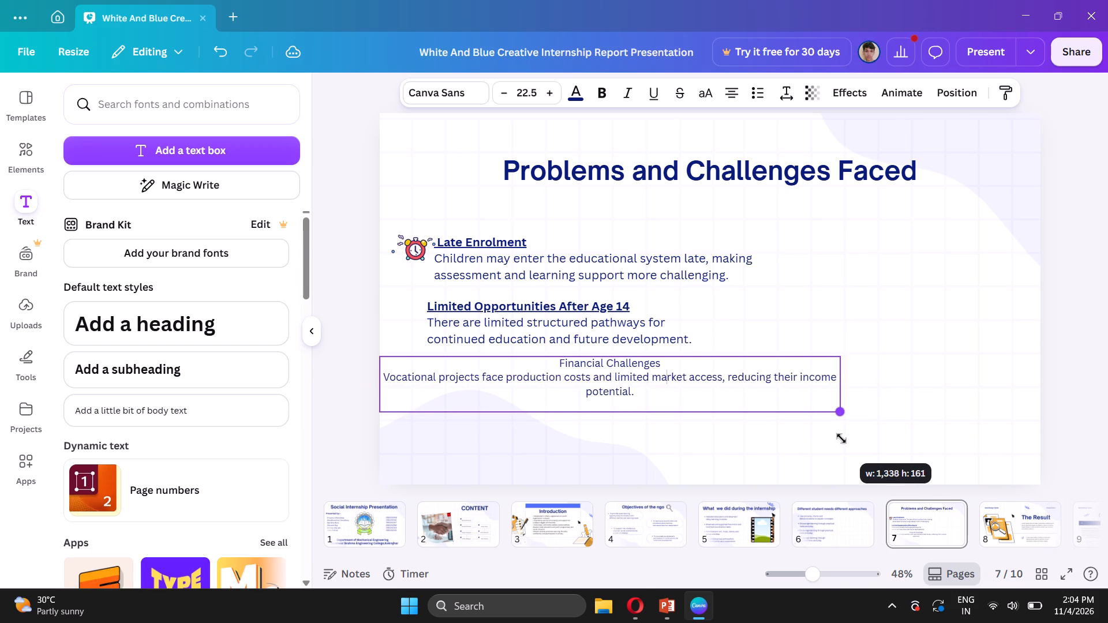
pyautogui.moveTo(841, 438); pyautogui.dragTo(860, 440)
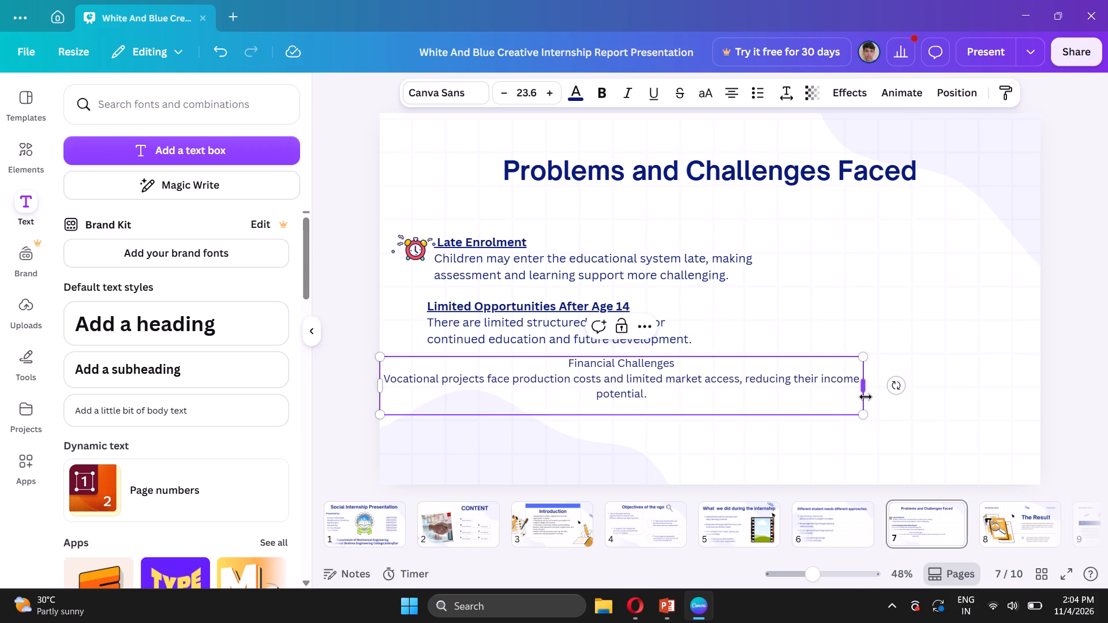
pyautogui.moveTo(865, 394); pyautogui.dragTo(720, 393)
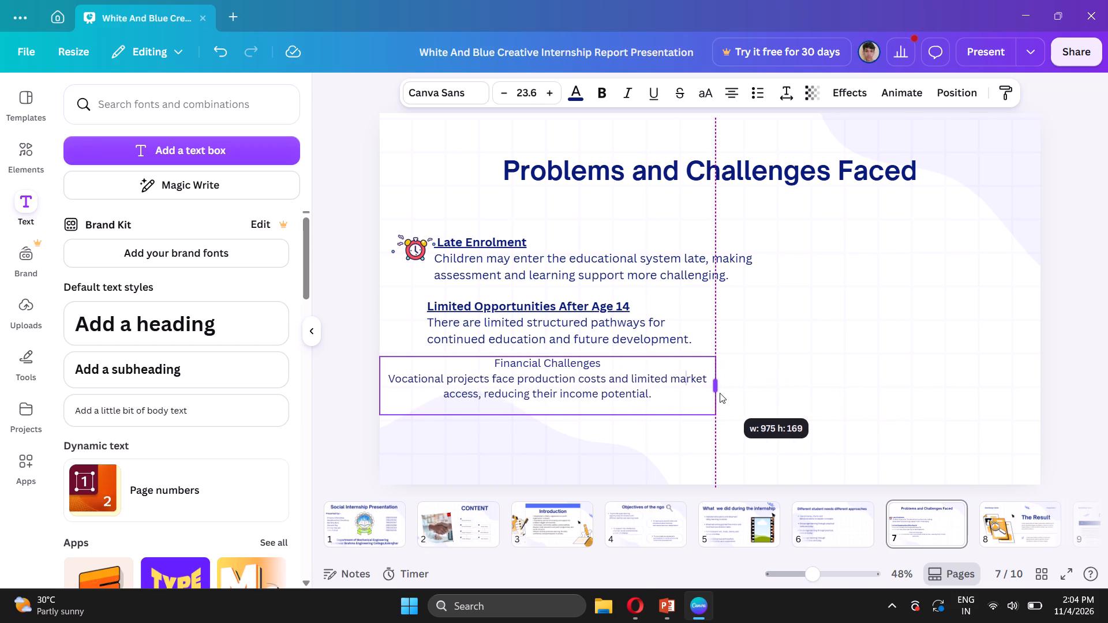
pyautogui.moveTo(720, 393); pyautogui.dragTo(709, 394)
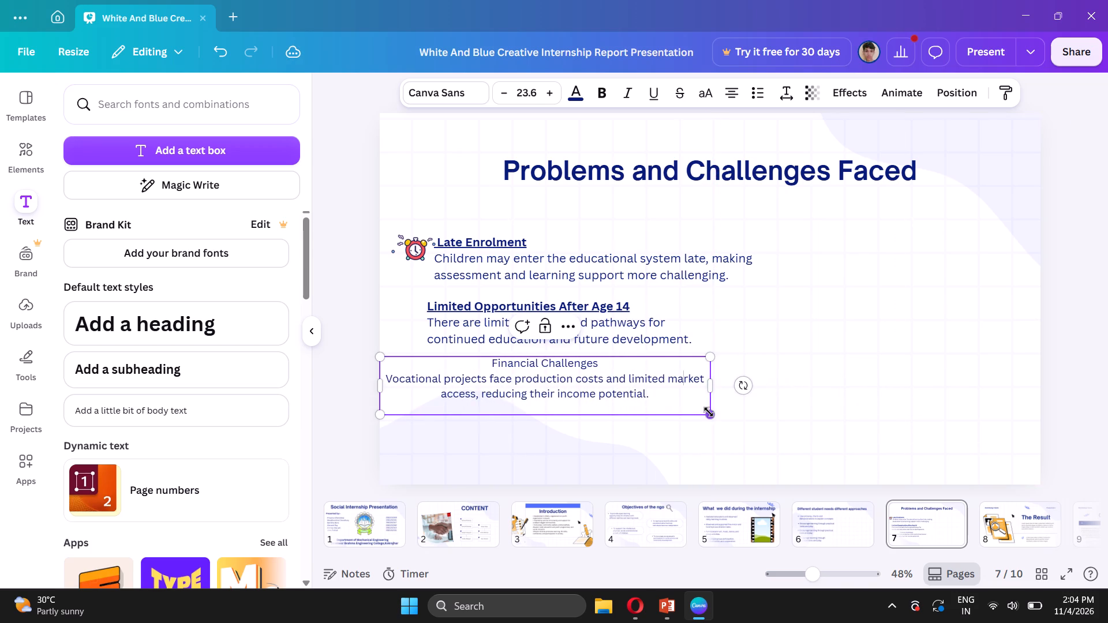
pyautogui.moveTo(710, 415); pyautogui.dragTo(727, 424)
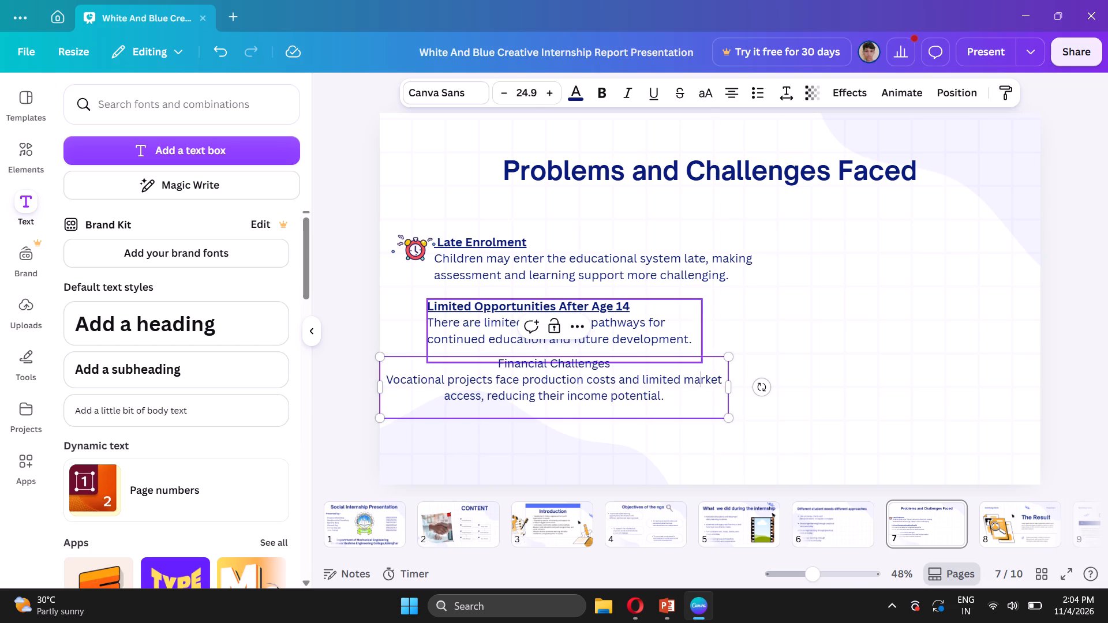
# Set the alignment of the whole "Financial Challenges" heading and description to justified.
pyautogui.click(612, 367)
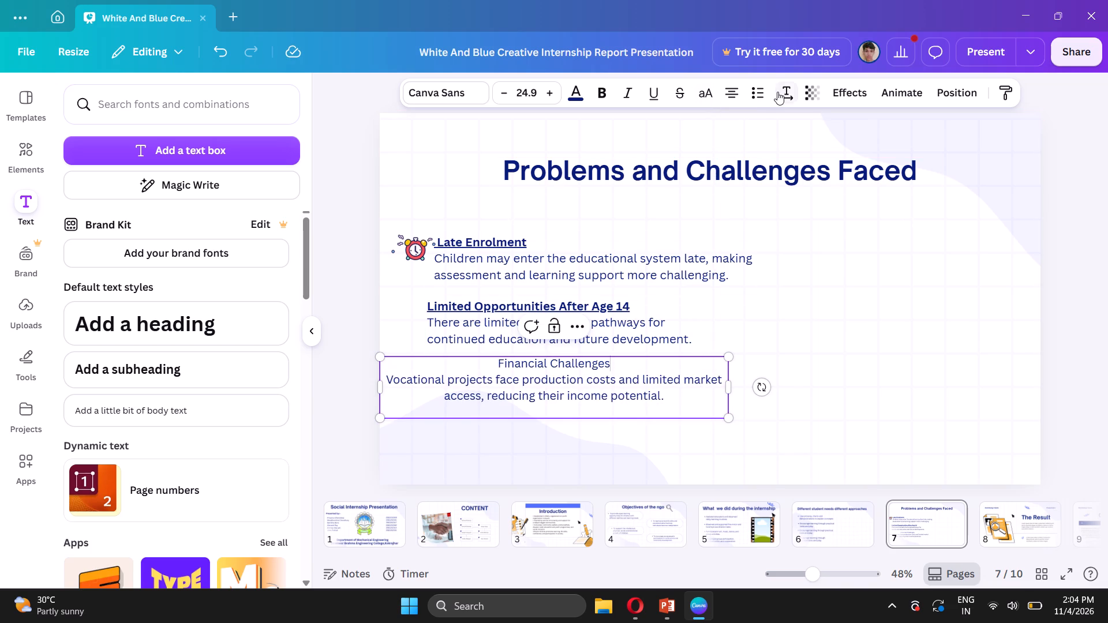
pyautogui.click(736, 94)
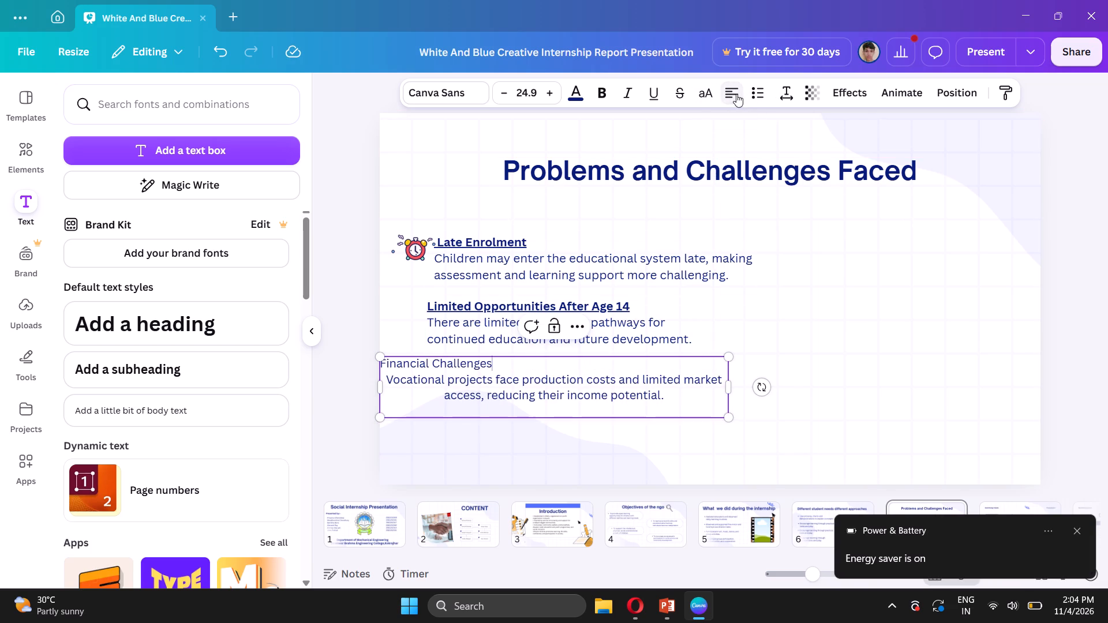
pyautogui.moveTo(665, 400); pyautogui.dragTo(450, 353)
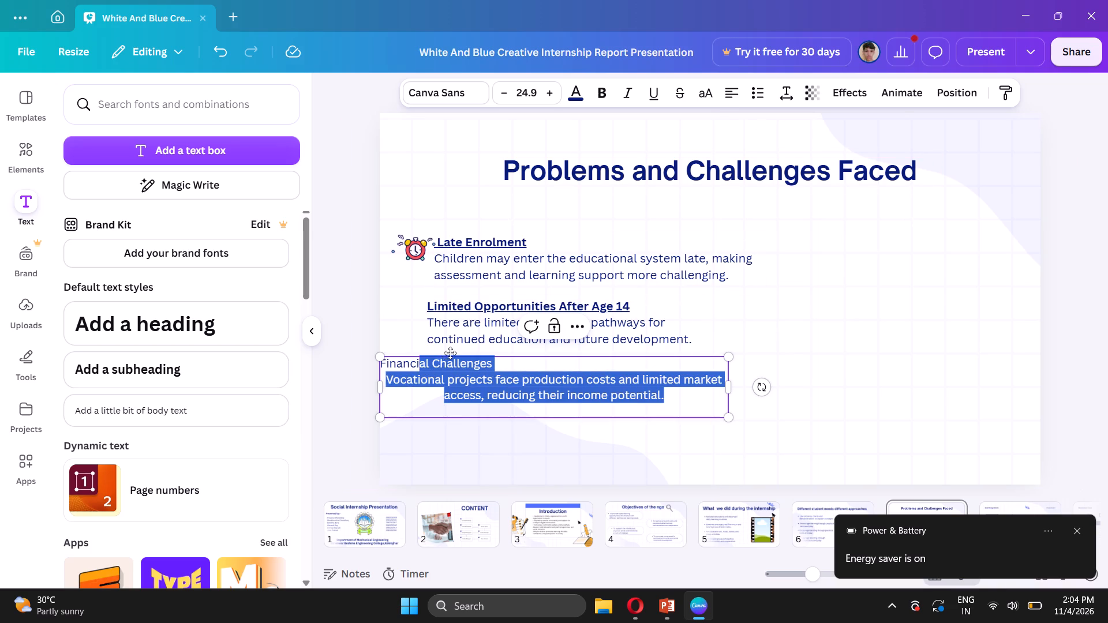
pyautogui.moveTo(450, 353); pyautogui.dragTo(373, 355)
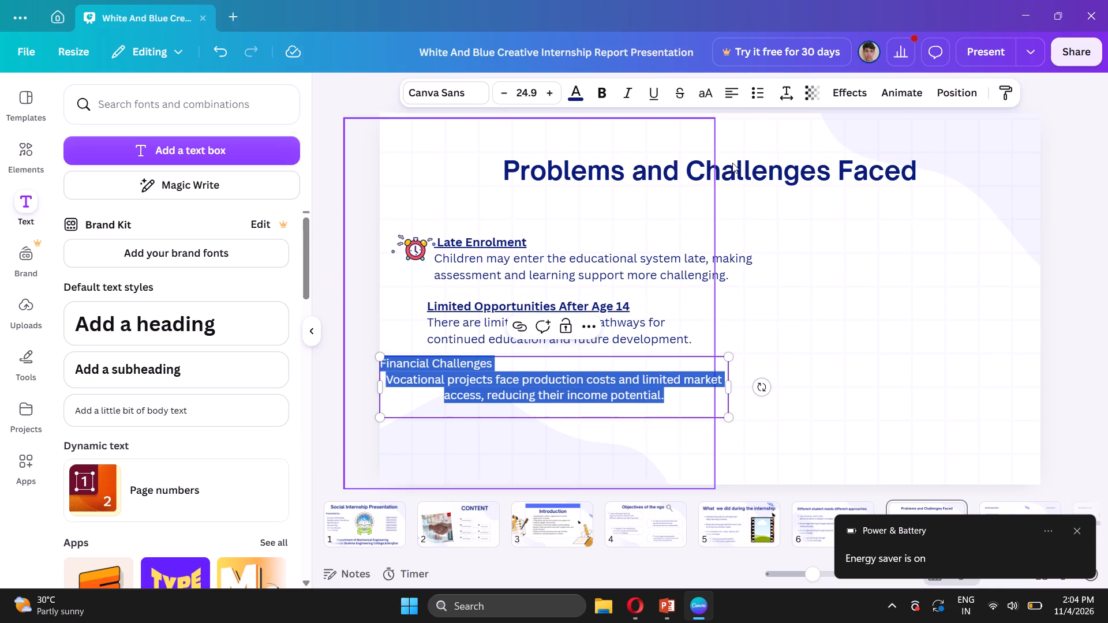
pyautogui.click(725, 92)
pyautogui.click(725, 92)
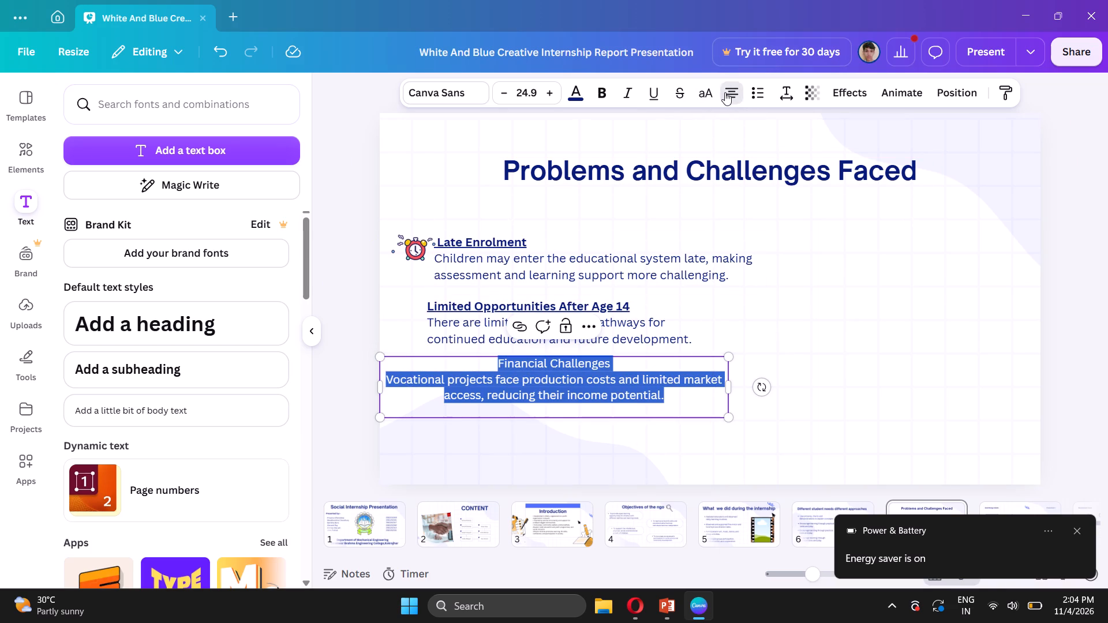
pyautogui.click(725, 92)
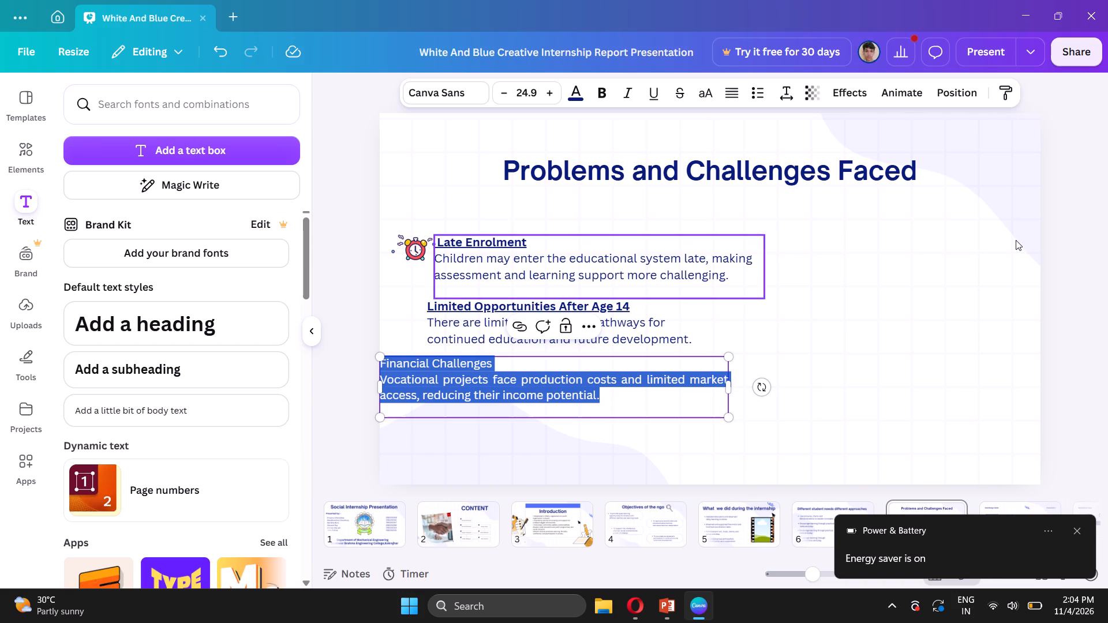
pyautogui.click(1080, 254)
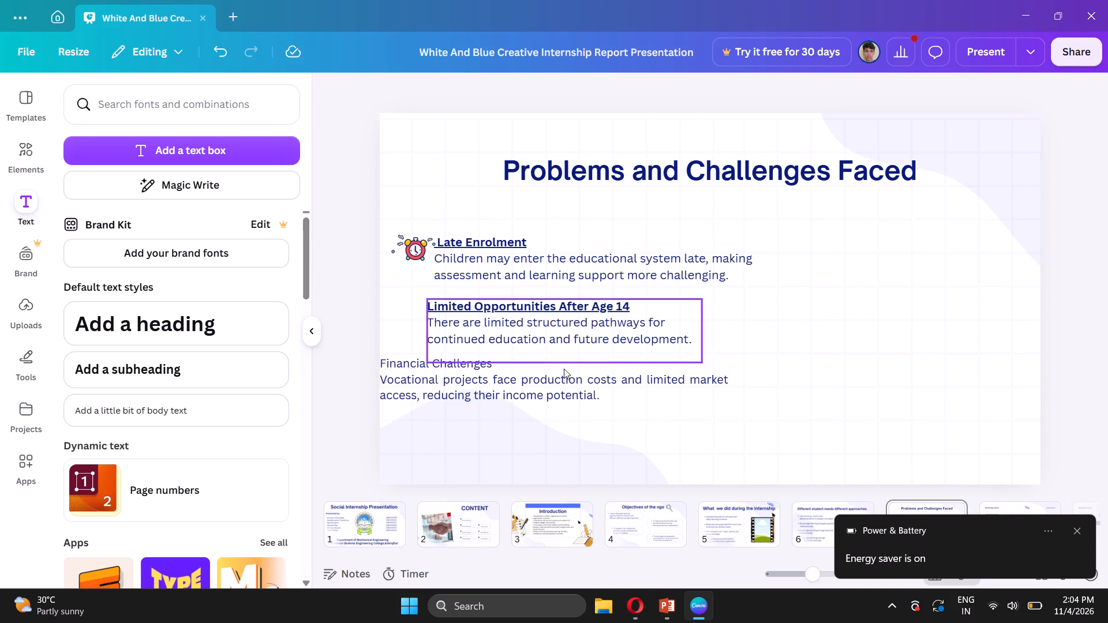
# Move the "Financial Challenges" text box roughly in line with the left edge of the "Limited Opportunities After Age 14" text.
pyautogui.moveTo(536, 380); pyautogui.dragTo(581, 382)
# Make the "Financial Challenges" heading bold and underlined, leaving its description in regular text.
pyautogui.doubleClick(542, 366)
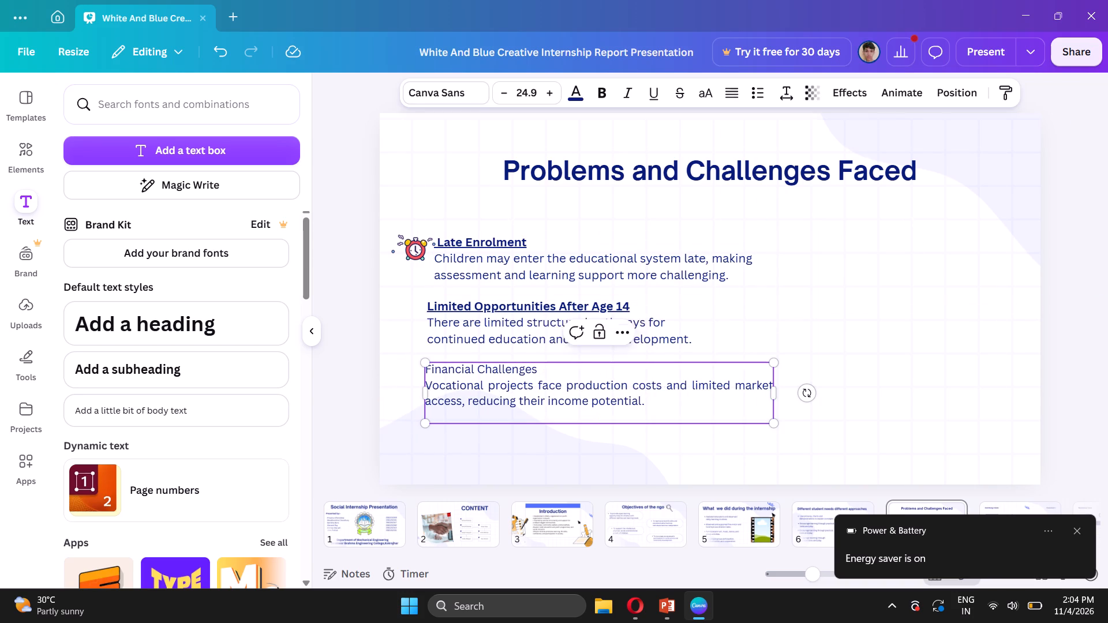
pyautogui.moveTo(542, 370); pyautogui.dragTo(495, 369)
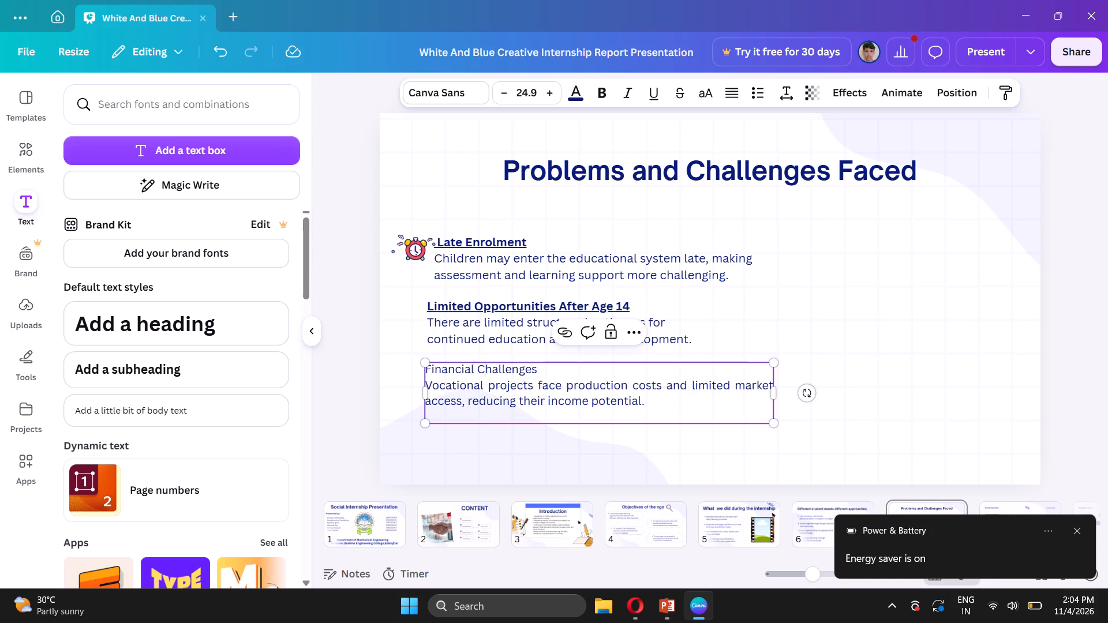
pyautogui.moveTo(495, 369); pyautogui.dragTo(533, 371)
pyautogui.click(533, 371)
pyautogui.moveTo(540, 371); pyautogui.dragTo(522, 374)
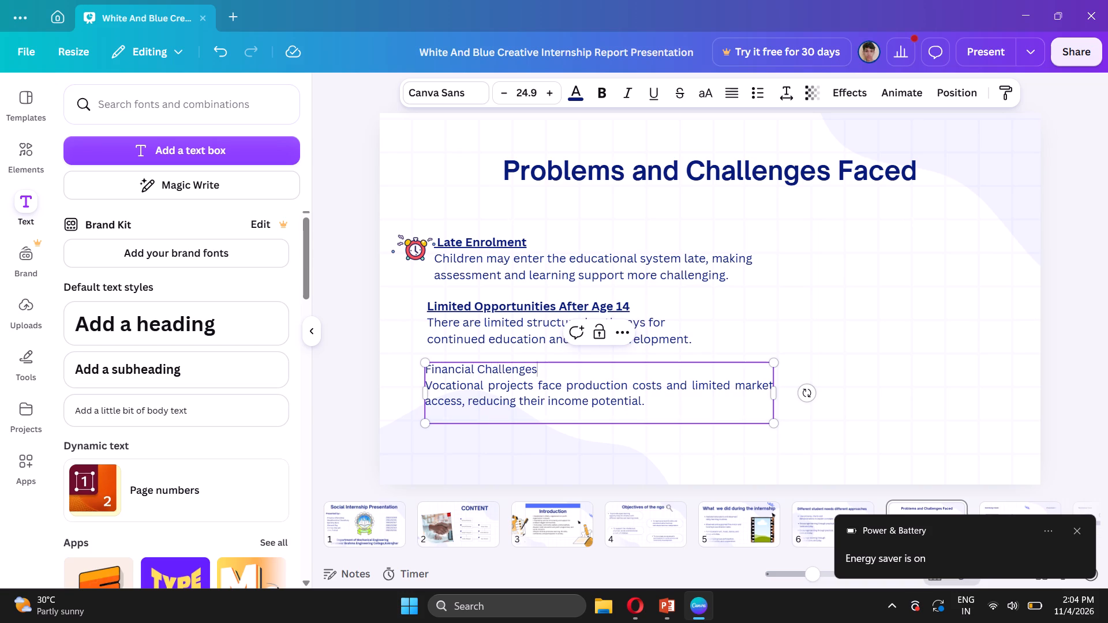
pyautogui.moveTo(522, 374); pyautogui.dragTo(424, 371)
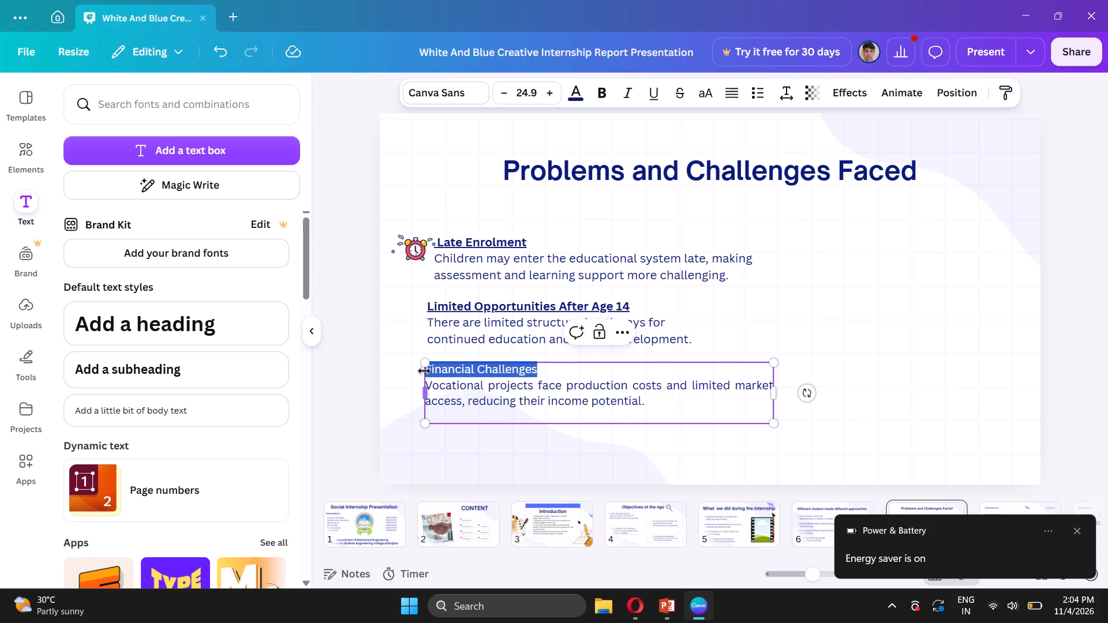
pyautogui.moveTo(424, 371); pyautogui.dragTo(428, 368)
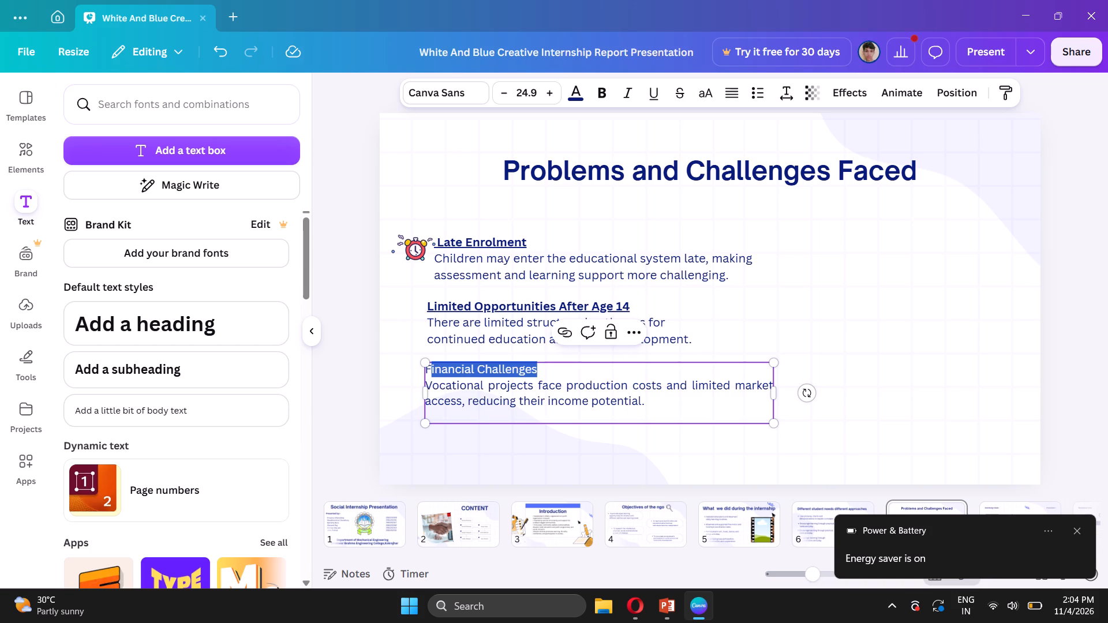
pyautogui.click(556, 377)
pyautogui.moveTo(538, 370); pyautogui.dragTo(428, 370)
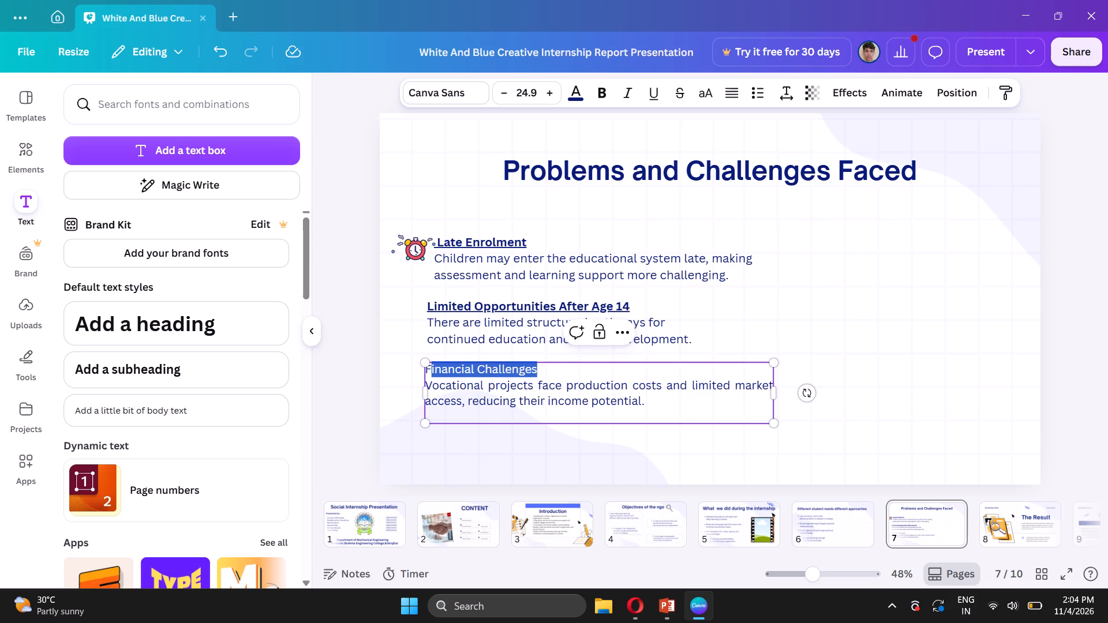
pyautogui.moveTo(428, 370); pyautogui.dragTo(426, 369)
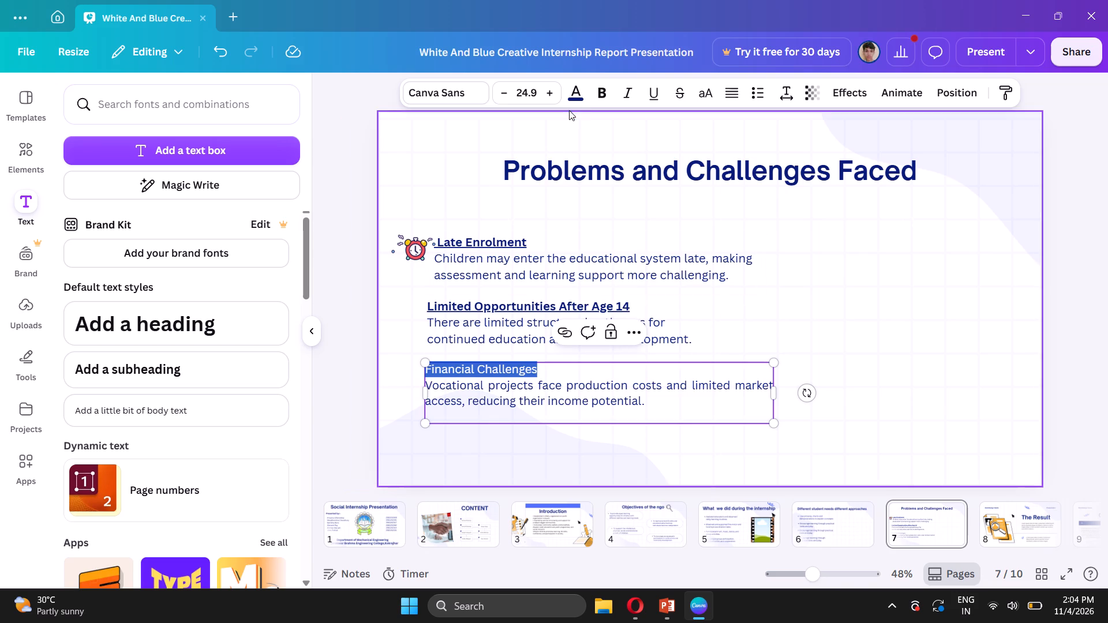
pyautogui.click(596, 87)
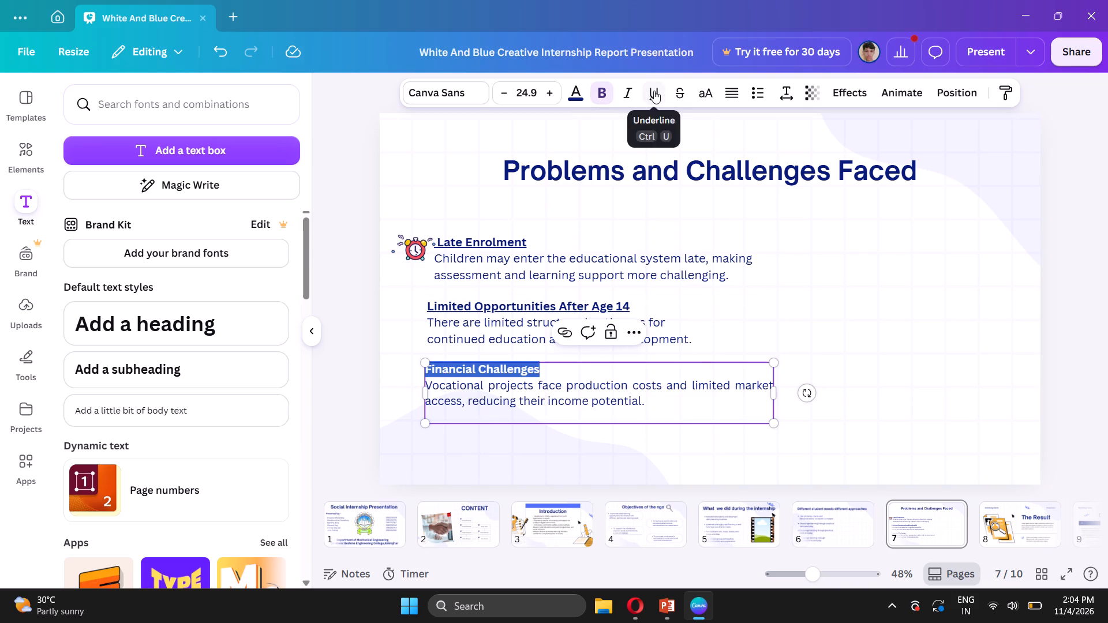
pyautogui.click(654, 91)
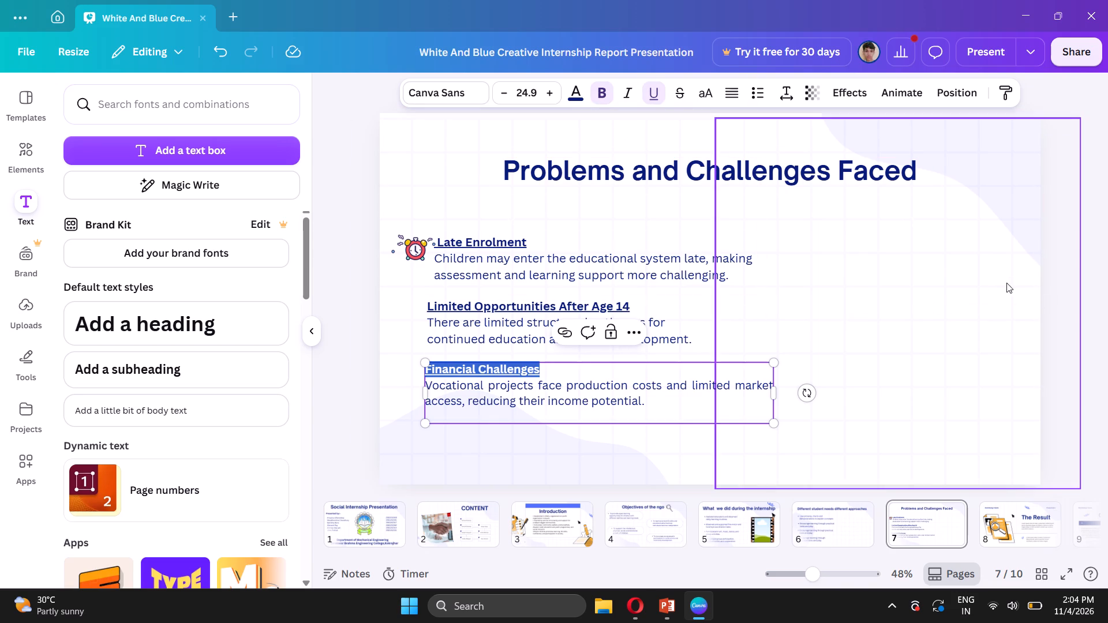
pyautogui.click(1058, 301)
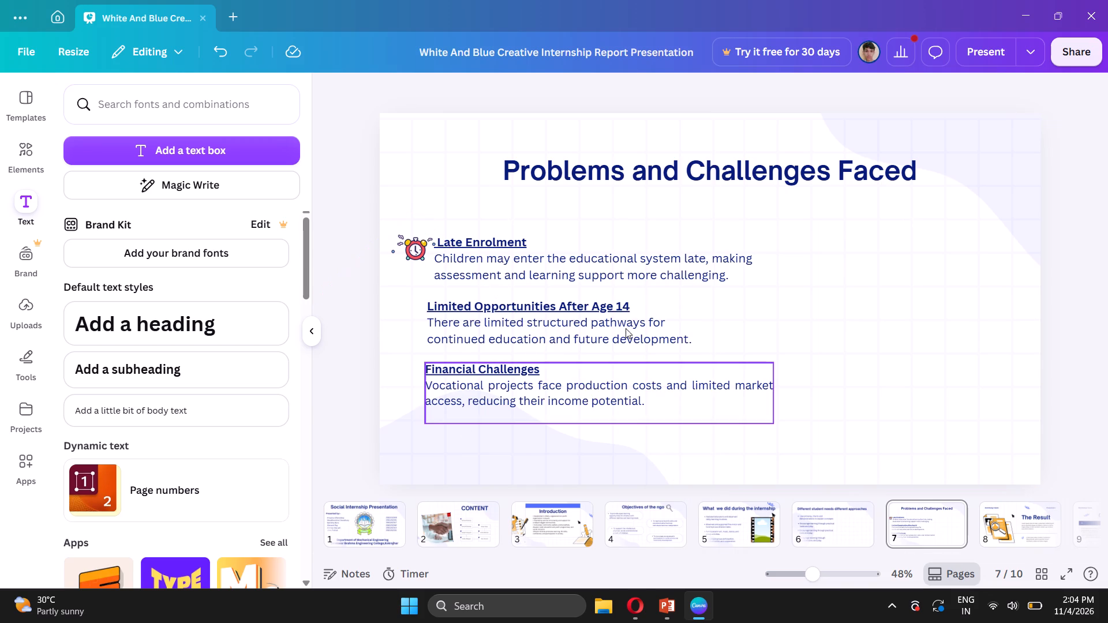
# Deselect everything on the slide and save the presentation.
pyautogui.click(1083, 275)
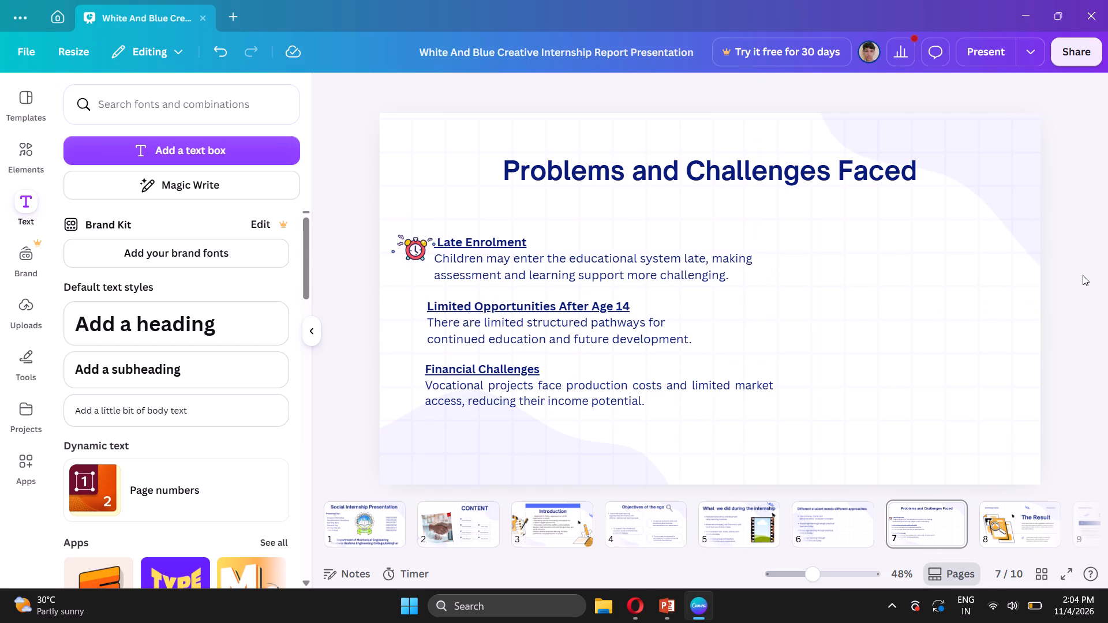
pyautogui.hotkey('ctrl', 's')
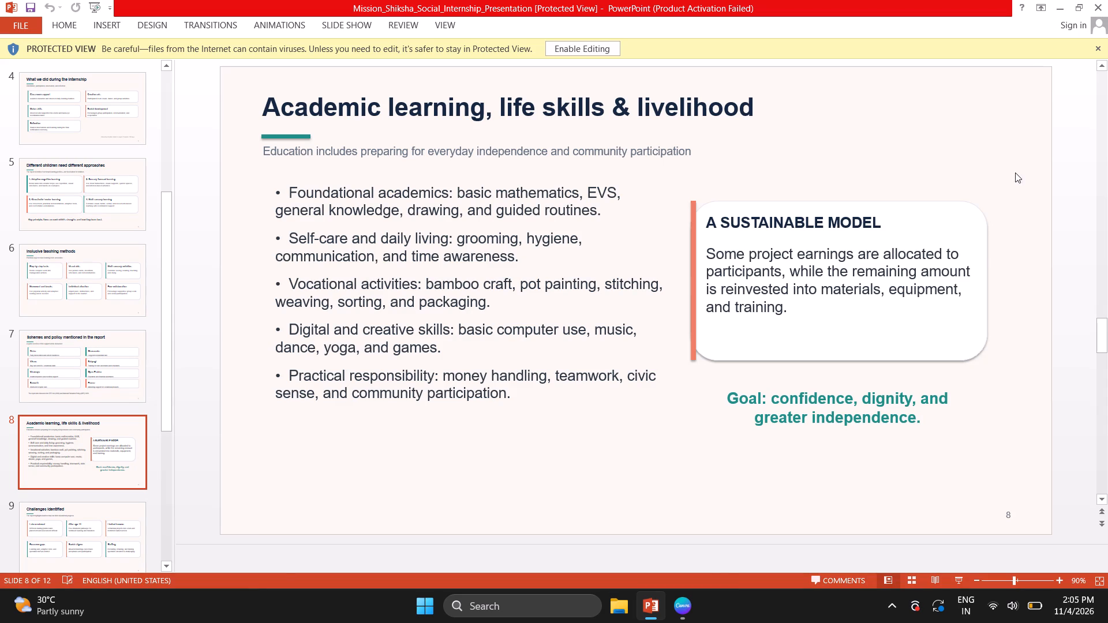
pyautogui.click(1090, 2)
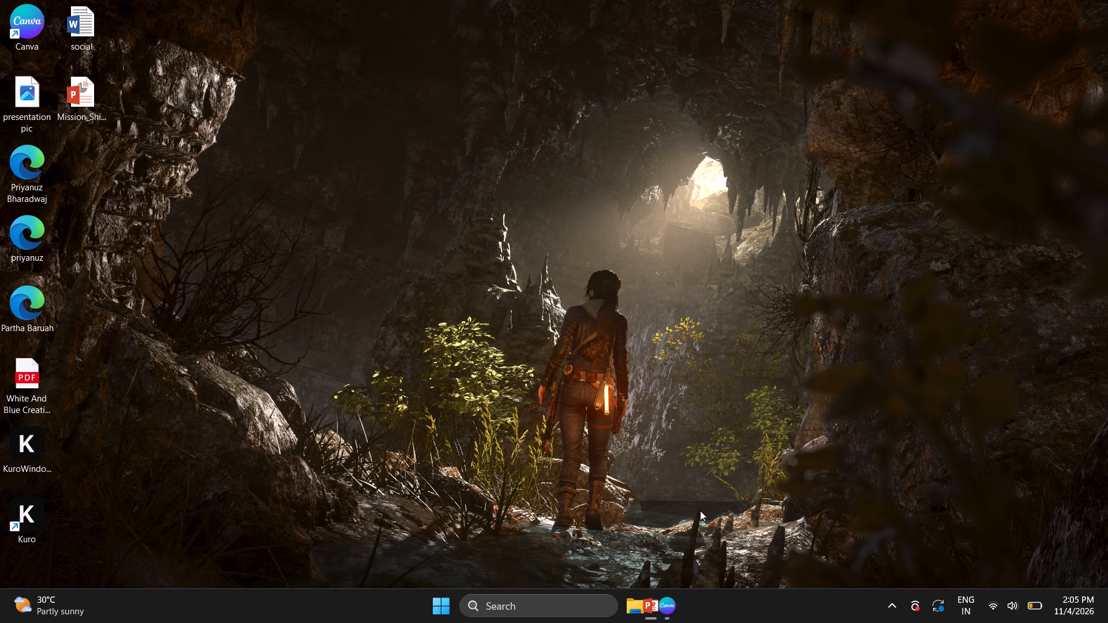
# Return to Canva and review the slides from "Objectives of the ngo" to "The Result", ending on "Problems and Challenges Faced".
pyautogui.click(669, 603)
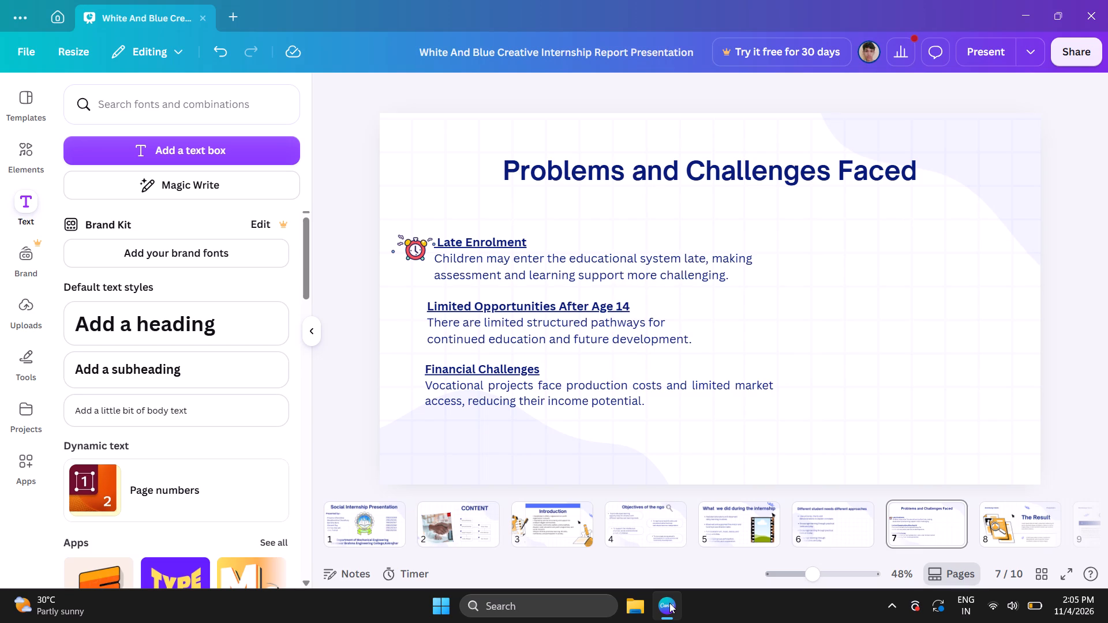
pyautogui.press('Left')
pyautogui.press('Left')
pyautogui.press('Left')
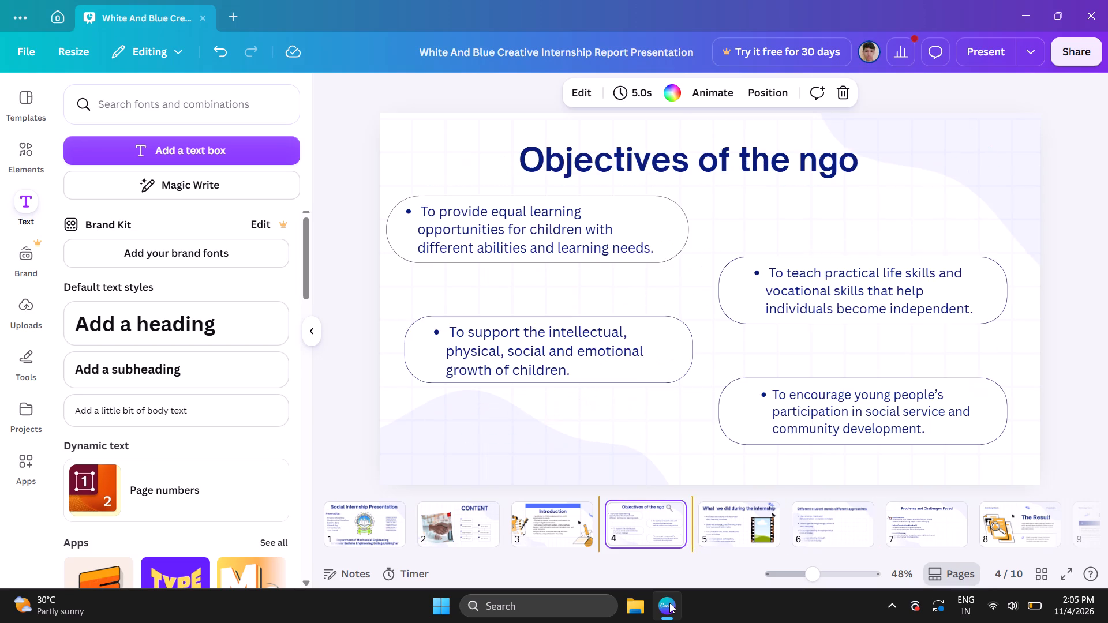
pyautogui.press('Right')
pyautogui.press('Right')
pyautogui.press('Right')
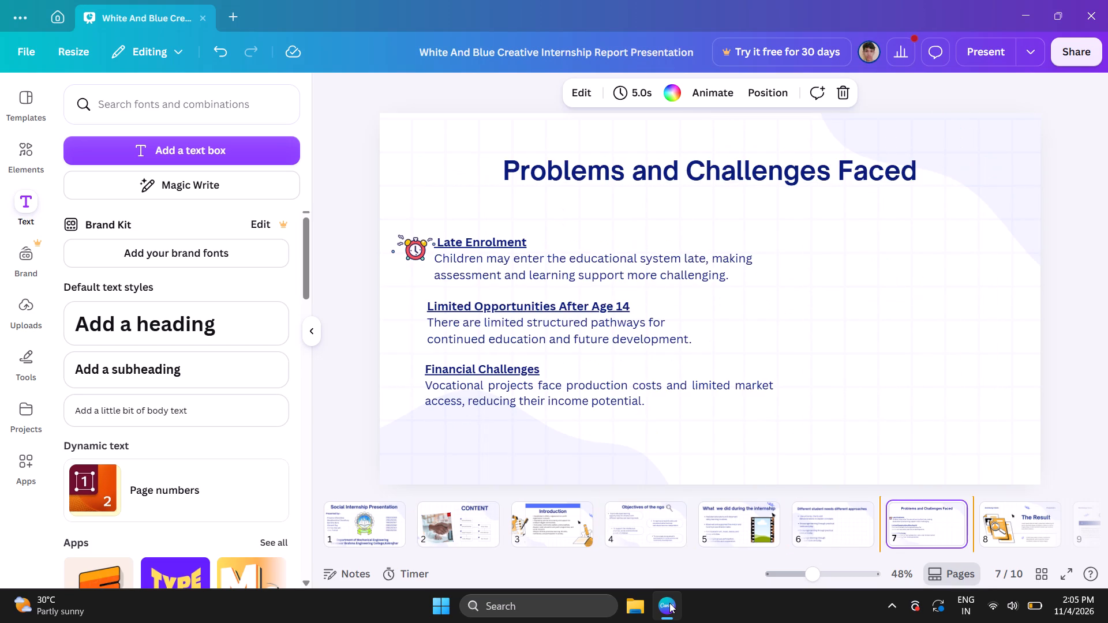
pyautogui.press('Left')
pyautogui.press('Right')
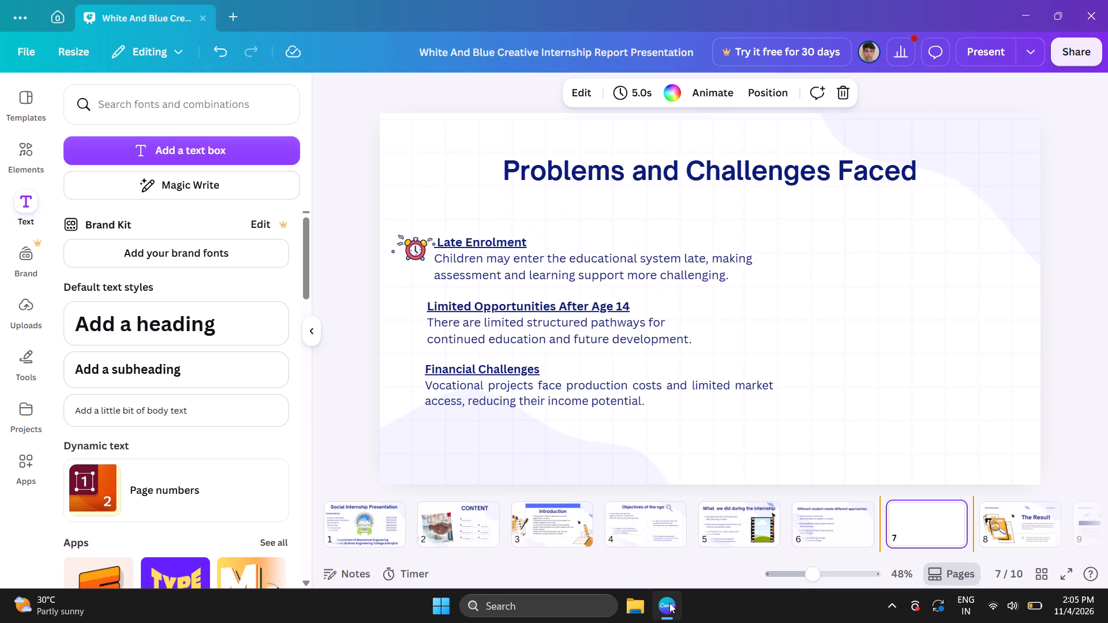
pyautogui.press('Right')
pyautogui.press('Left')
pyautogui.press('Left')
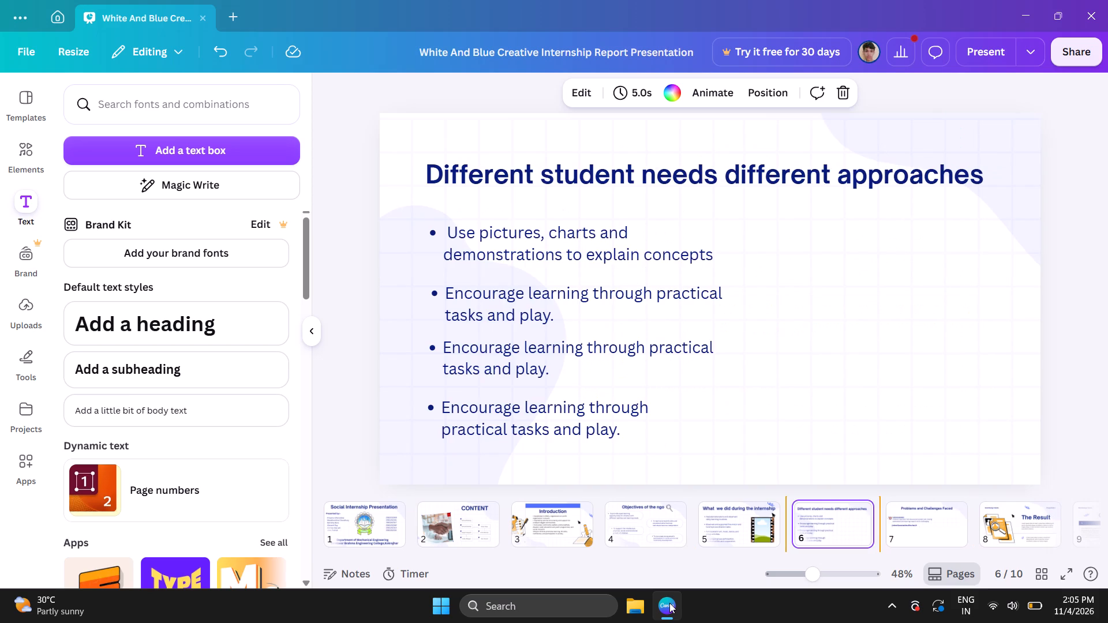
pyautogui.press('Right')
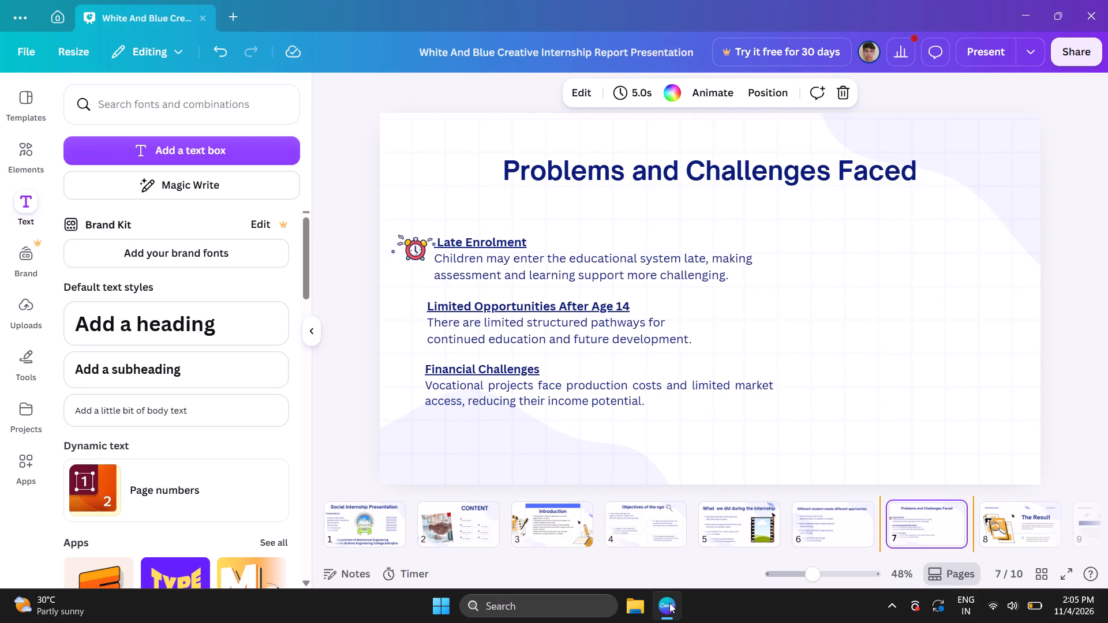
pyautogui.press('Left')
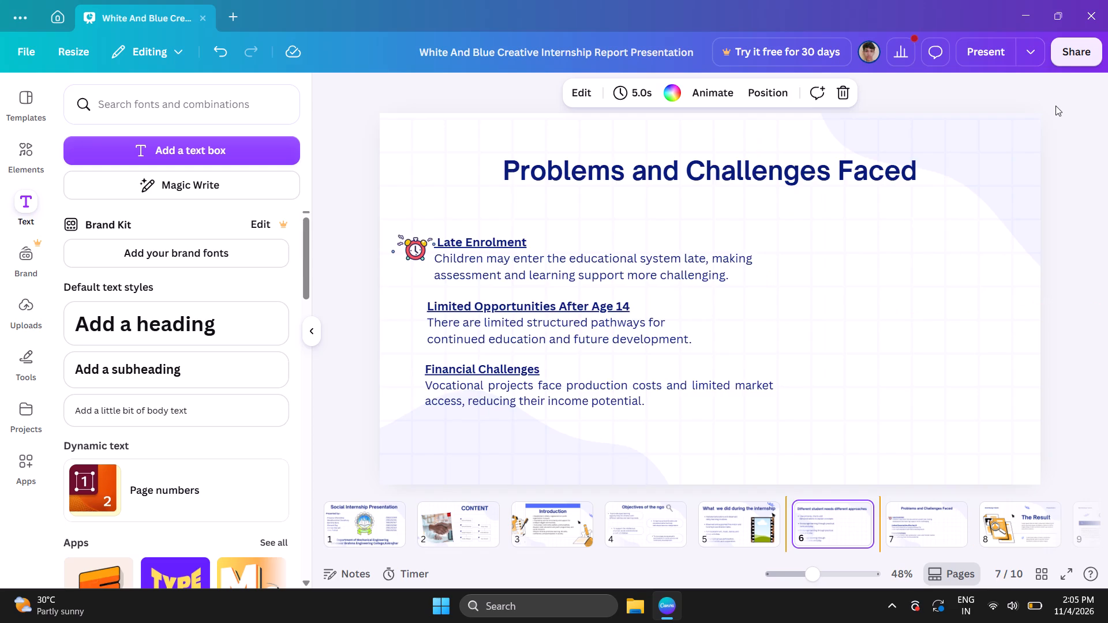
pyautogui.press('Right')
# Close the Canva app.
pyautogui.click(1106, 3)
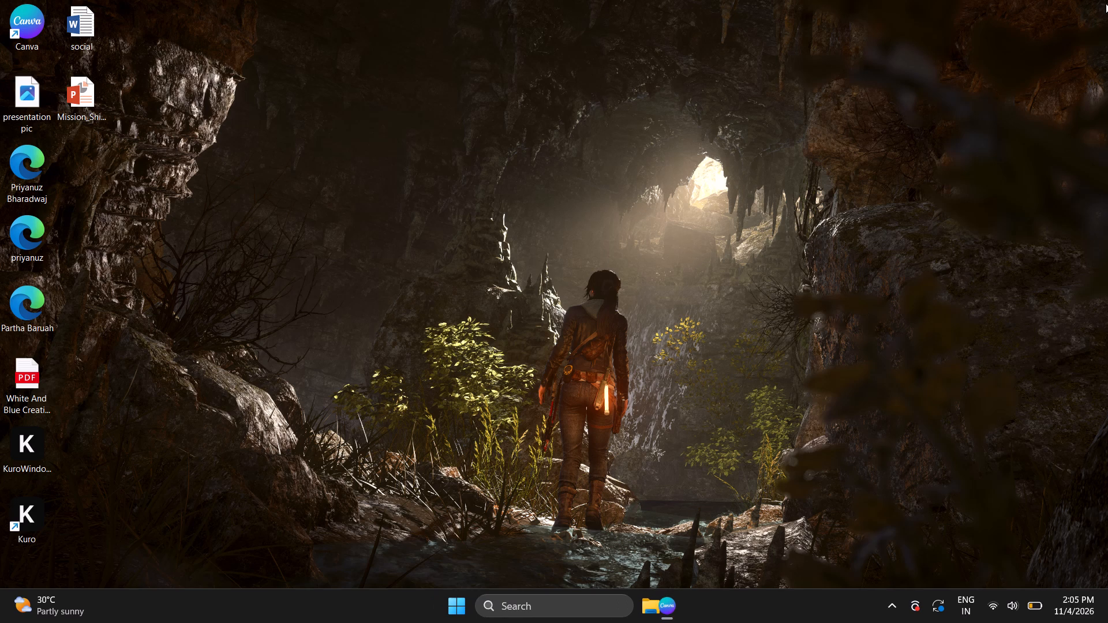
# Return to the desktop and open the Windows shut-down dialog.
pyautogui.press('Escape')
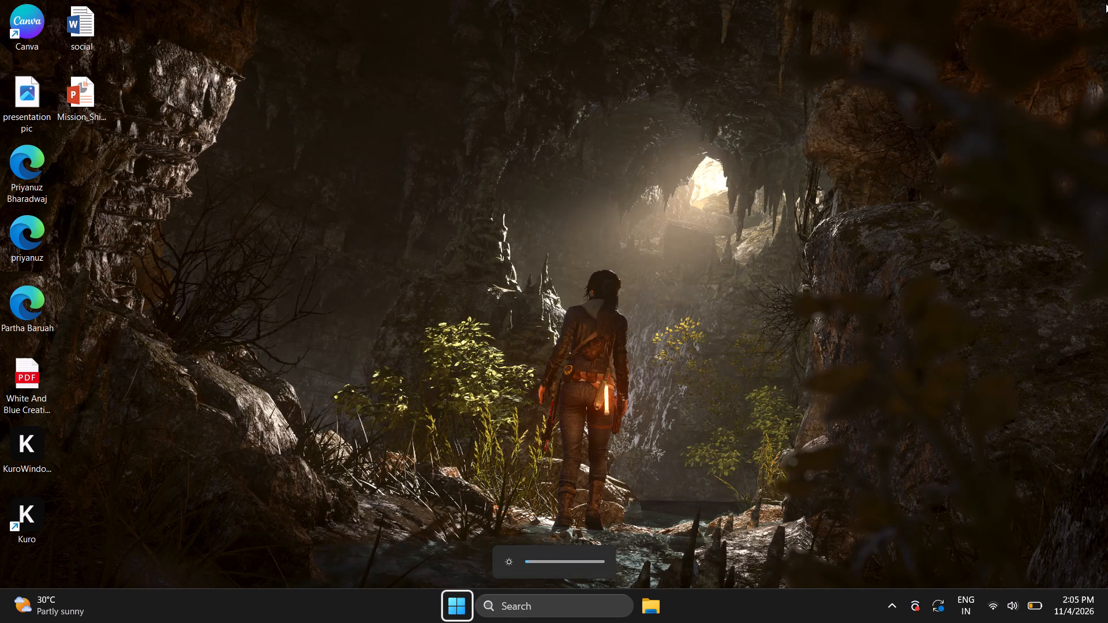
pyautogui.hotkey('alt', 'F4')
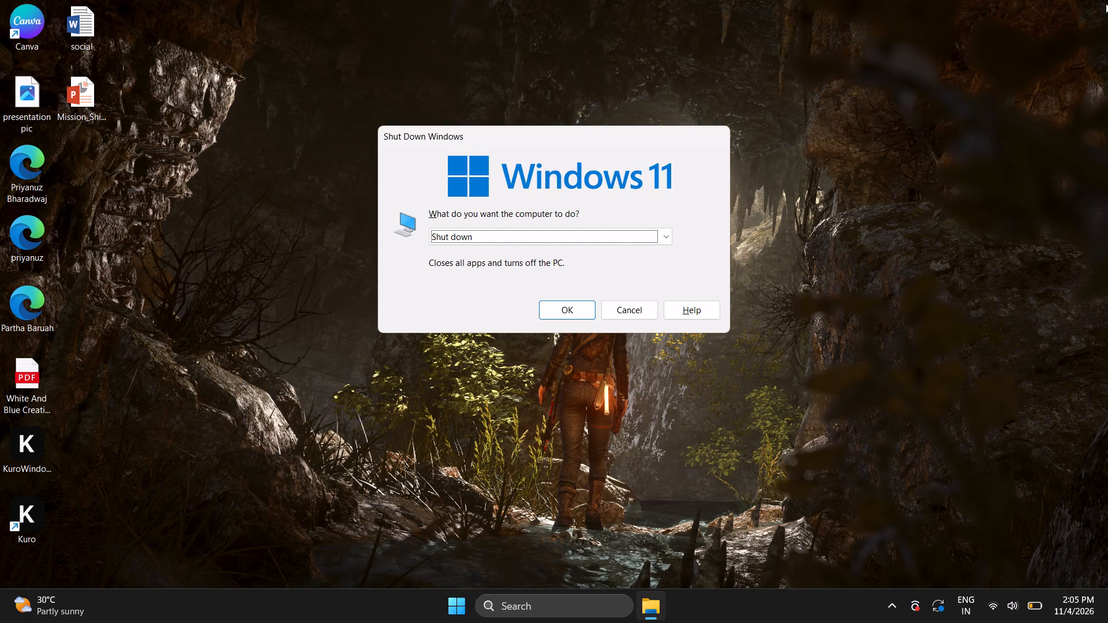